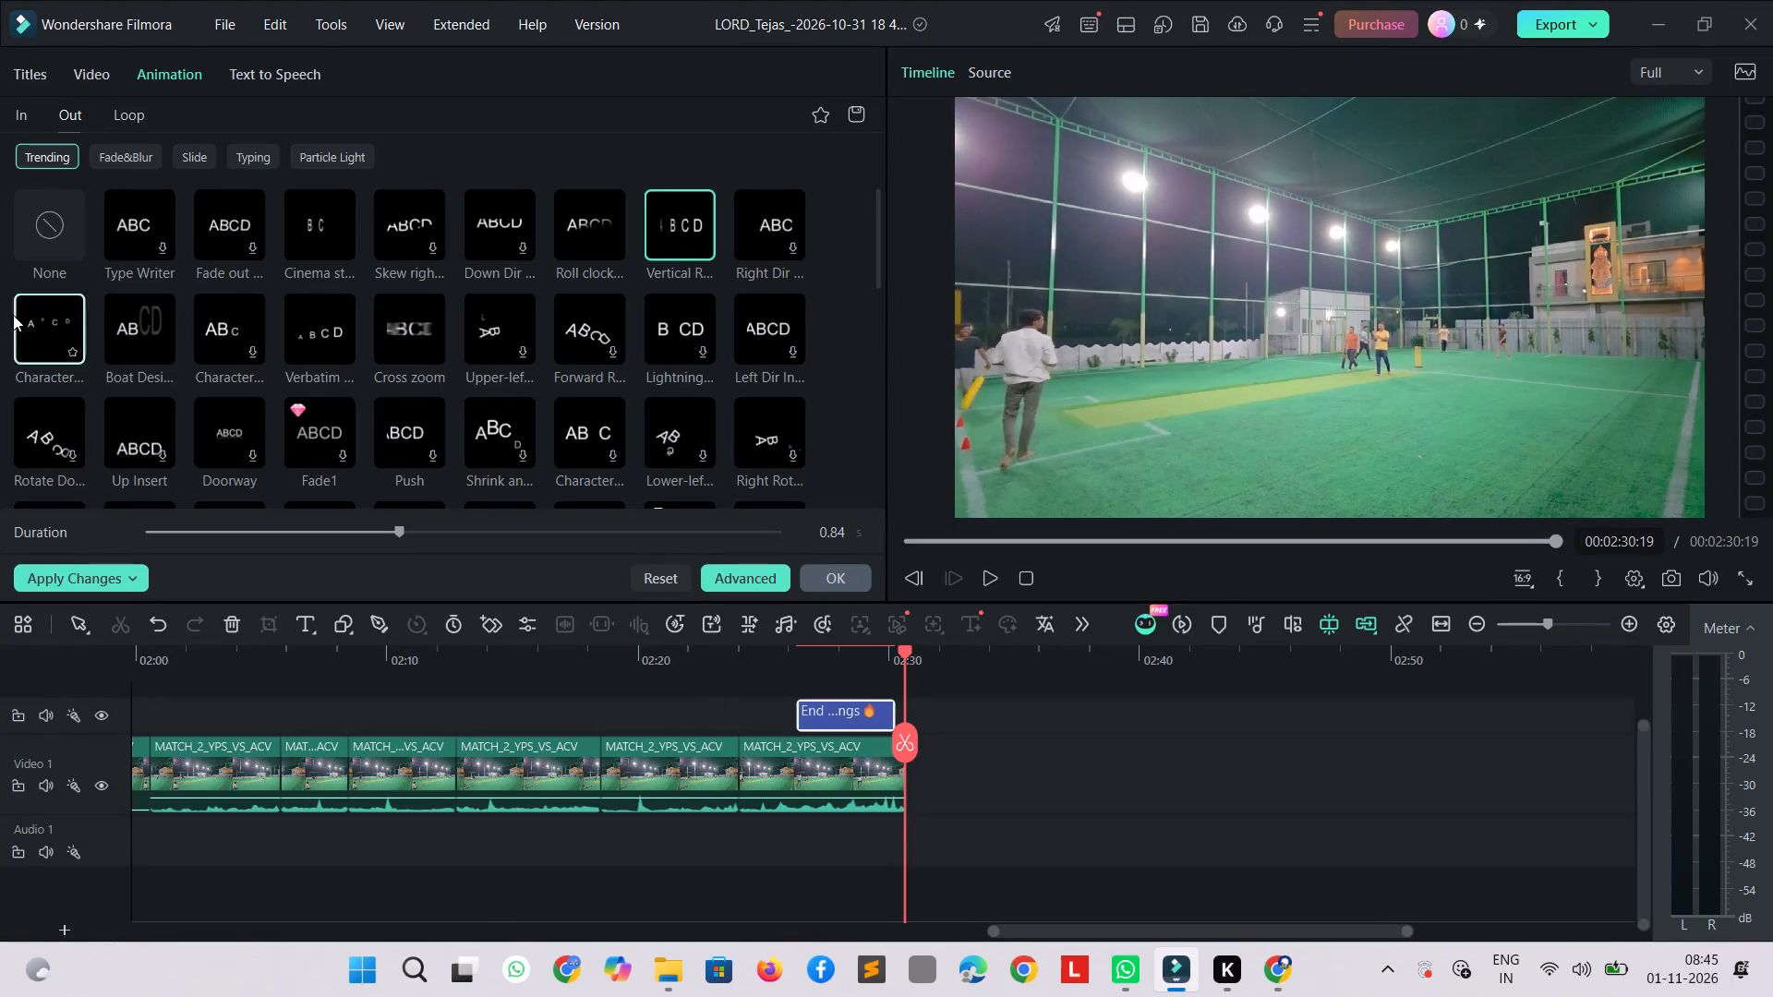
Play back the closing "End of A LEGEND Innings" title and the opening of the video to review them.
click(37, 86)
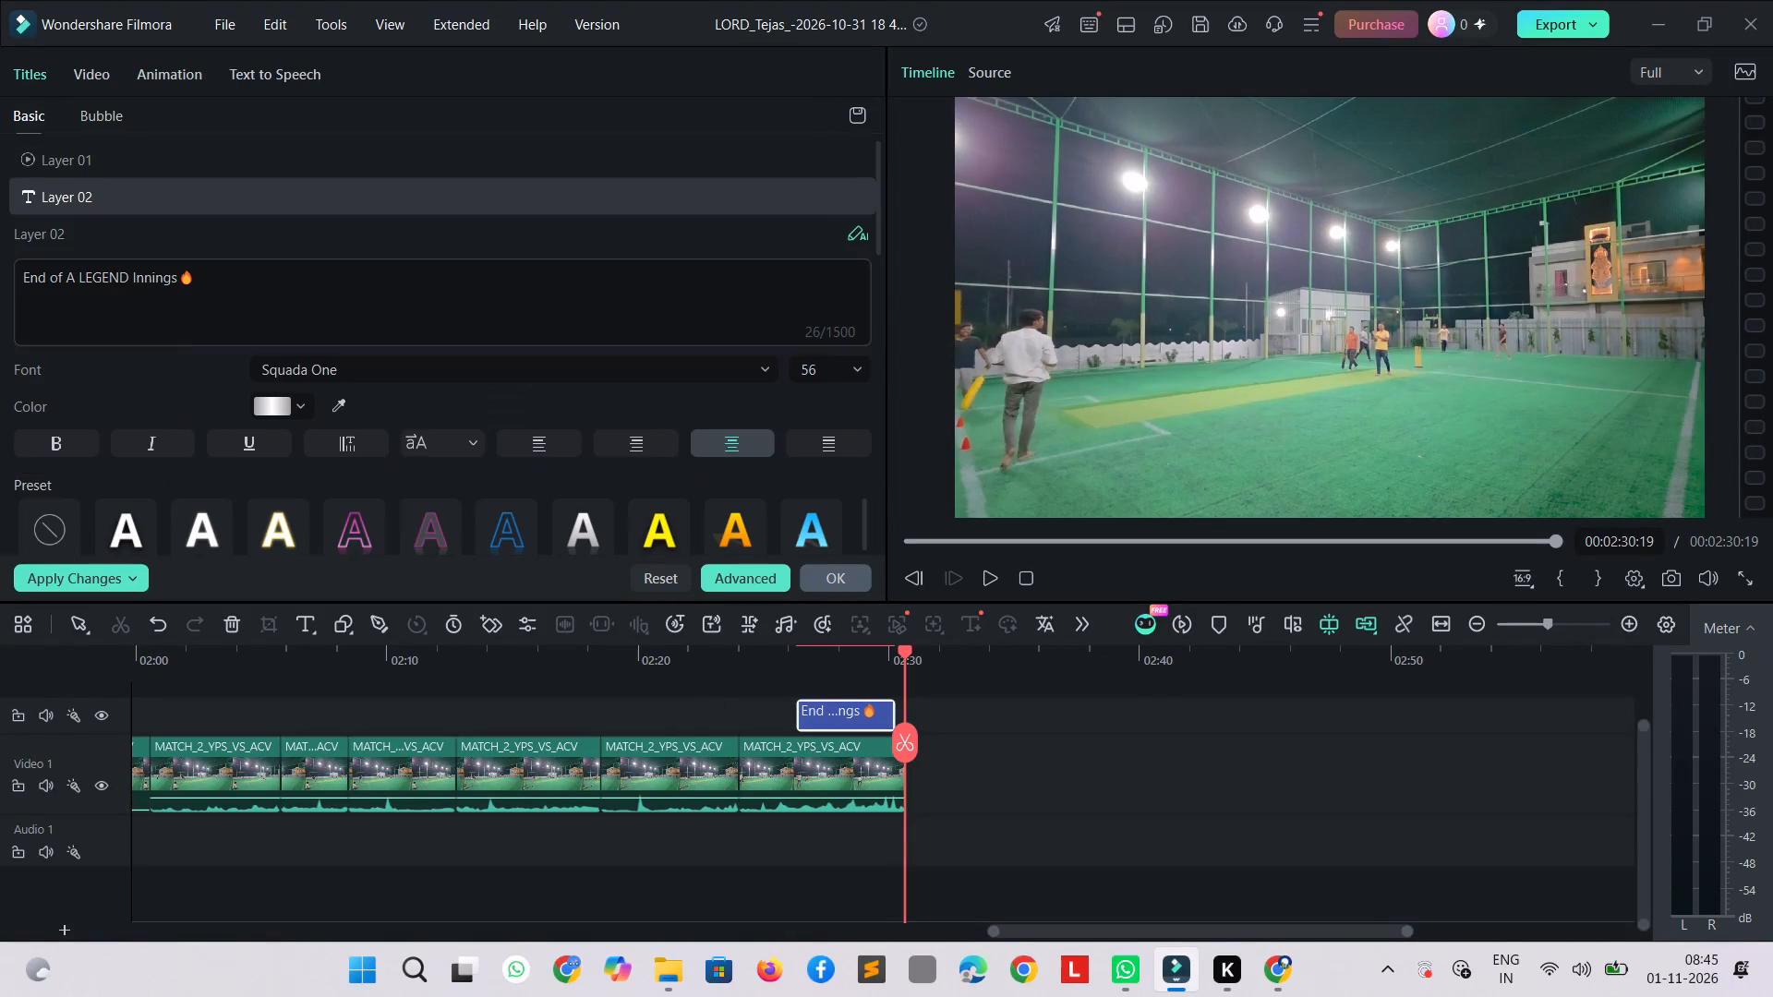
click(963, 784)
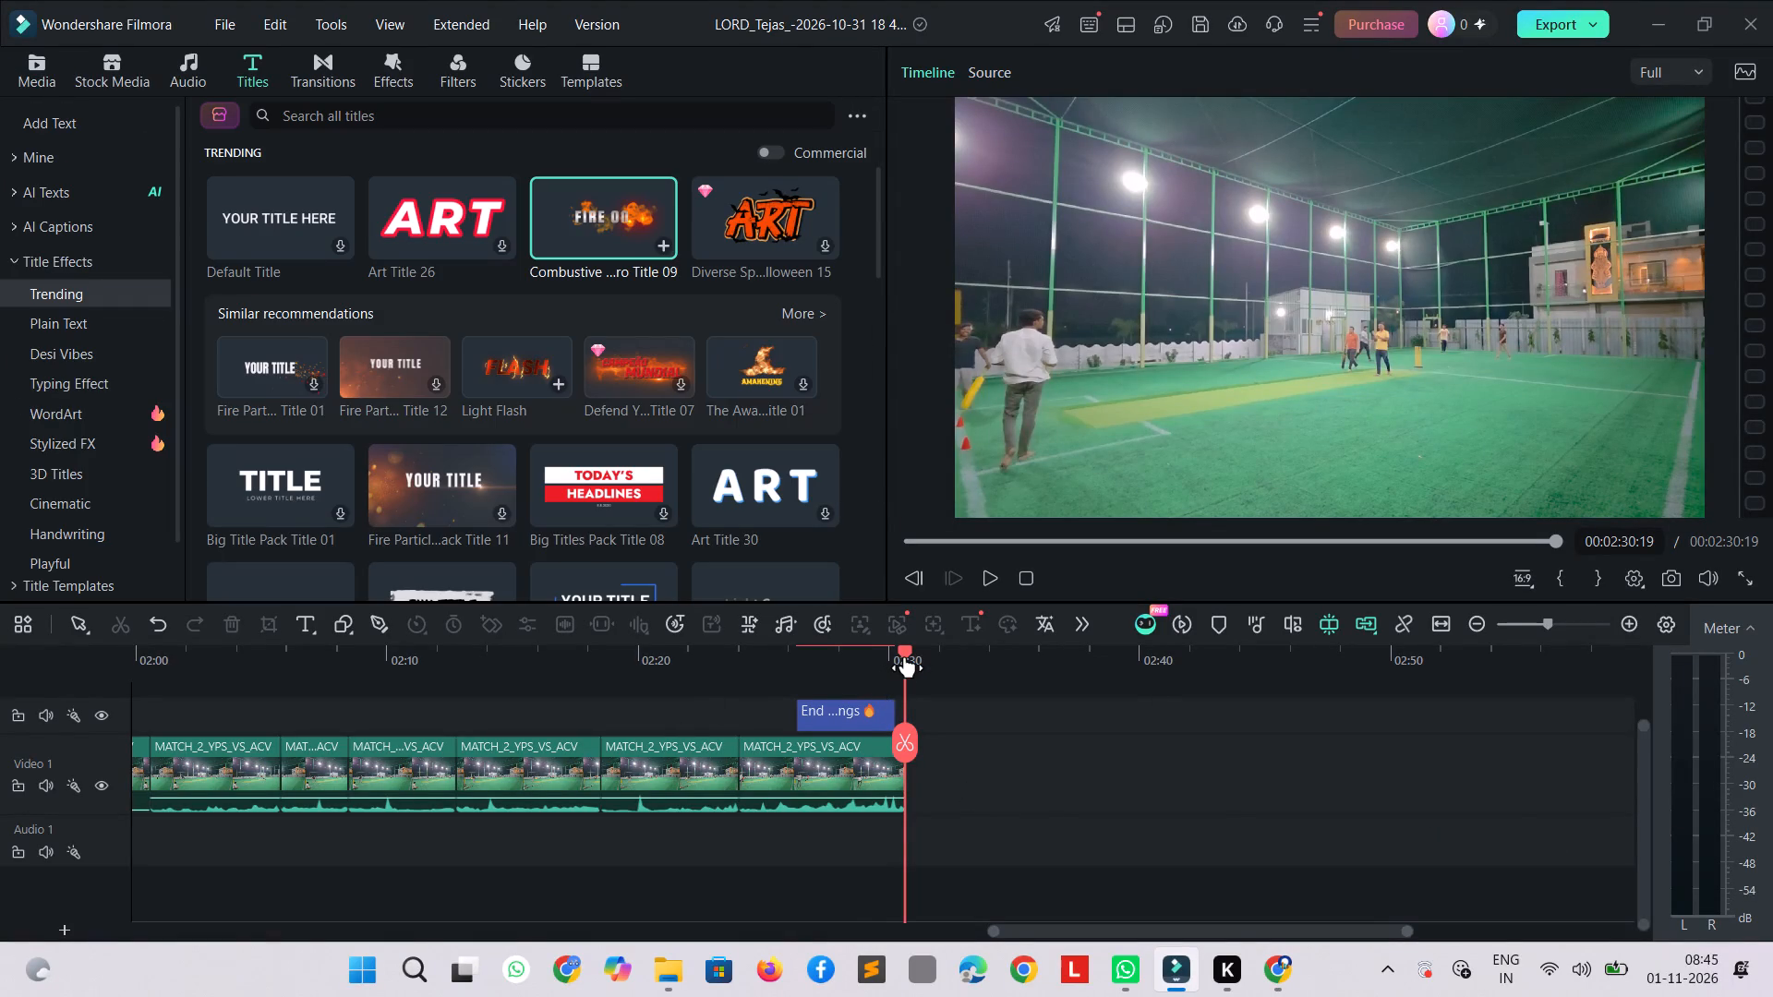
drag(905, 656, 870, 655)
key(space)
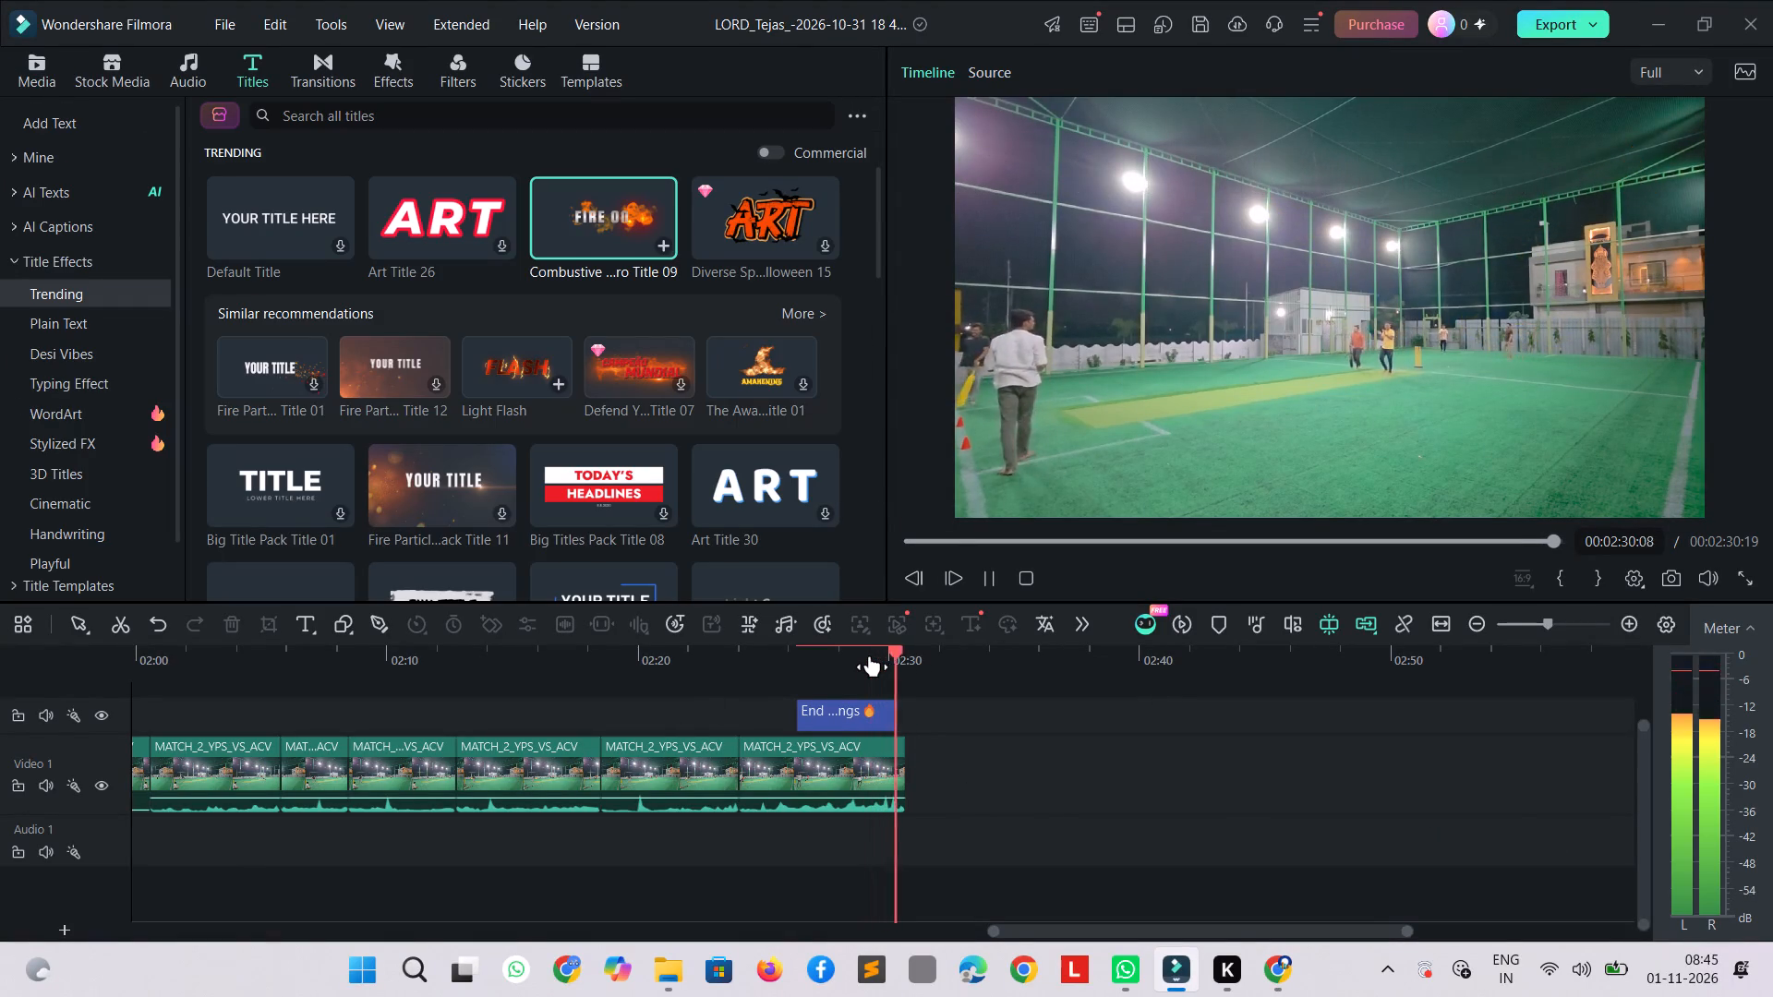
key(space)
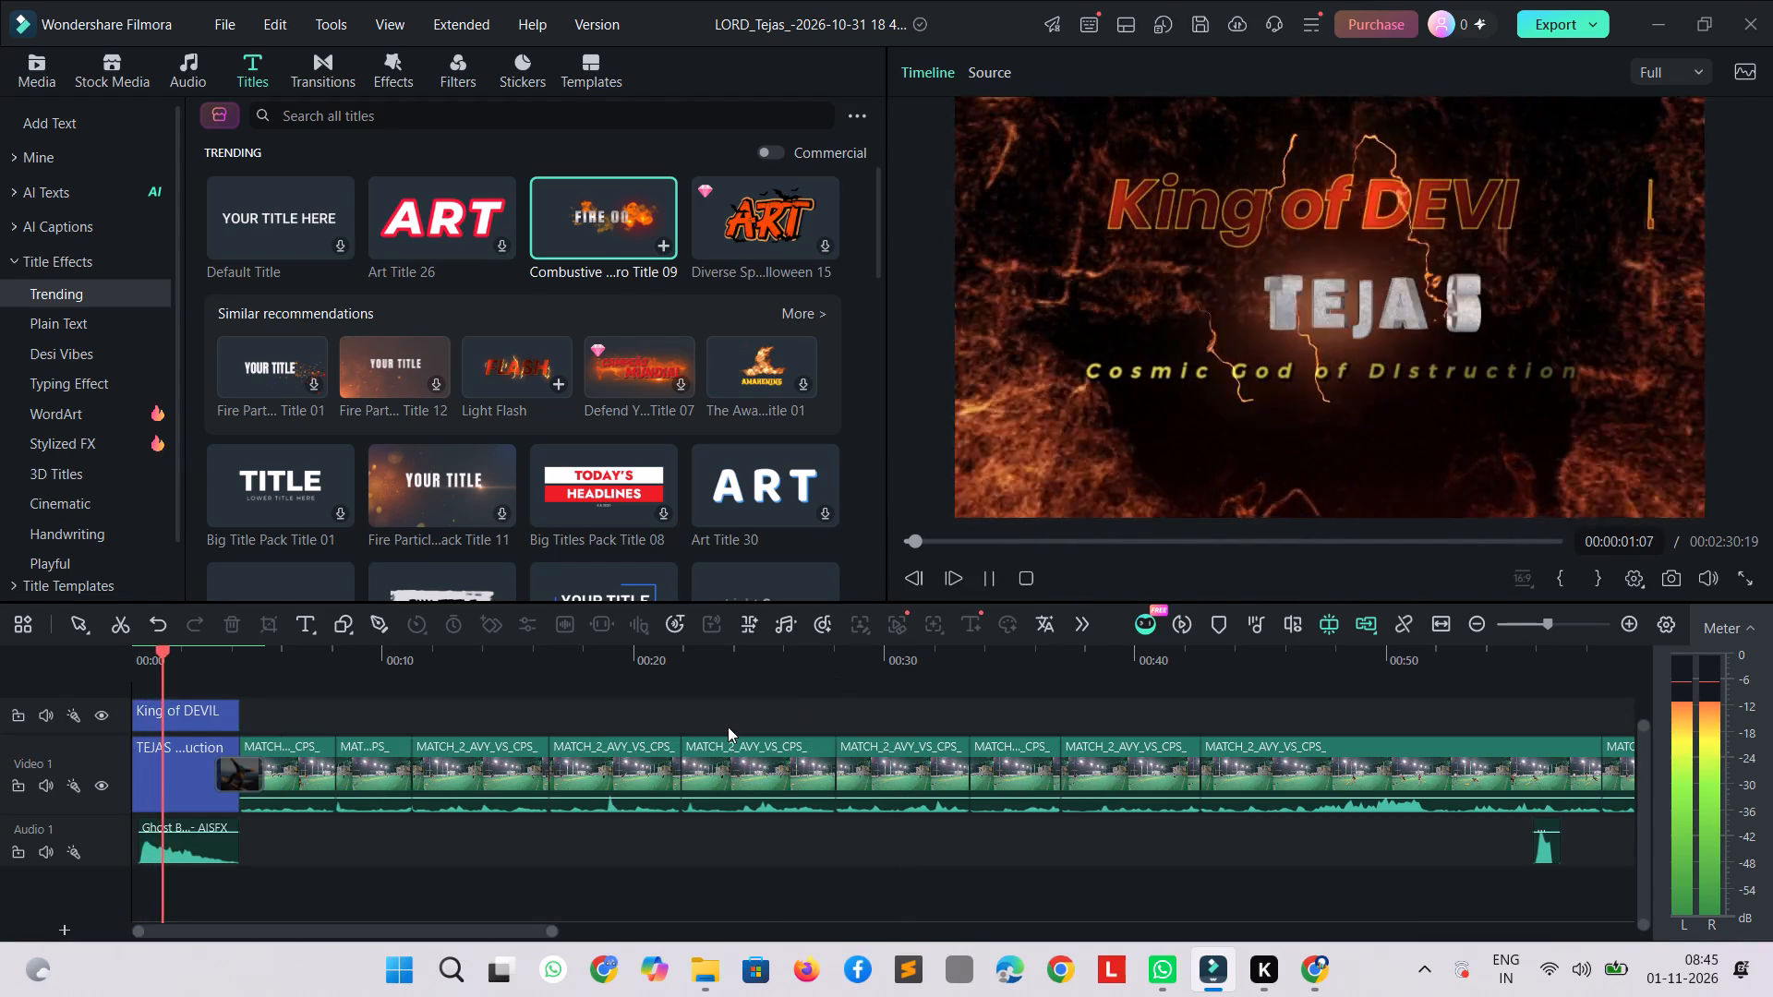
scroll(322, 764, up, 2)
scroll(322, 763, down, 3)
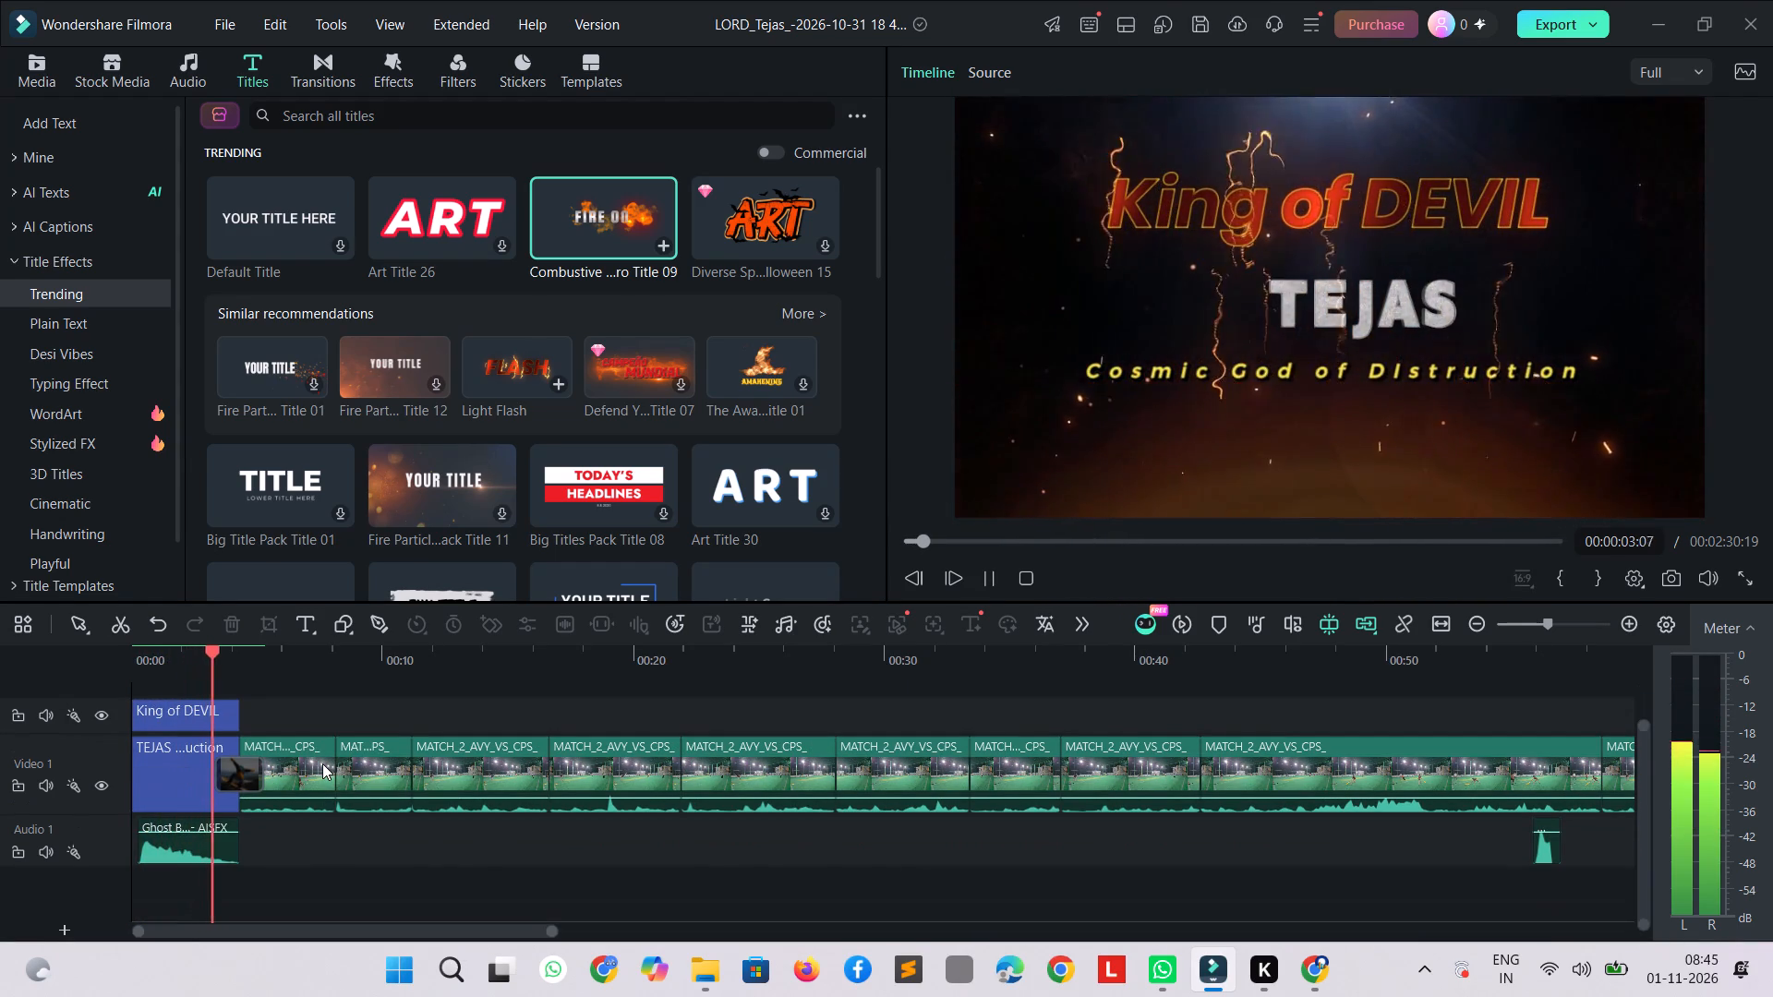
drag(350, 927, 851, 891)
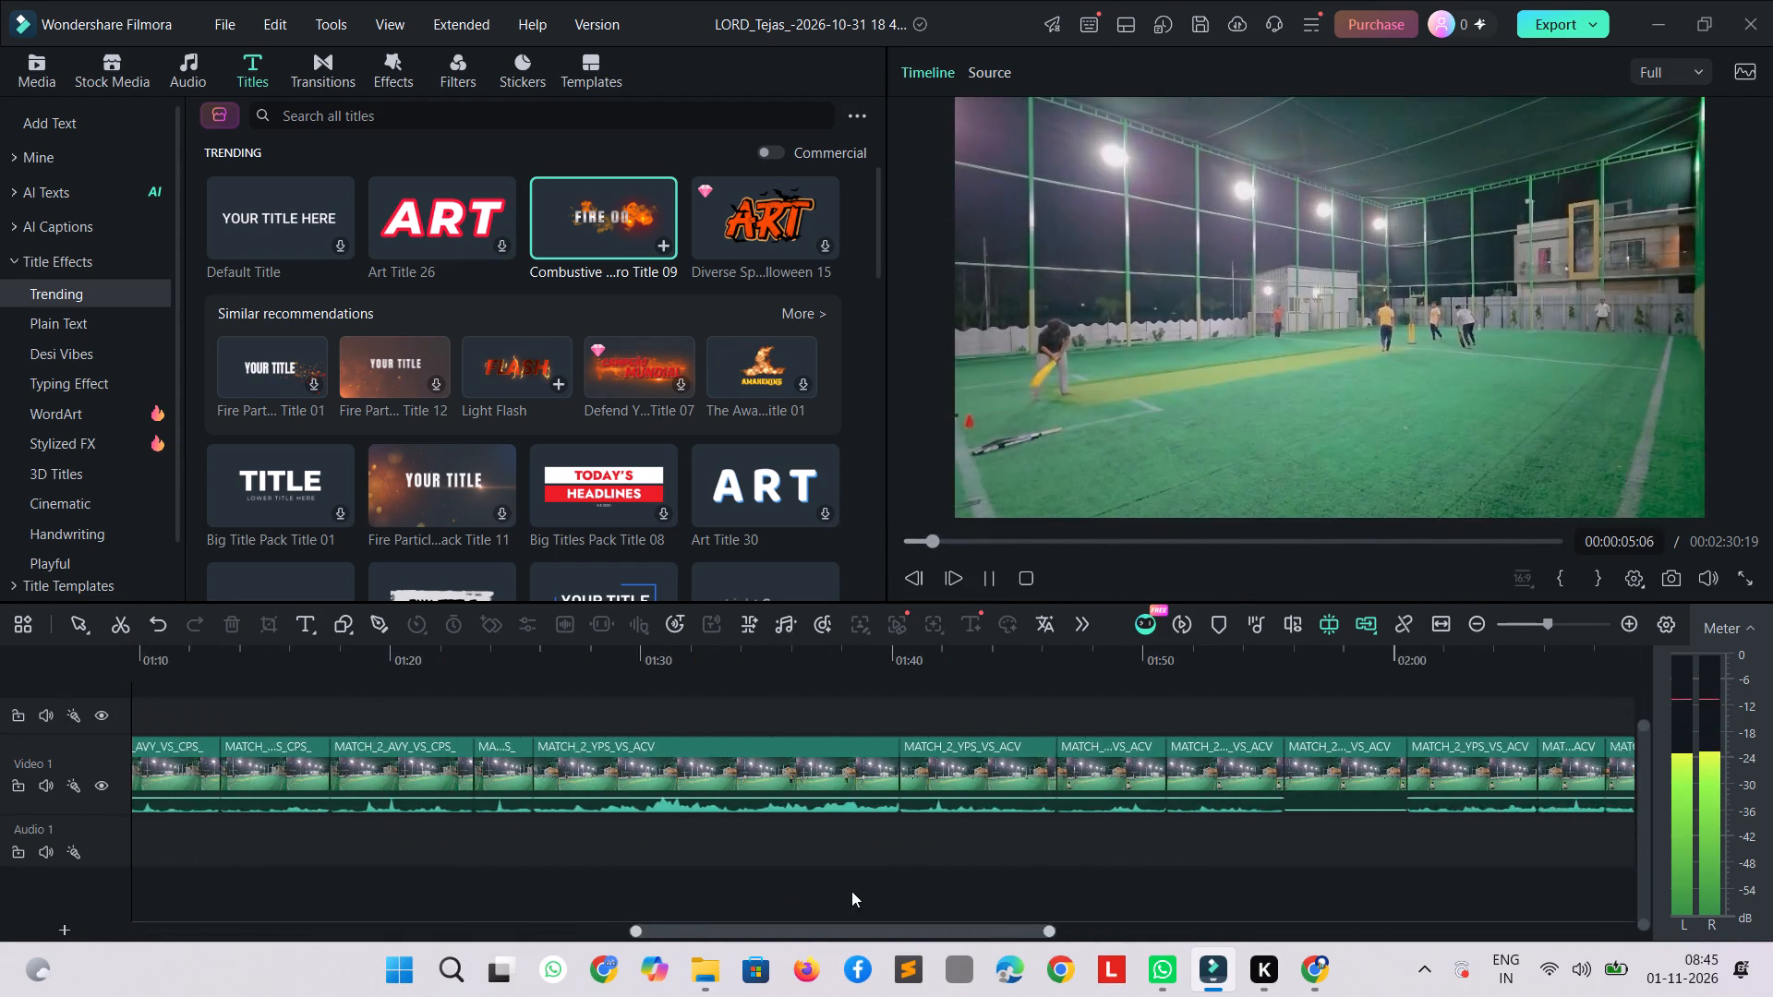
drag(851, 891, 1217, 887)
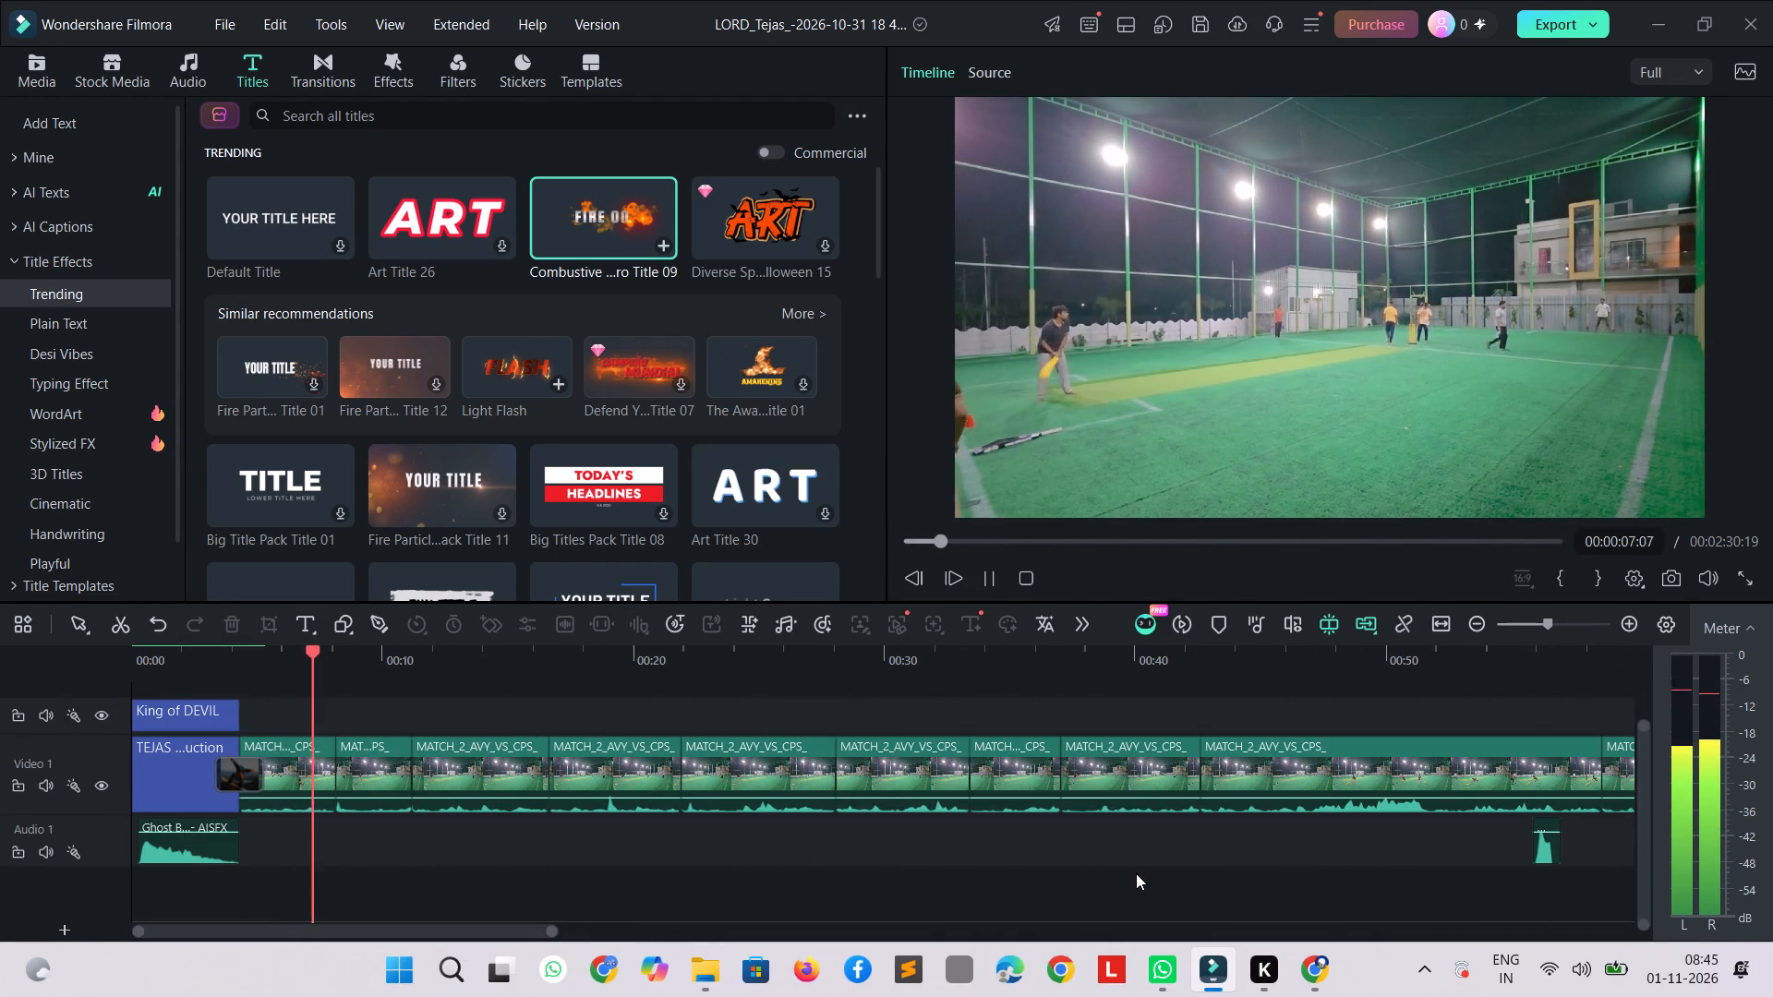
Move the playhead to the end of the video and add a new video track to the timeline.
key(shift+Right)
key(shift+Right)
key(shift+Right)
key(shift+Right)
key(shift+Right)
key(shift+Right)
key(shift+Right)
key(shift+Right)
key(shift+Right)
key(shift+Right)
key(shift+Right)
key(shift+Right)
key(shift+Right)
key(shift+Right)
key(shift+Right)
key(shift+Right)
key(shift+Right)
key(shift+Right)
key(shift+Right)
key(shift+Right)
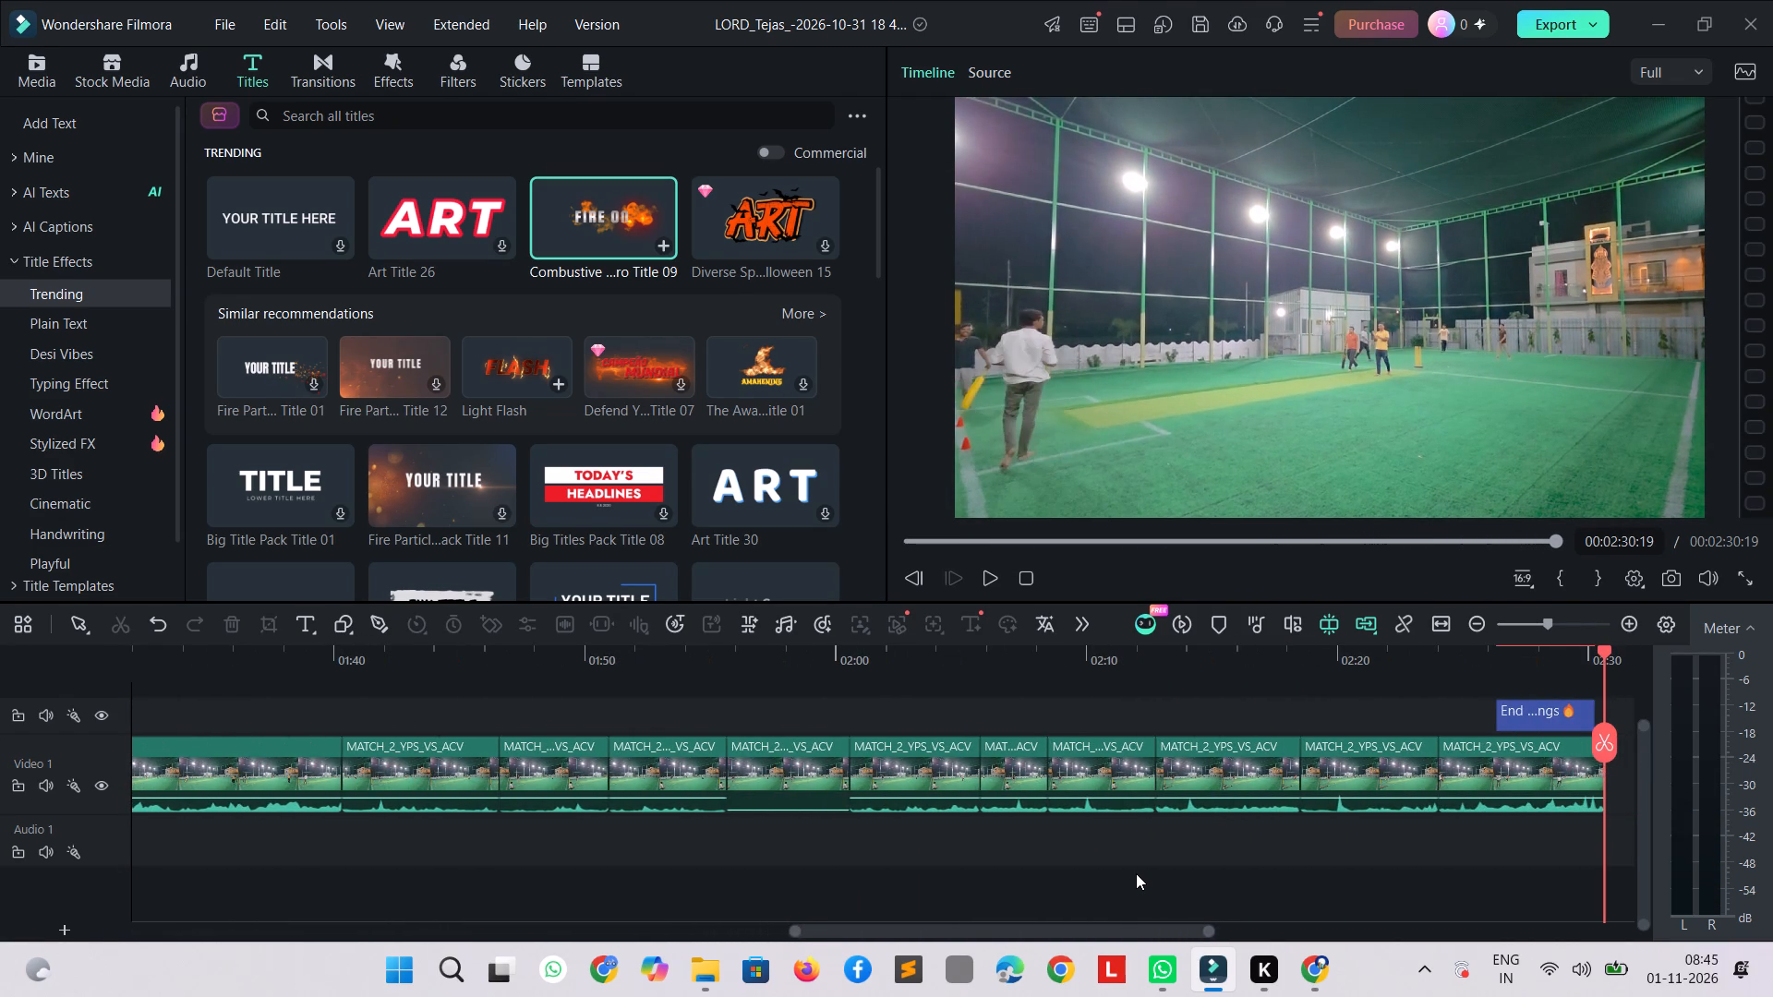
click(75, 929)
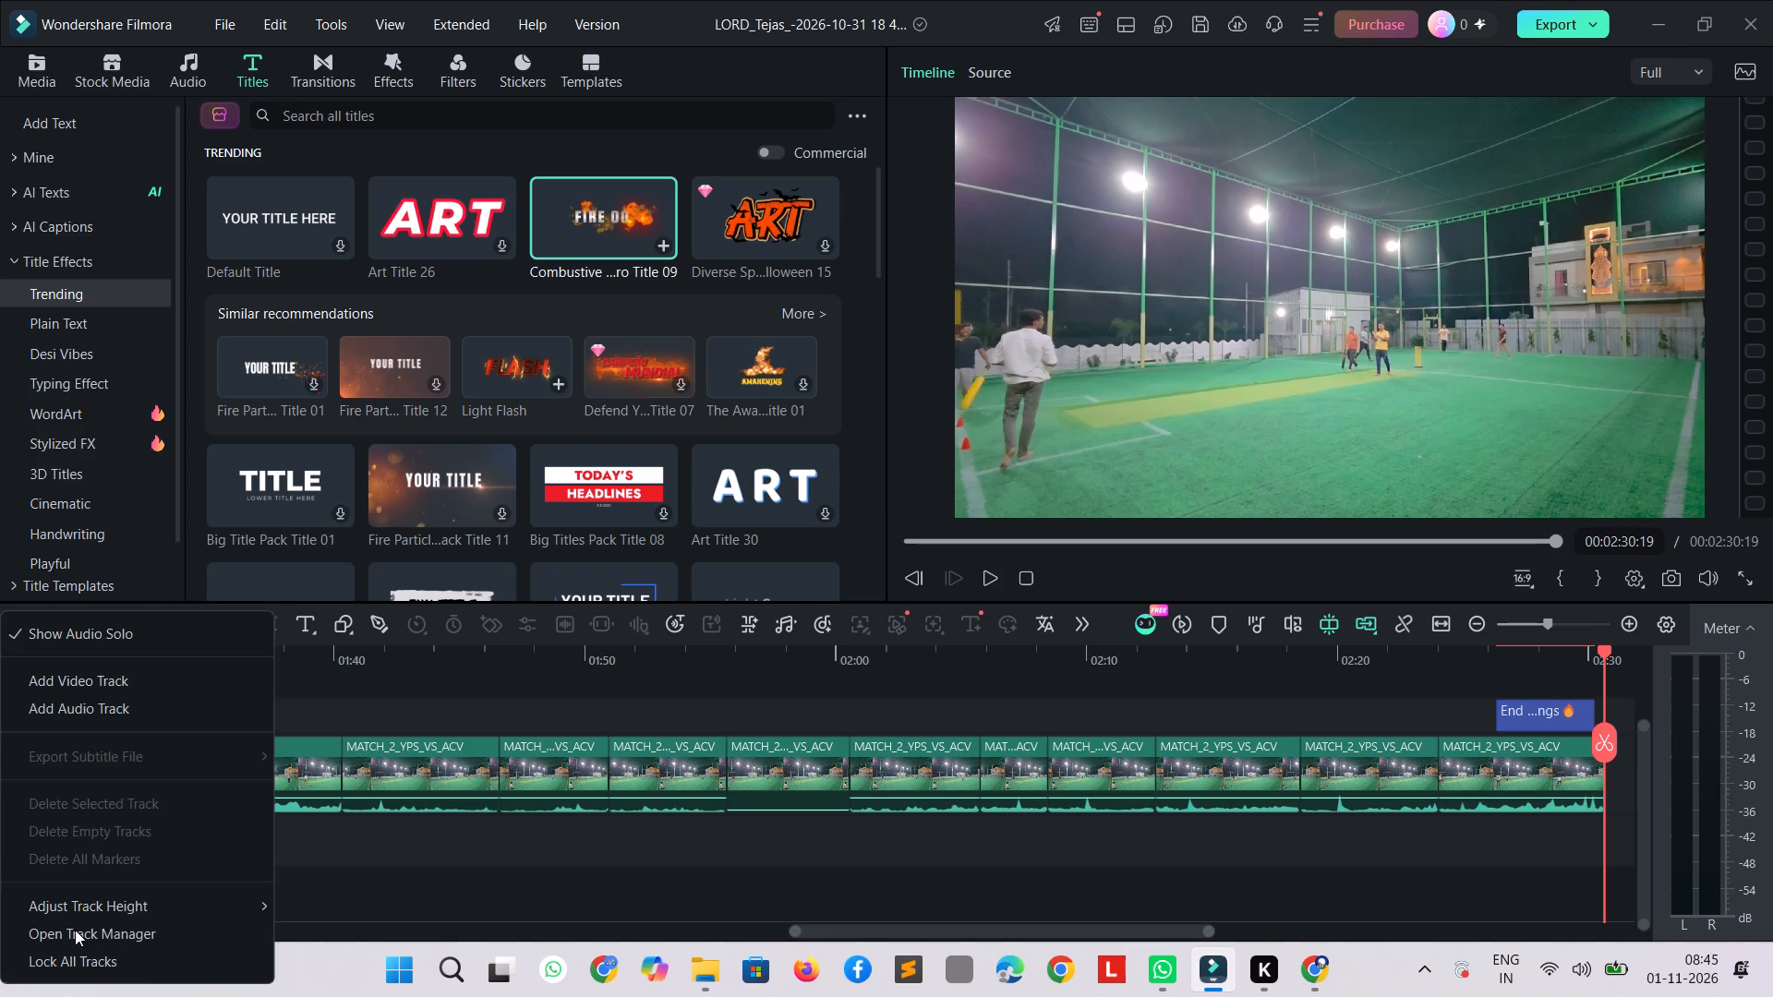
click(101, 670)
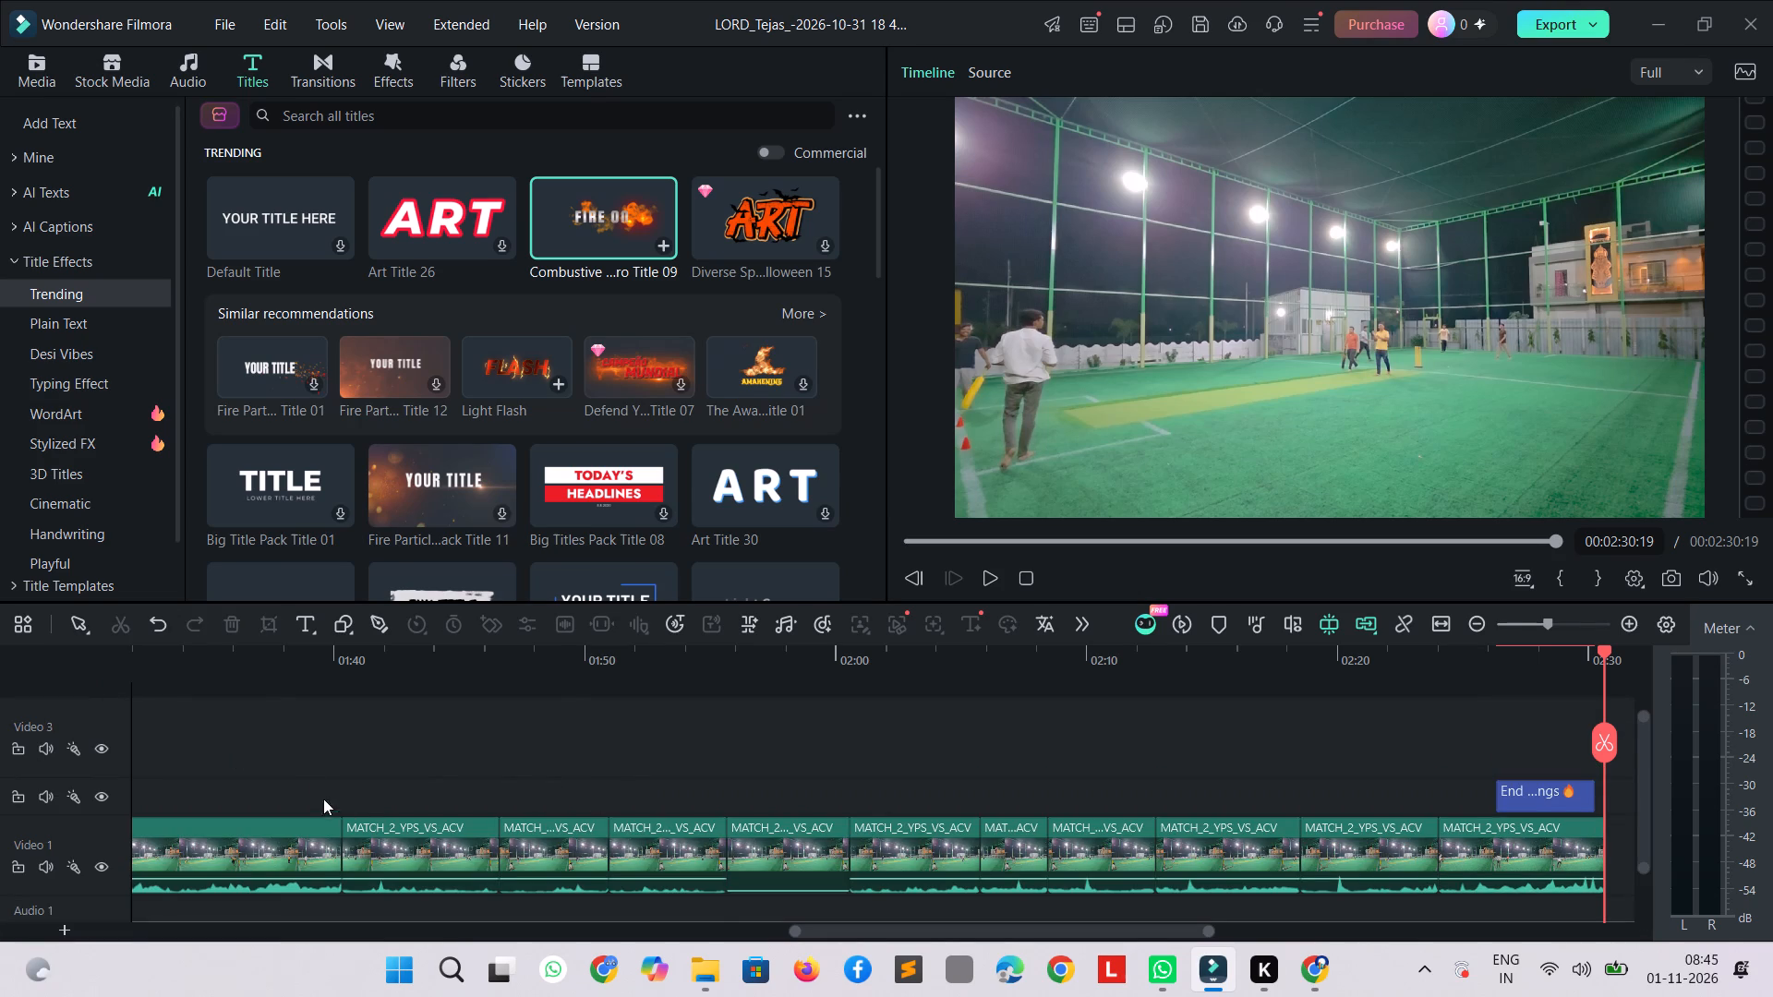
Place the playhead at the end of the last match clip, at 00:02:30:18.
scroll(305, 763, up, 4)
scroll(302, 759, down, 3)
scroll(447, 775, down, 3)
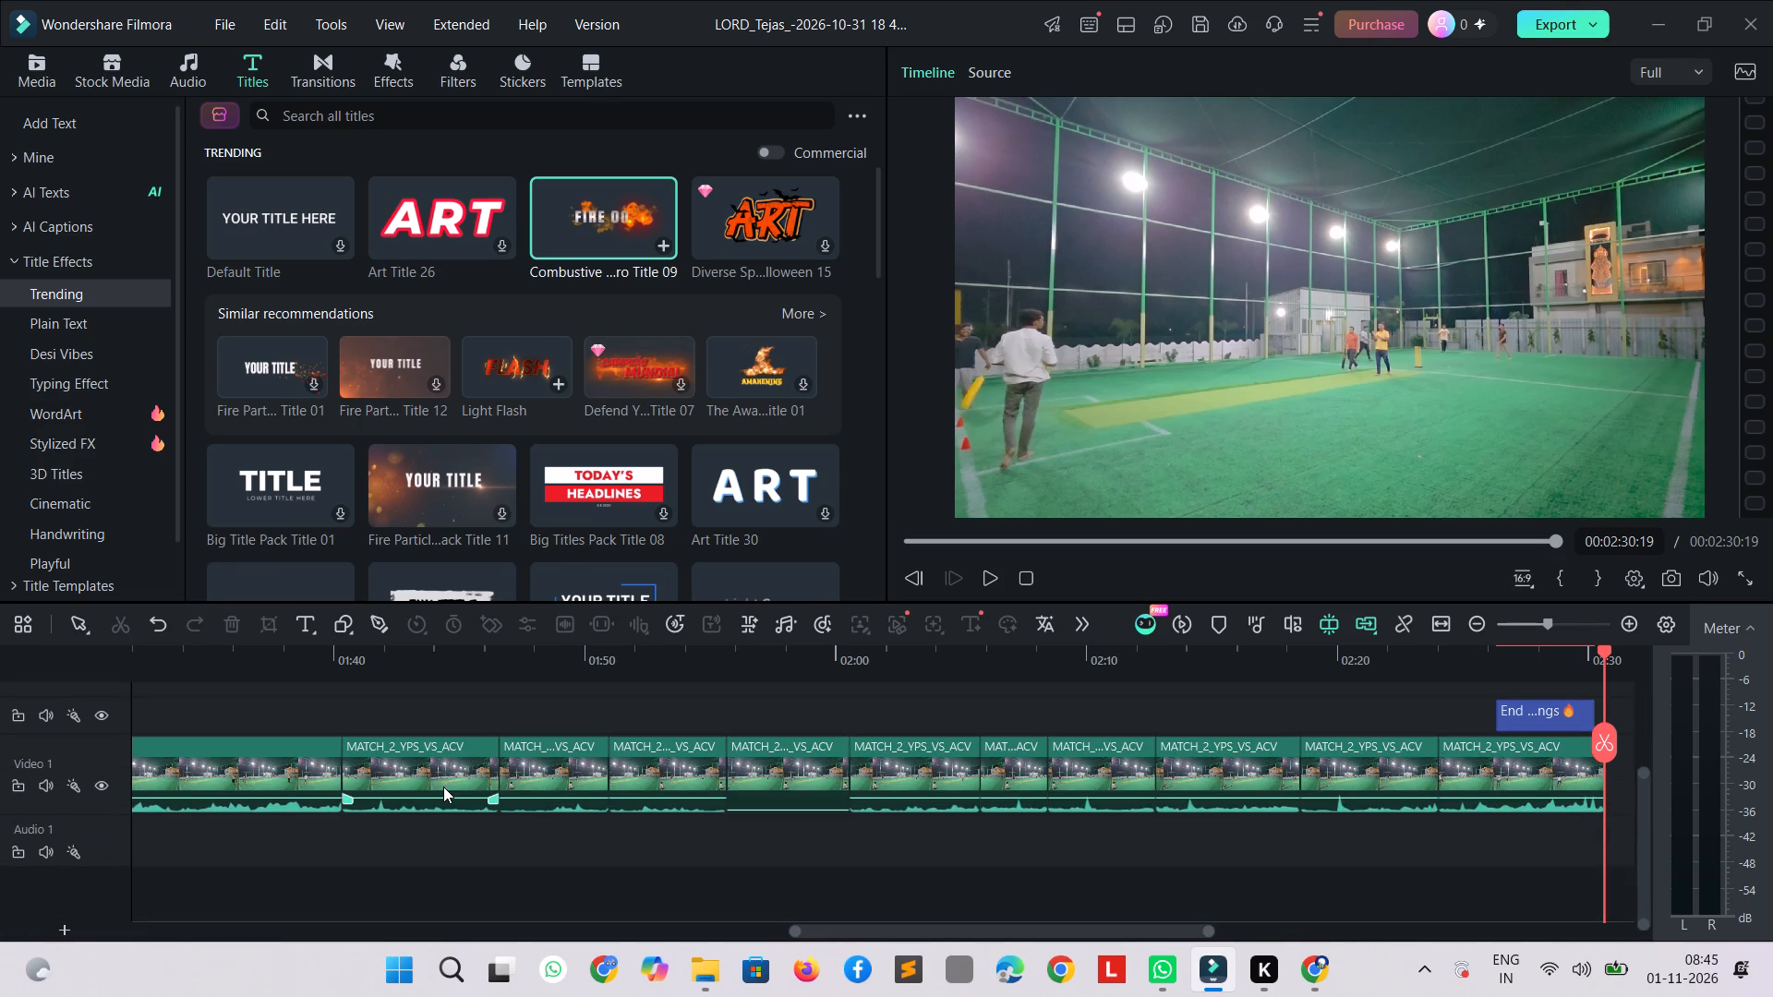
scroll(443, 787, up, 2)
key(space)
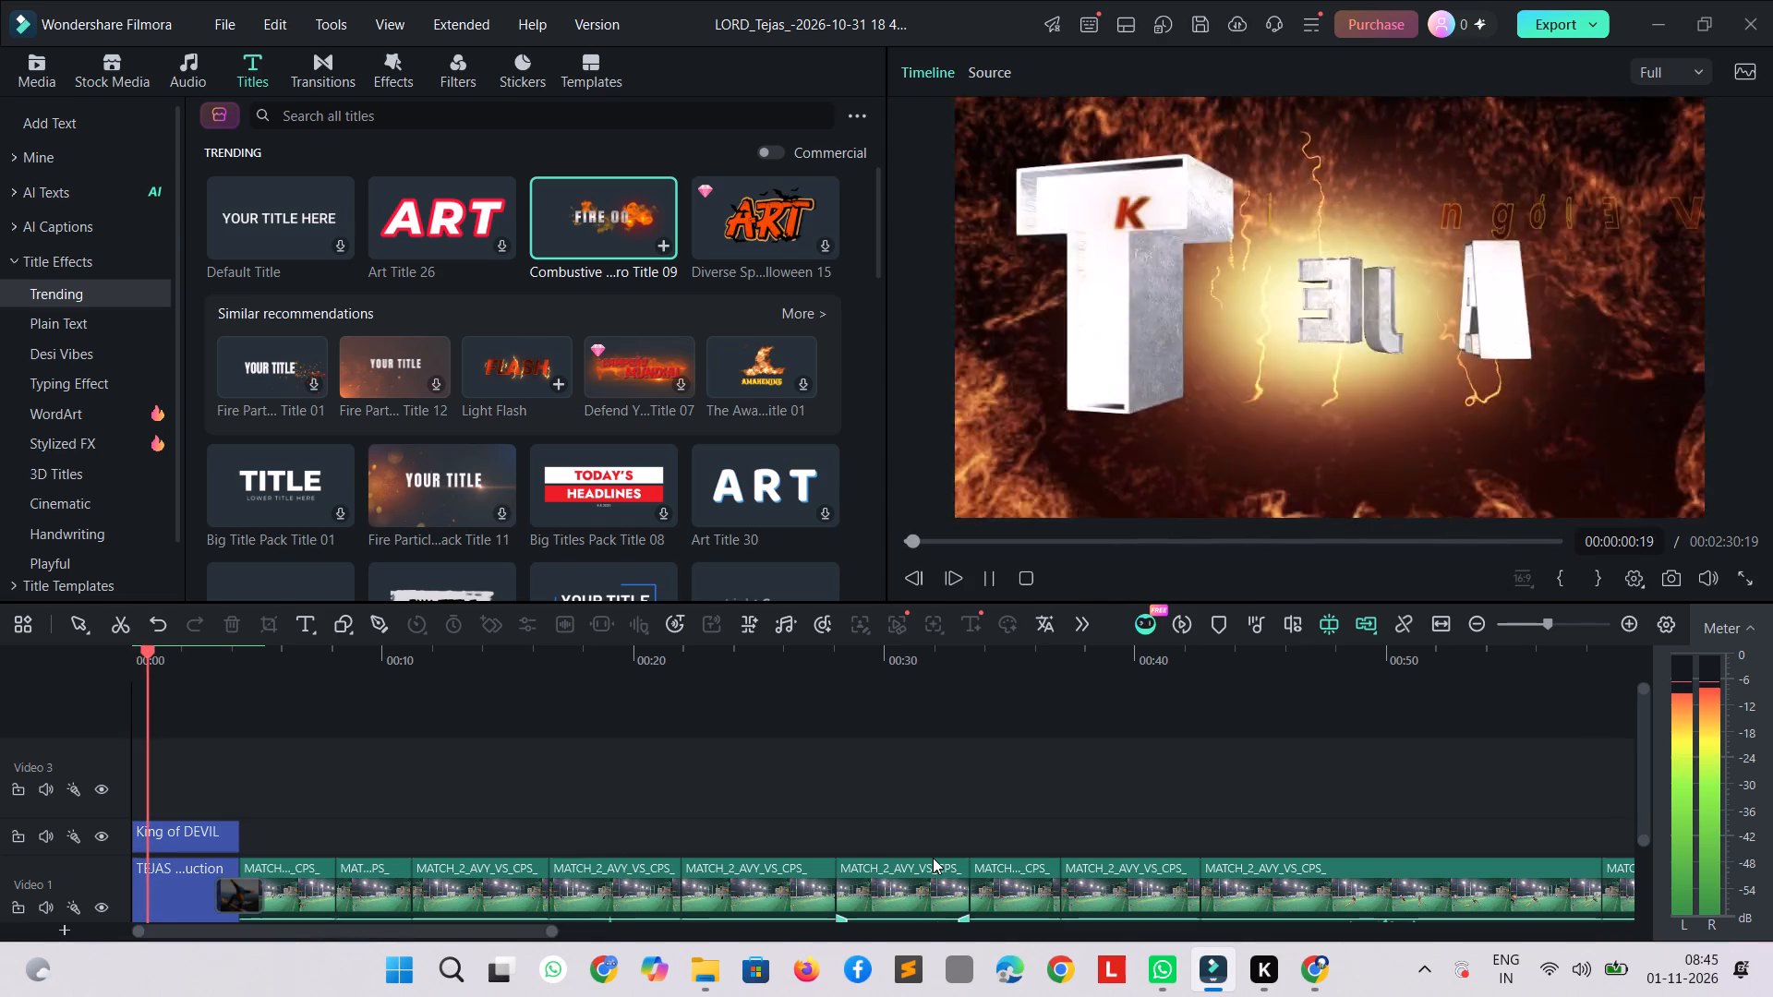
key(space)
scroll(567, 918, down, 1)
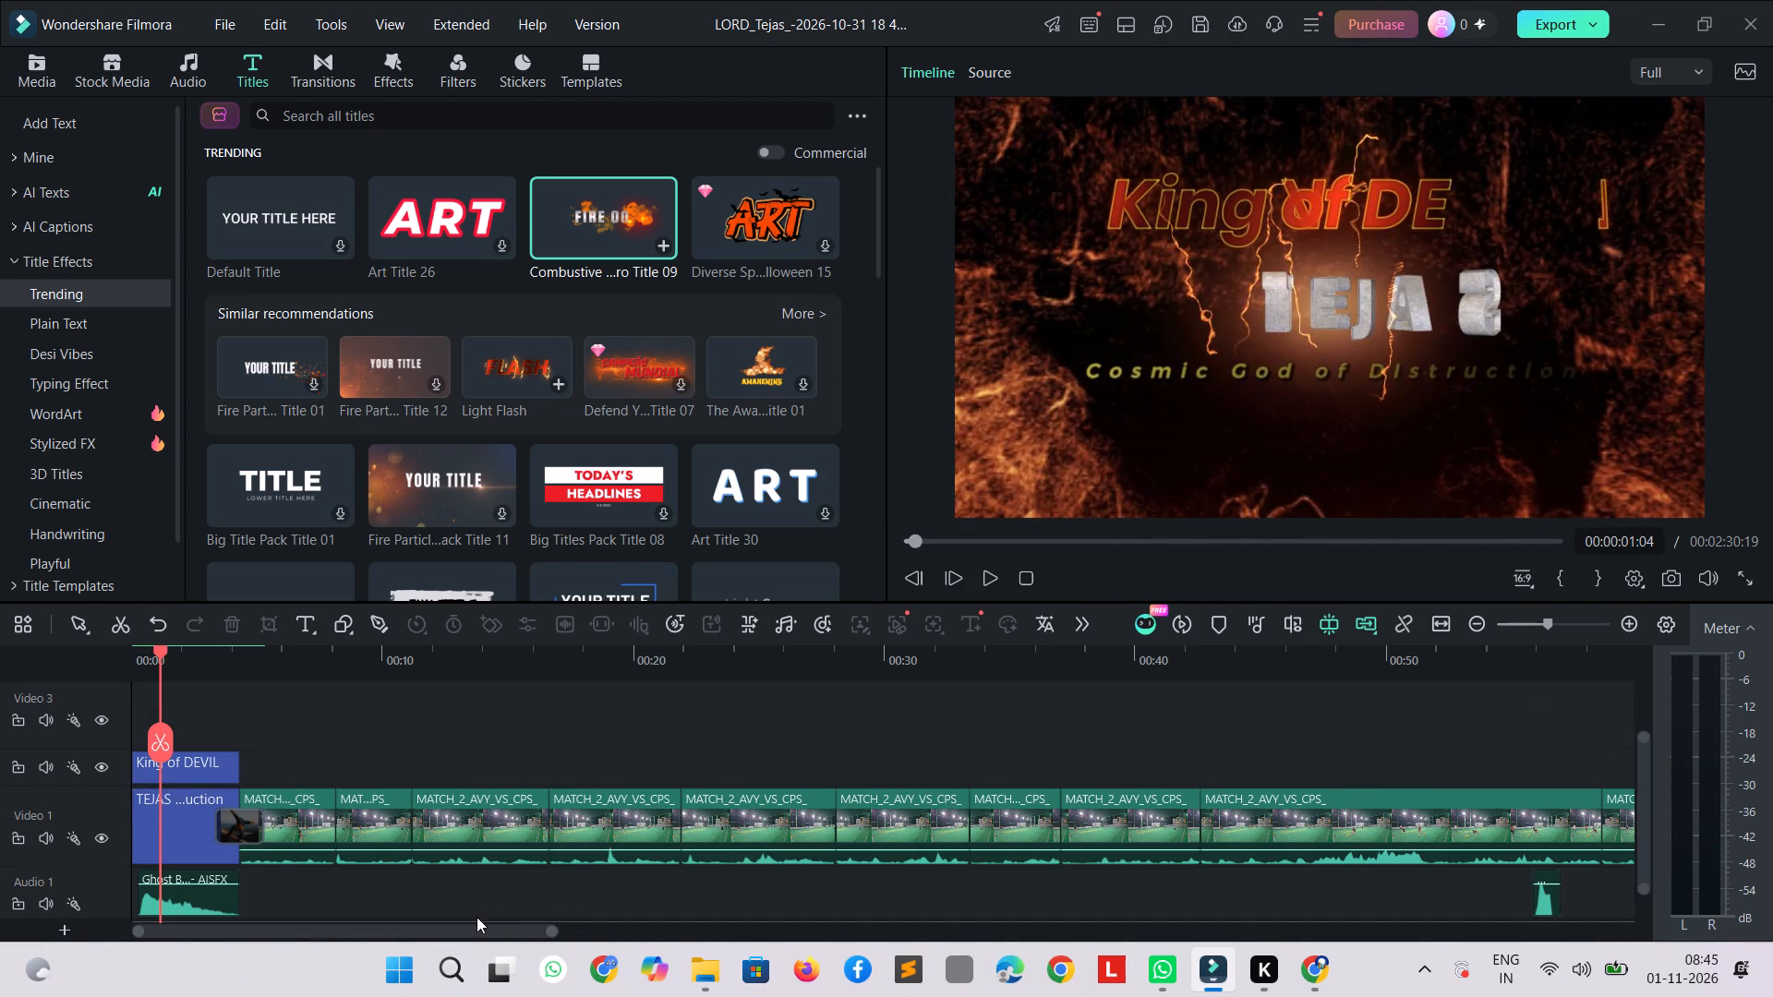
drag(458, 929, 1208, 862)
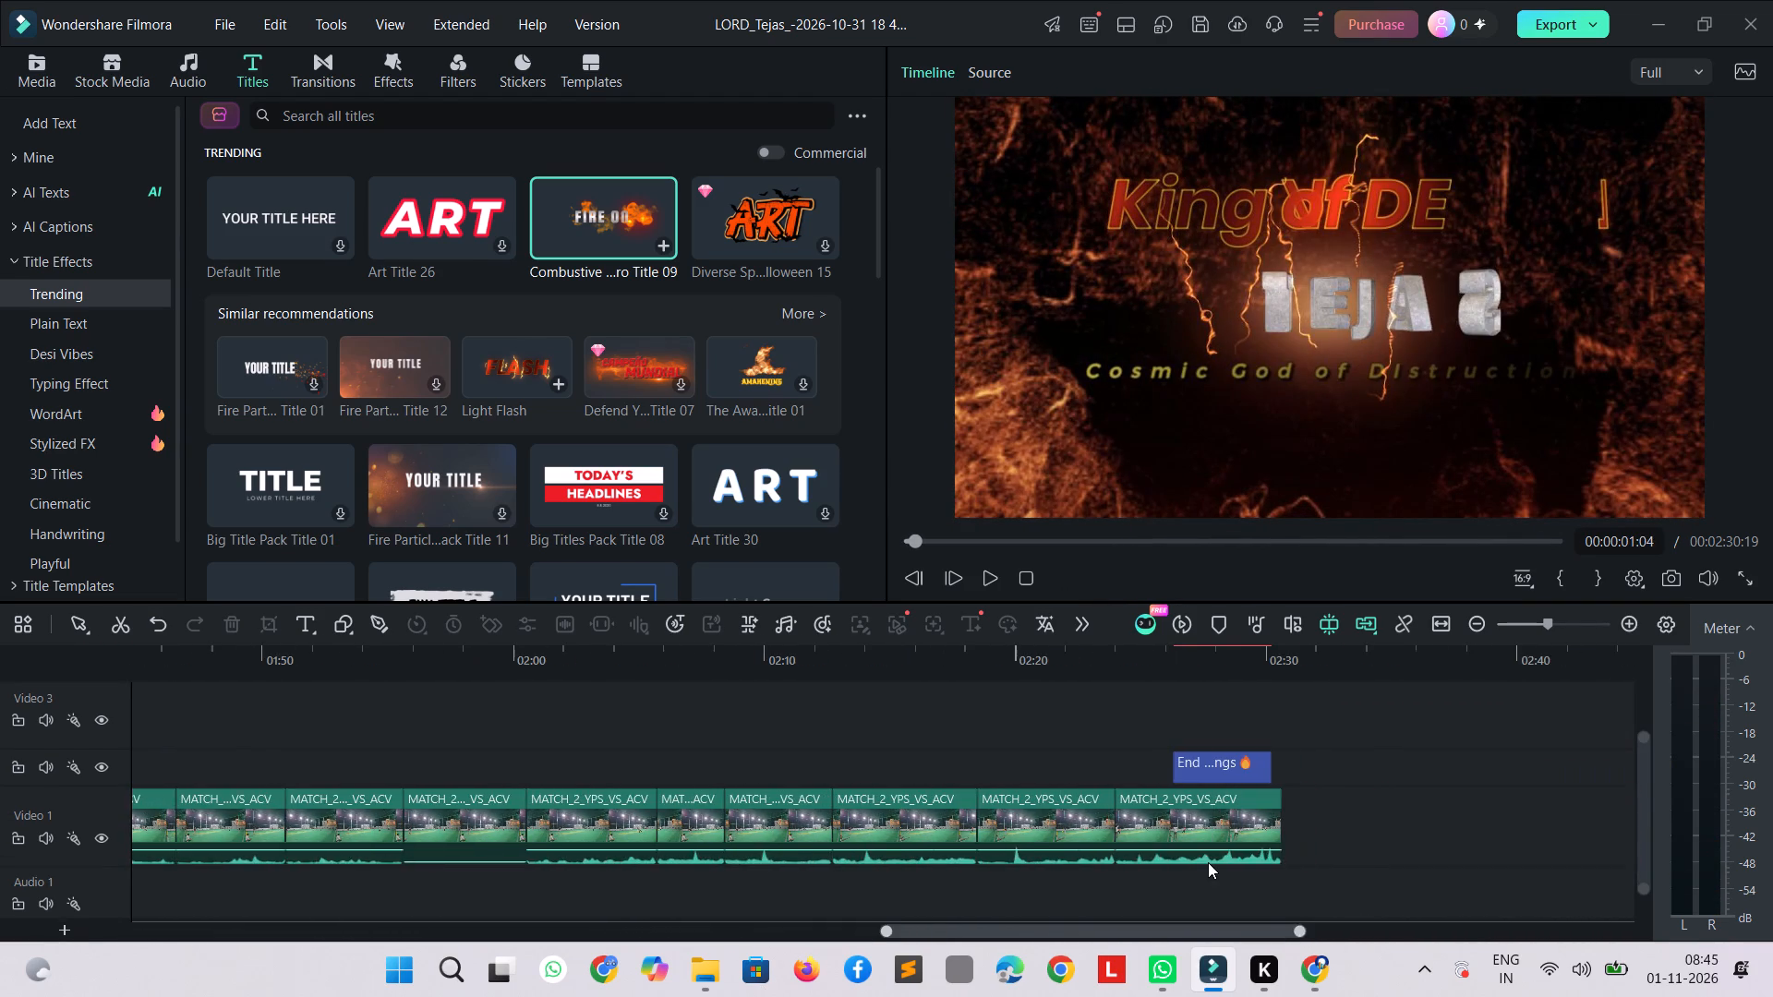
drag(1208, 862, 1377, 835)
double_click(649, 796)
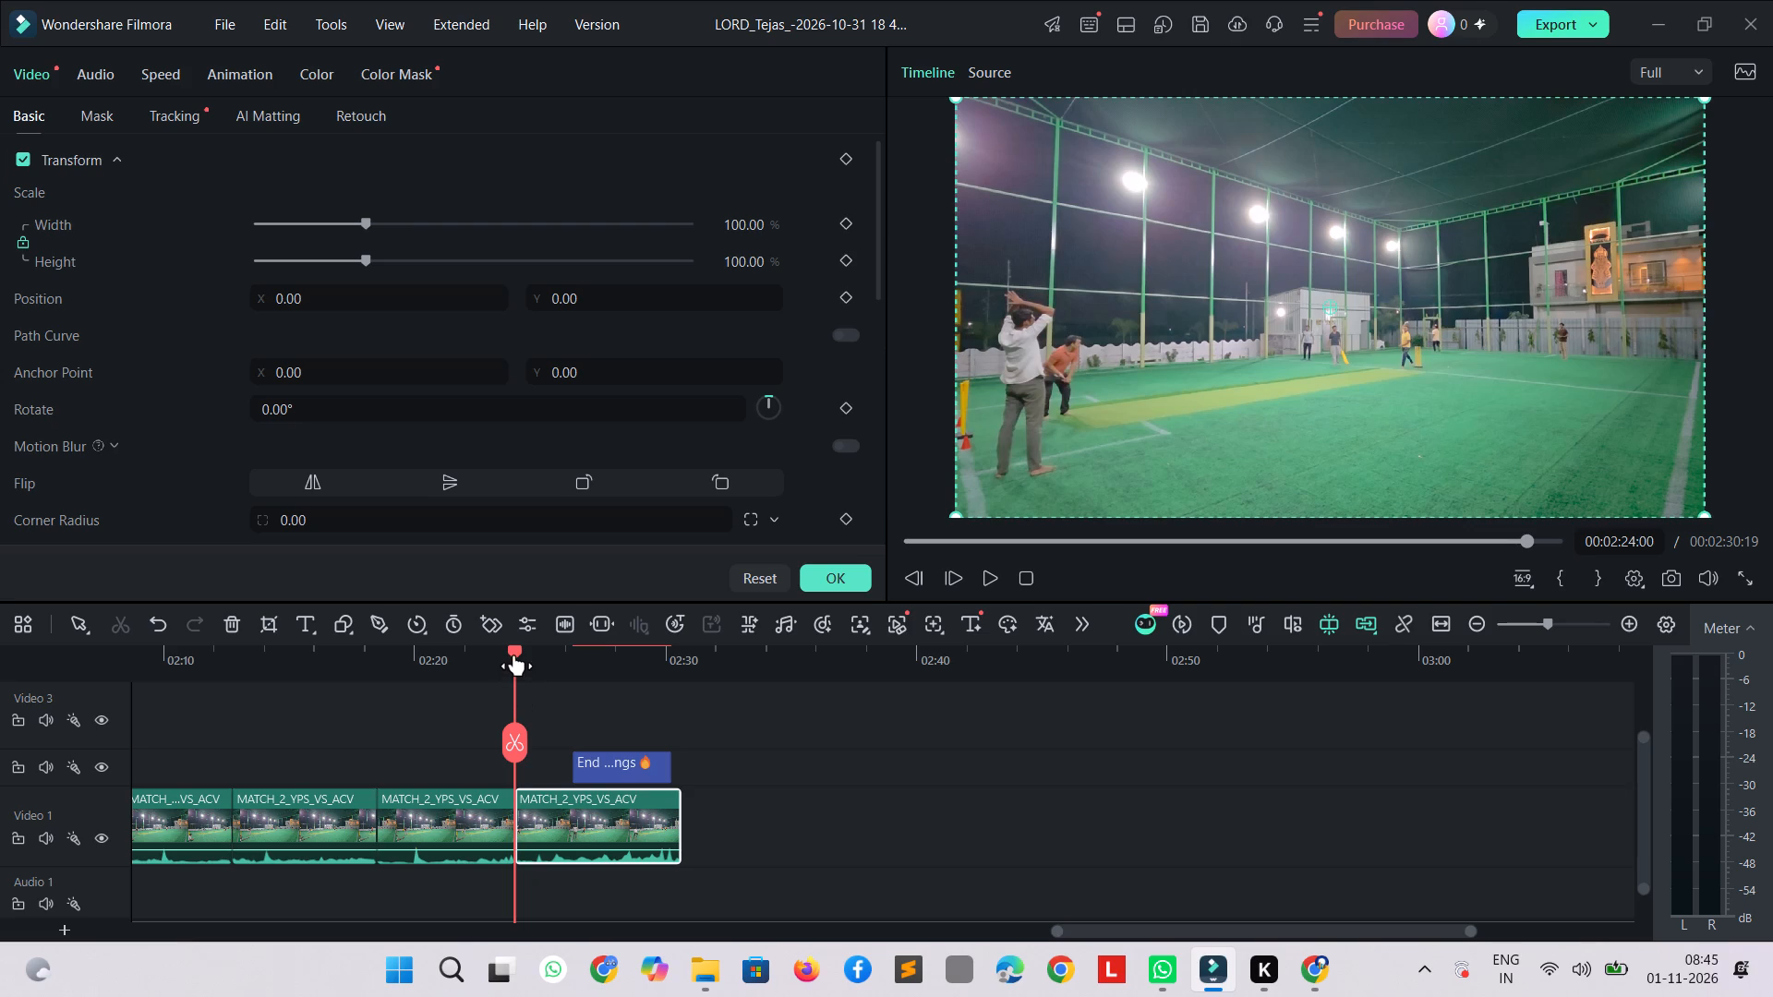
drag(514, 655, 668, 786)
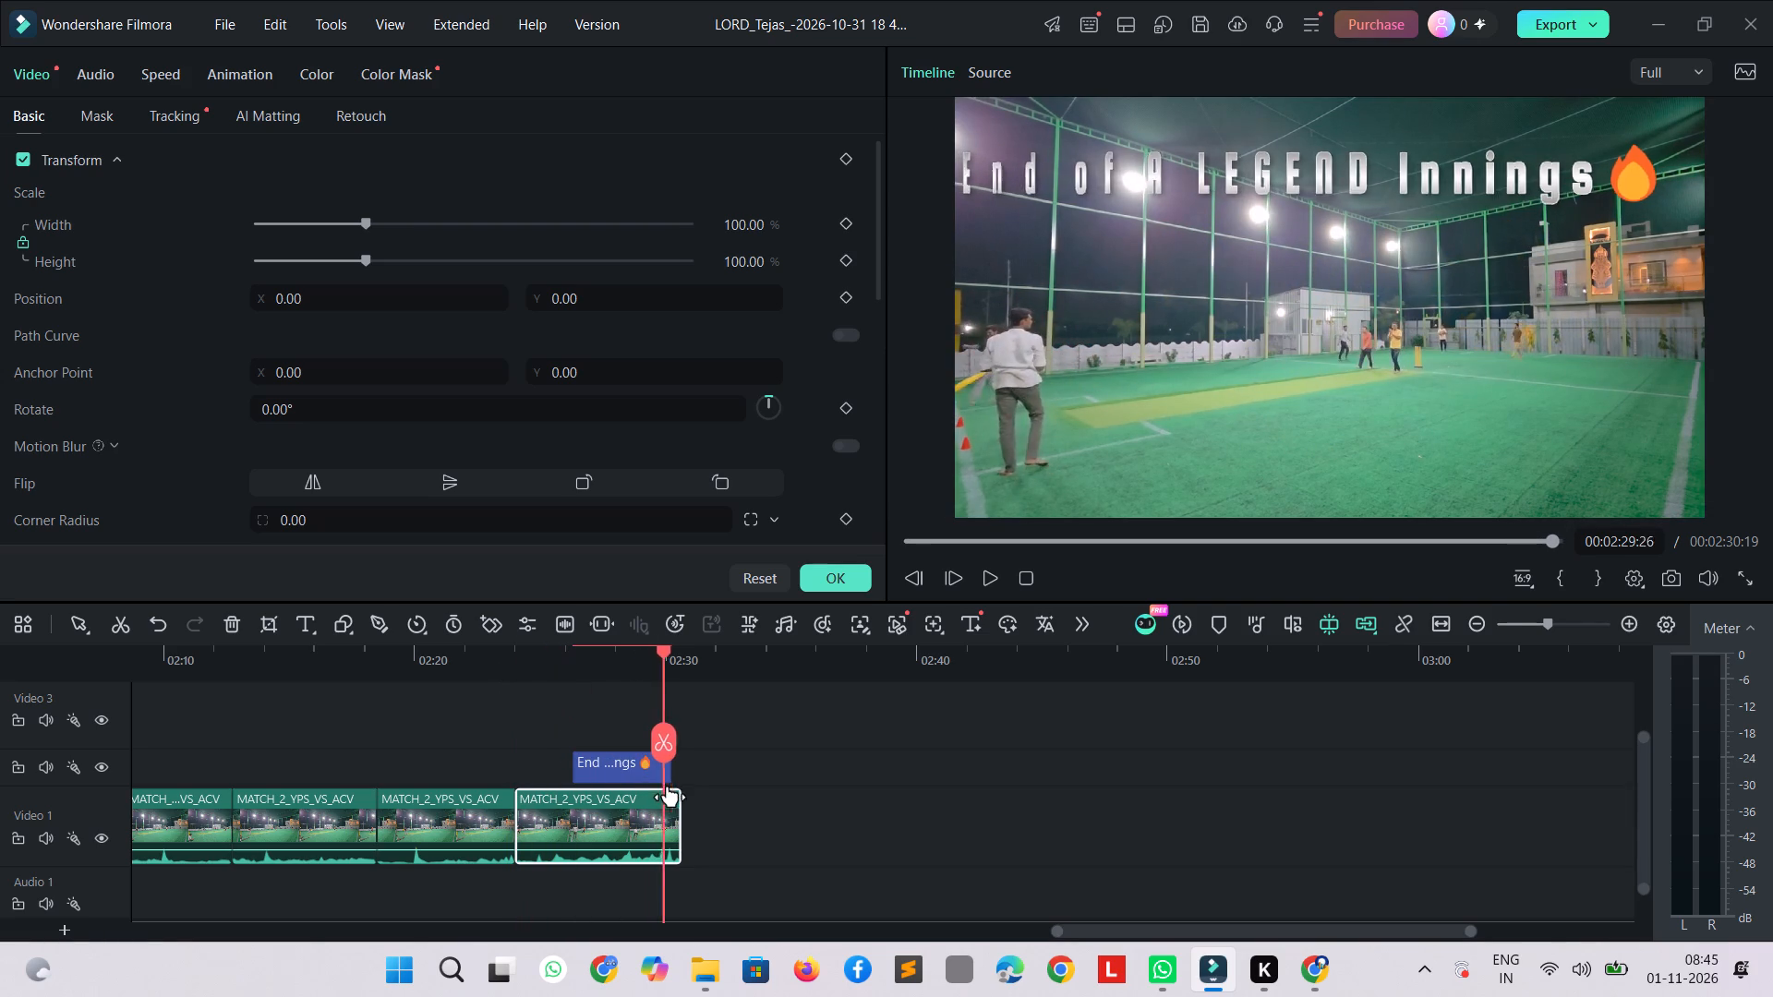
drag(668, 786, 681, 800)
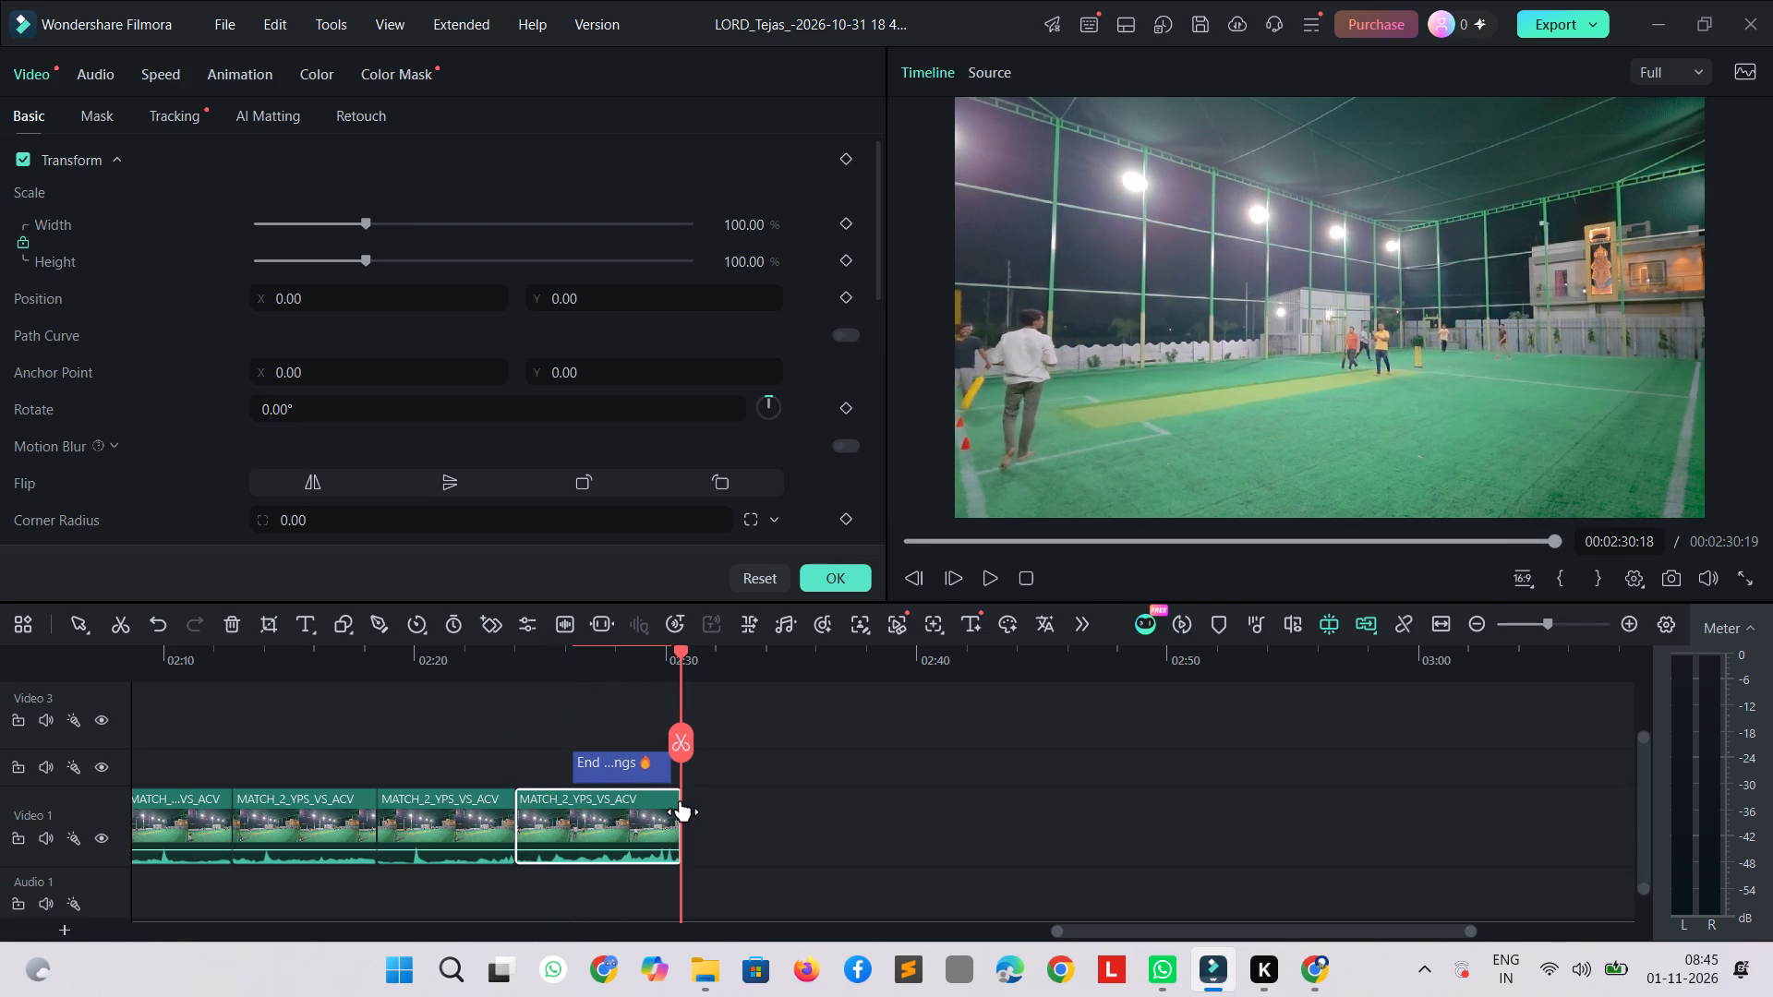
click(724, 805)
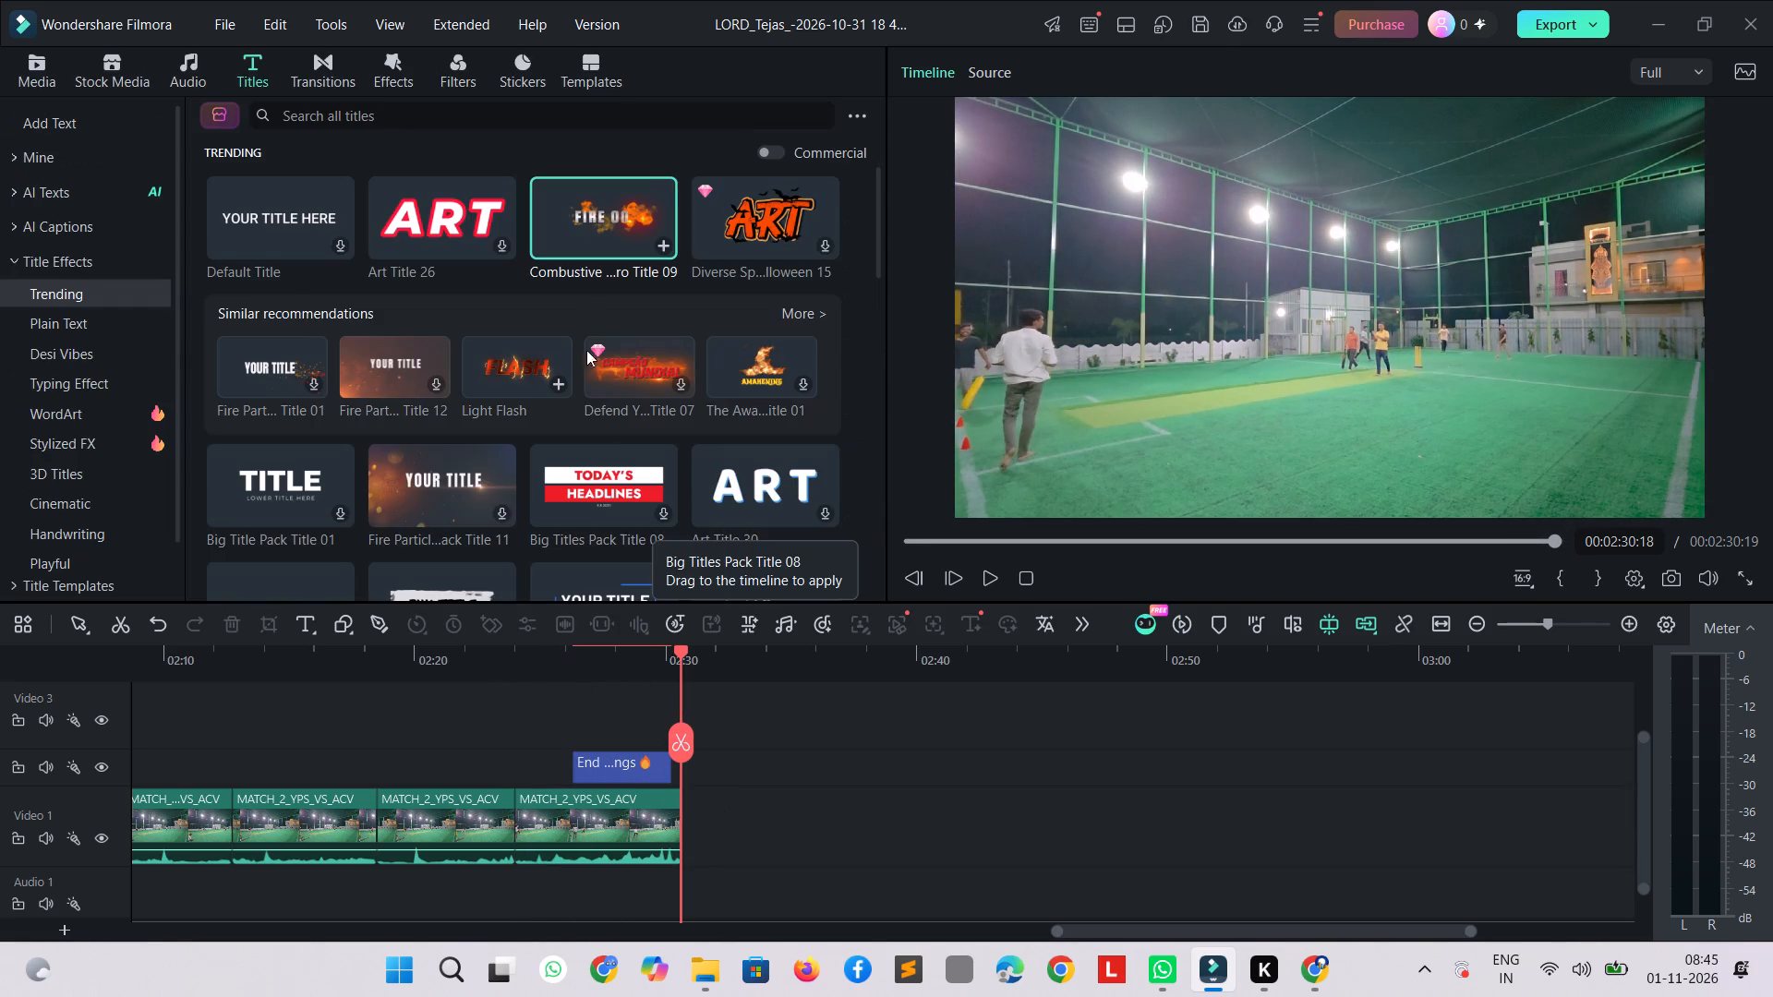
Preview the trending title templates Light Flash, Big Title Pack Title 01 and Big Titles Pack Title 08.
click(484, 356)
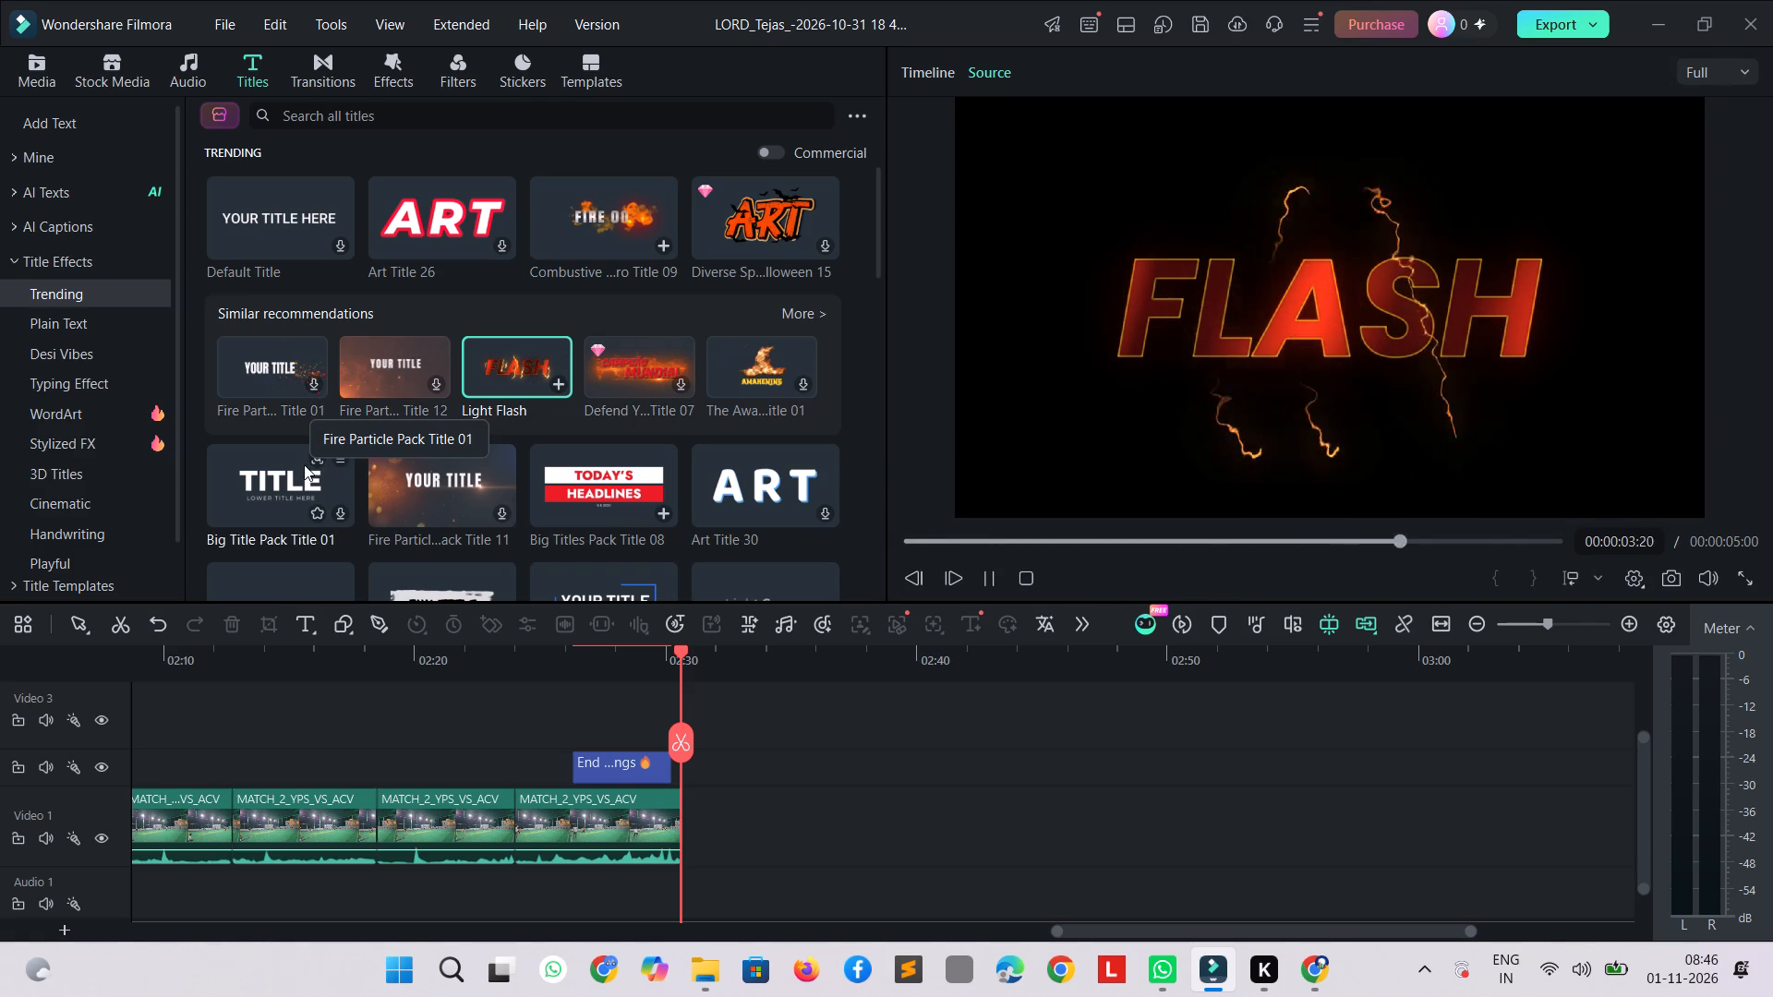
click(285, 484)
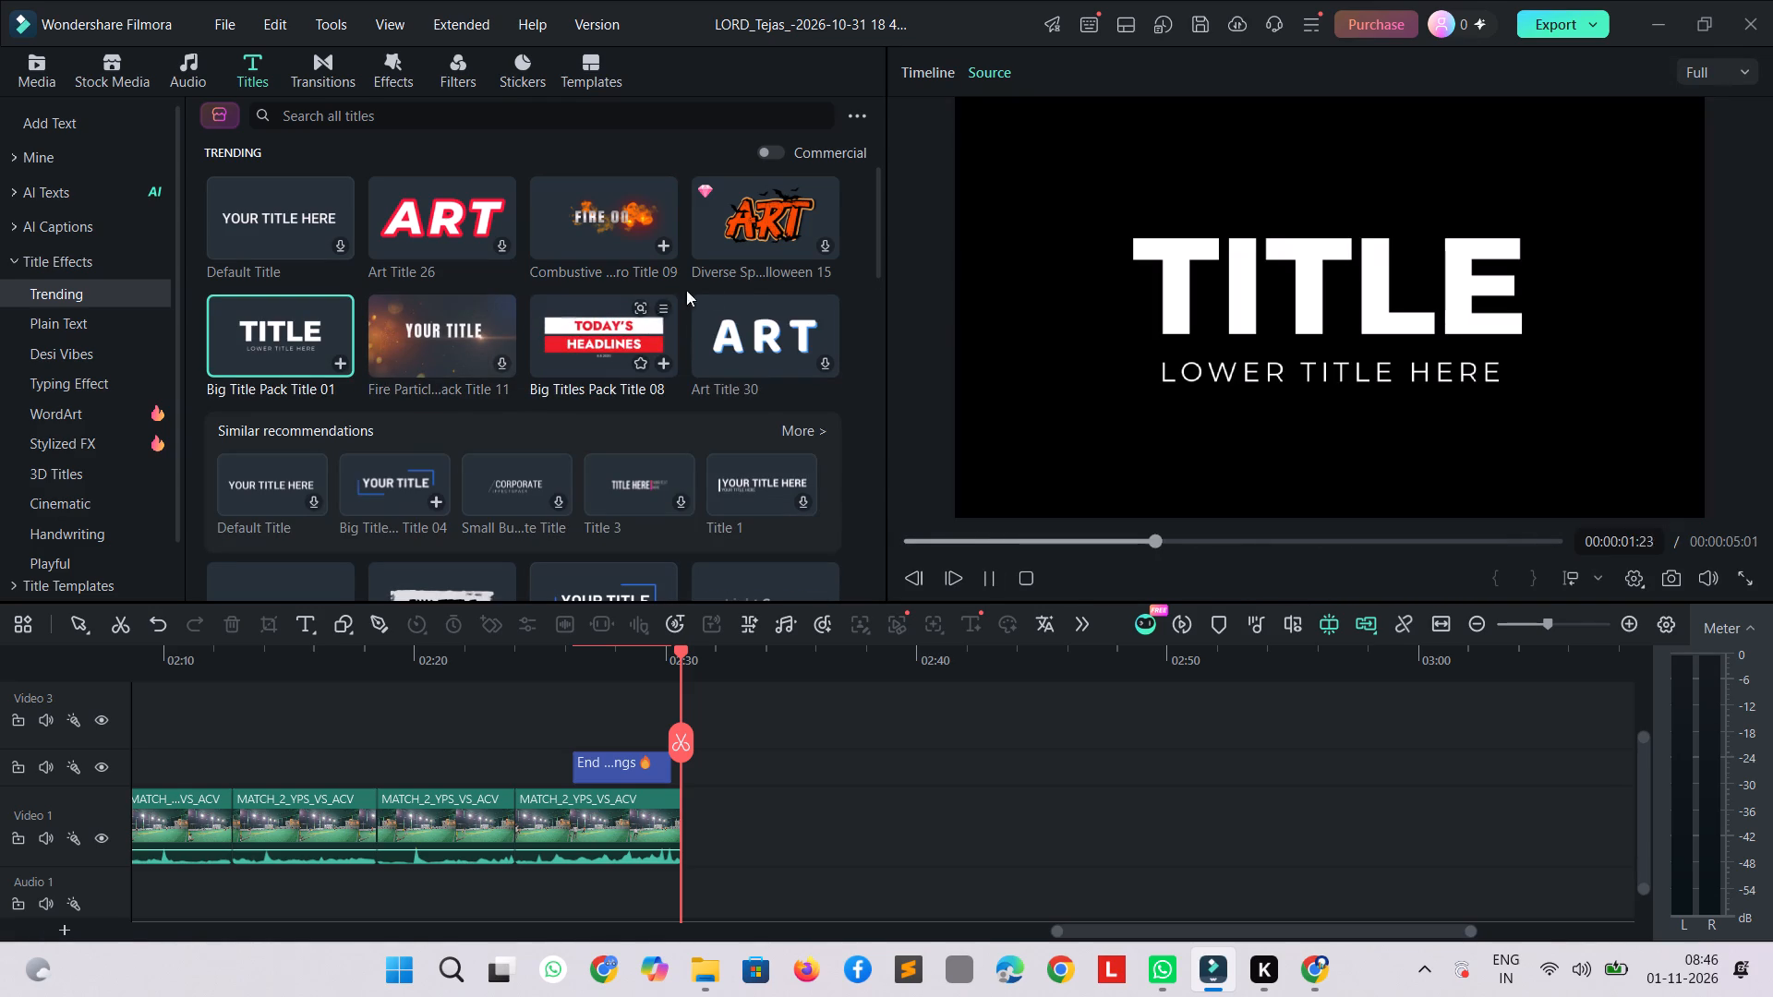
click(580, 340)
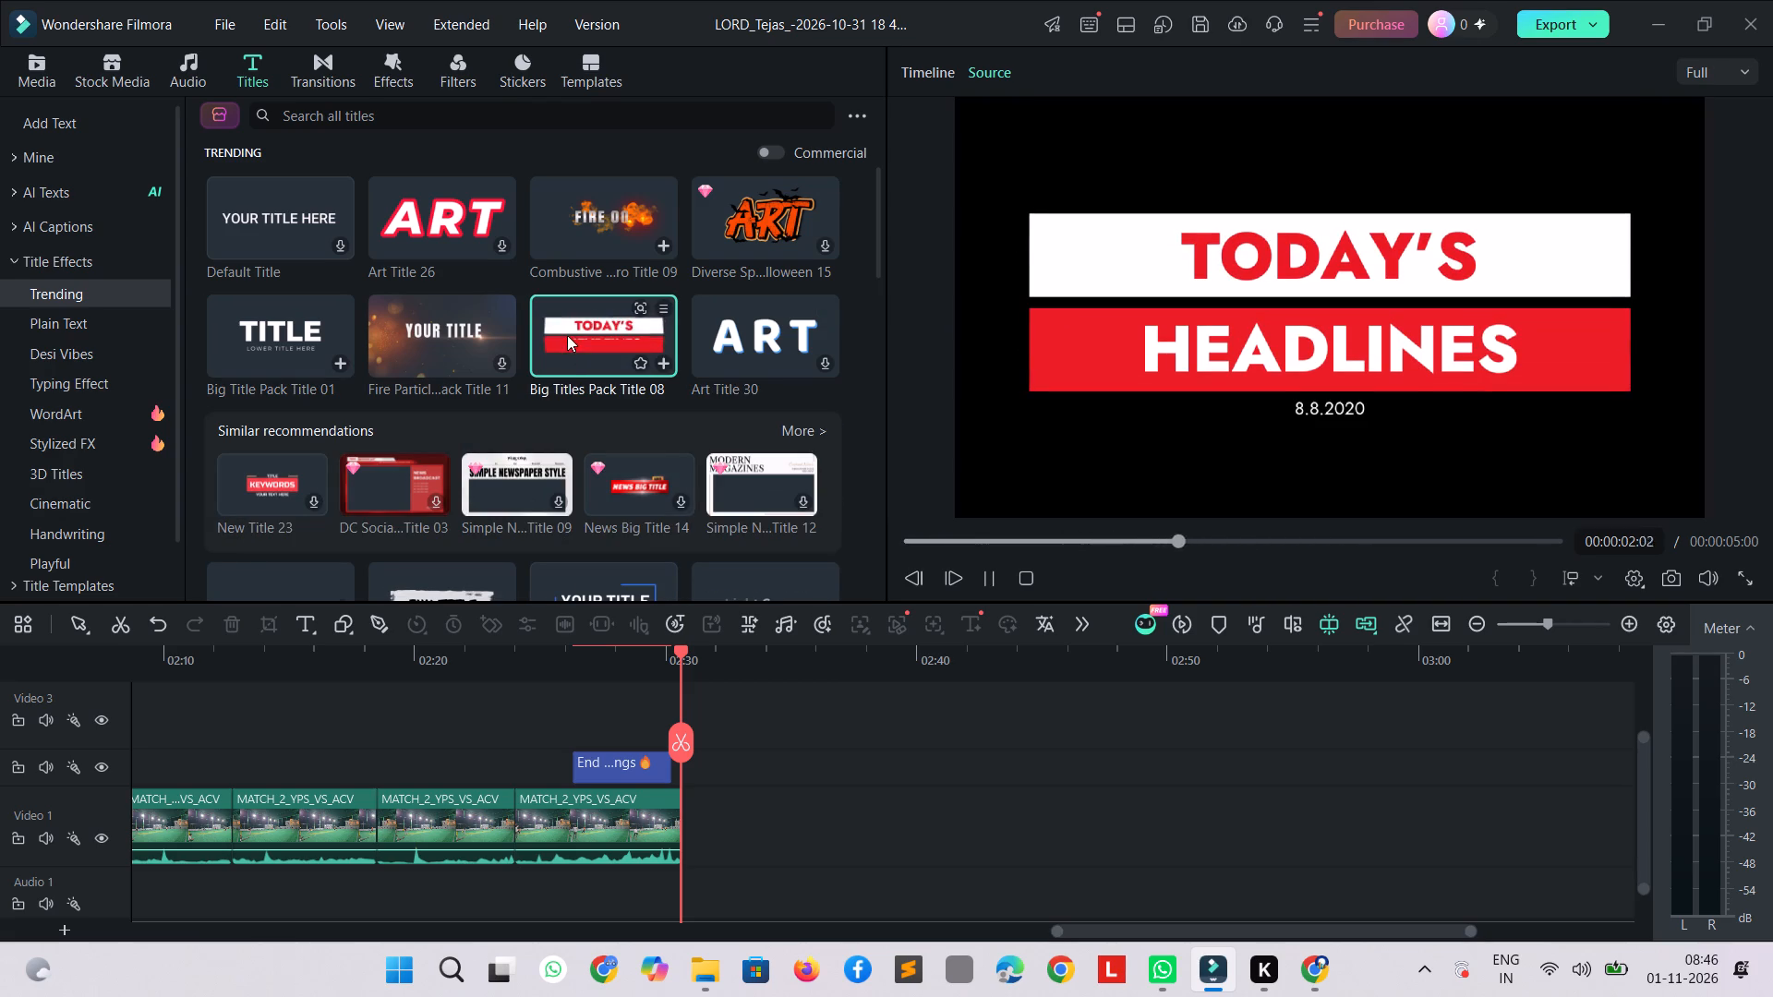
drag(566, 335, 569, 276)
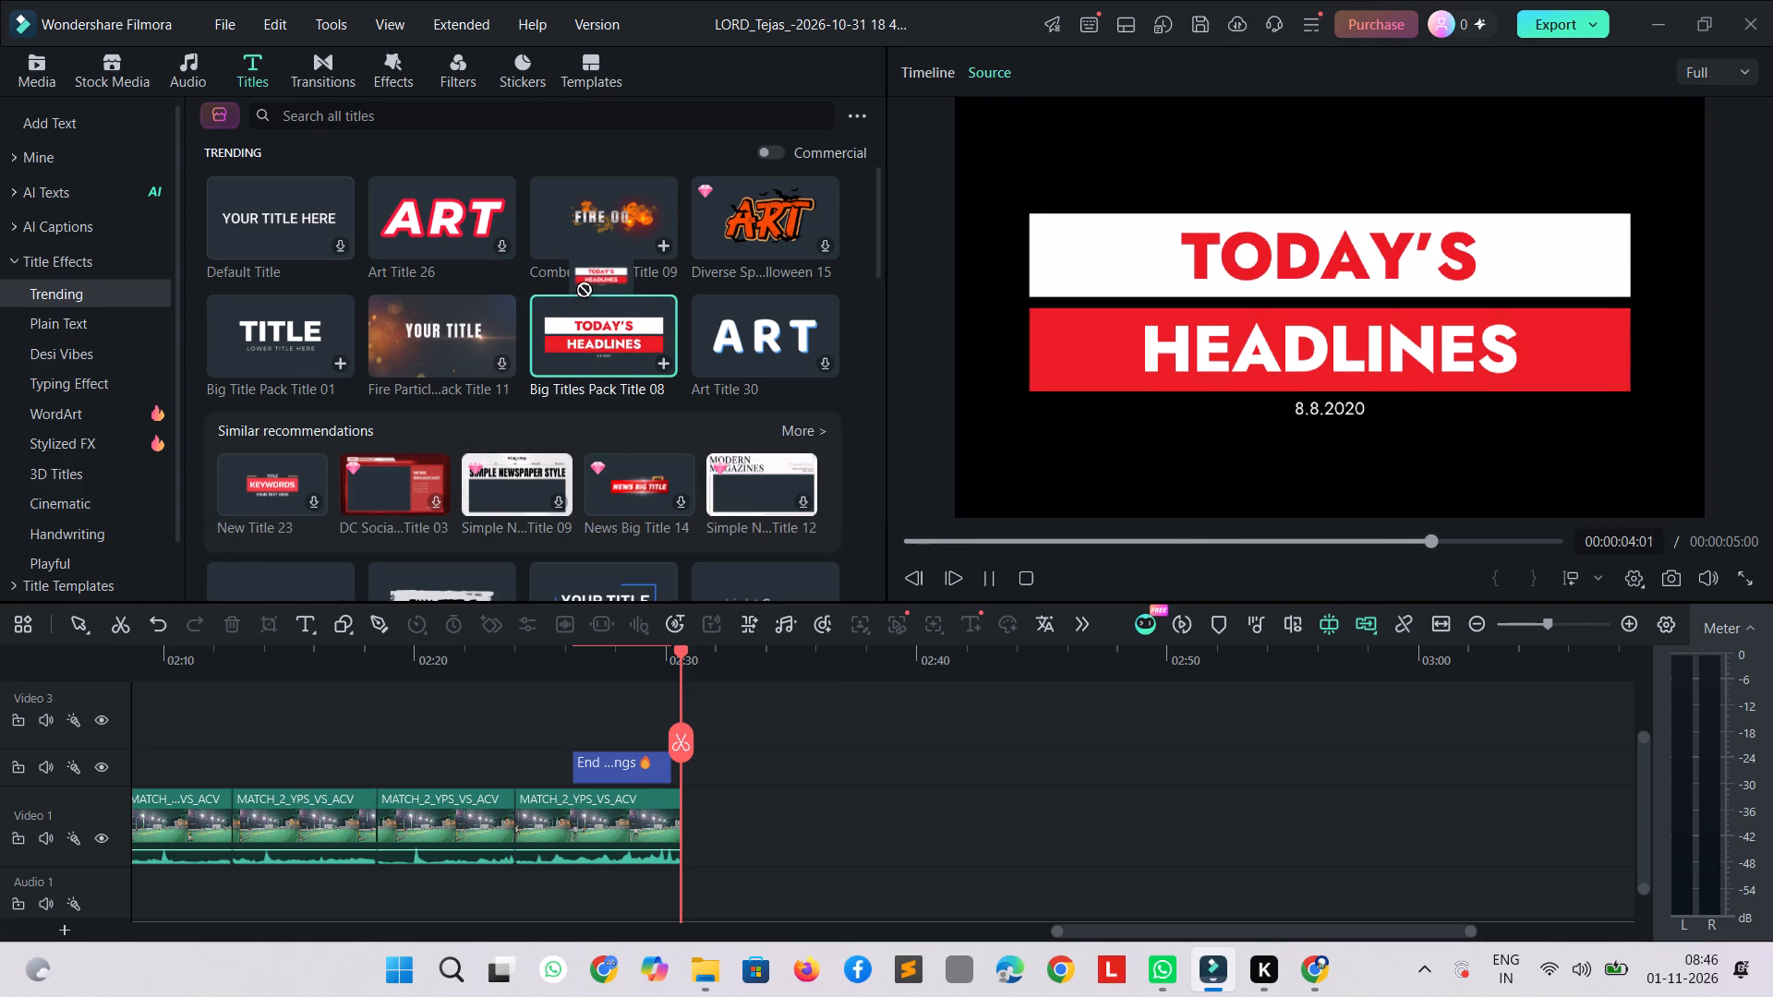
drag(569, 276, 574, 355)
scroll(574, 354, down, 2)
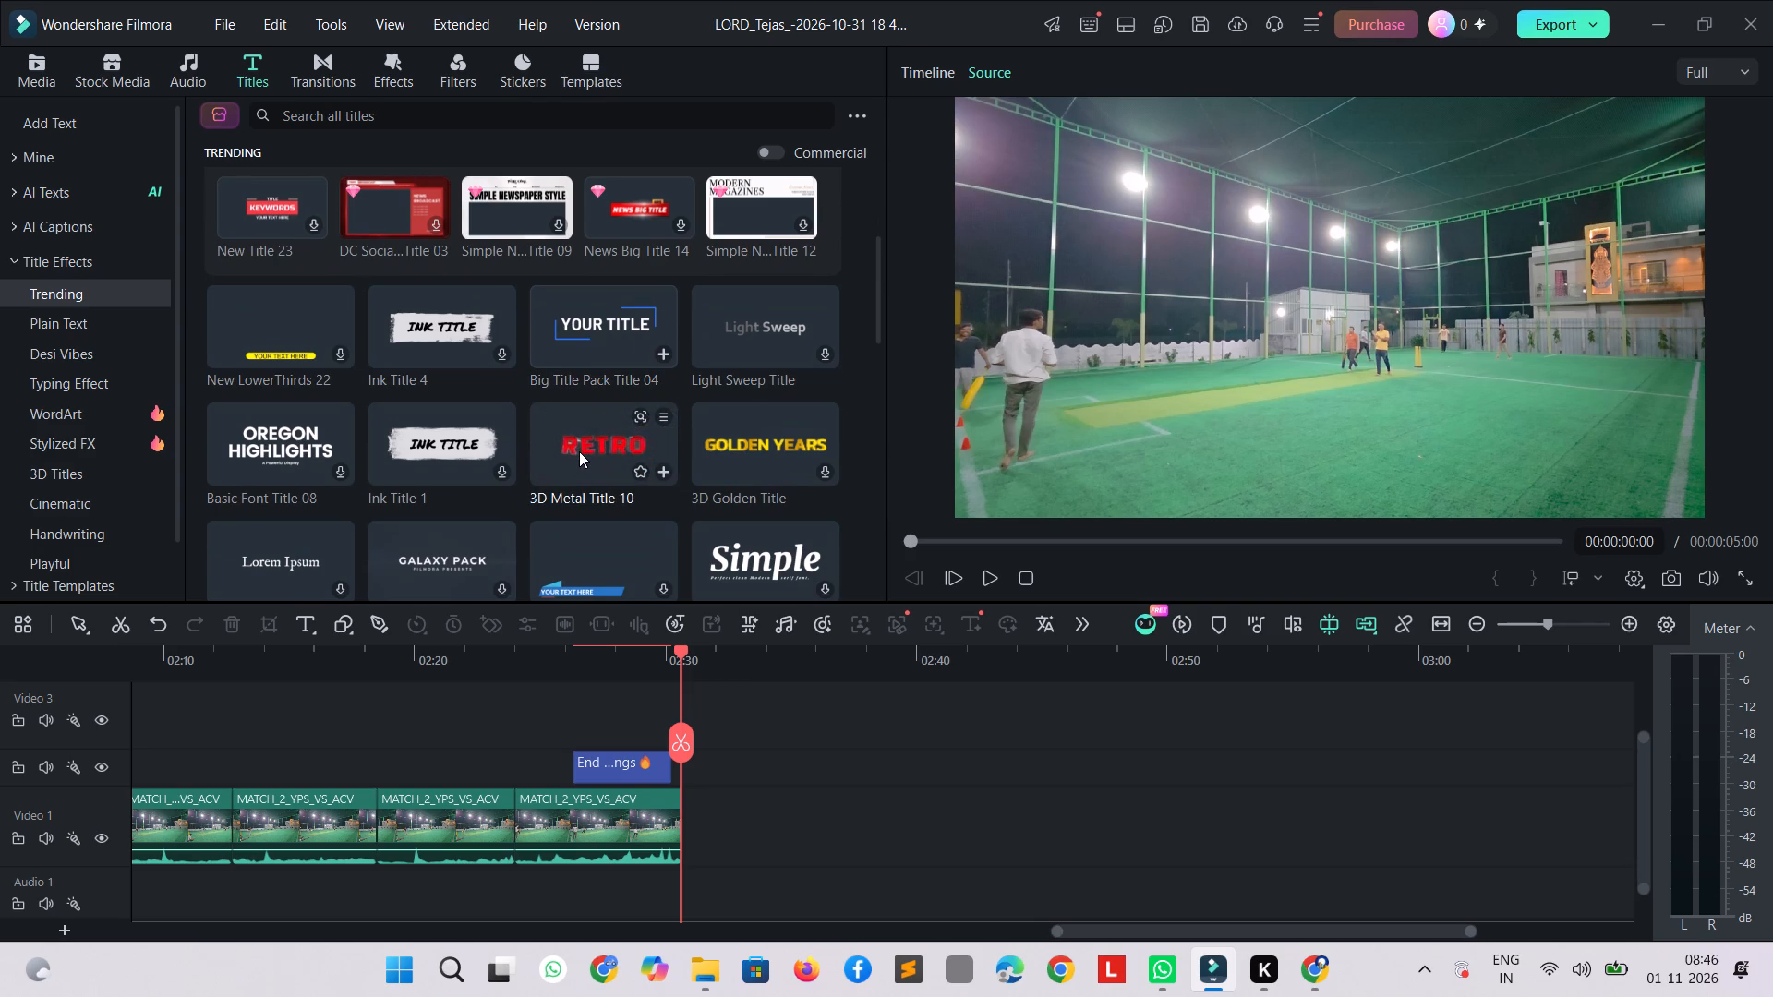
scroll(564, 437, up, 2)
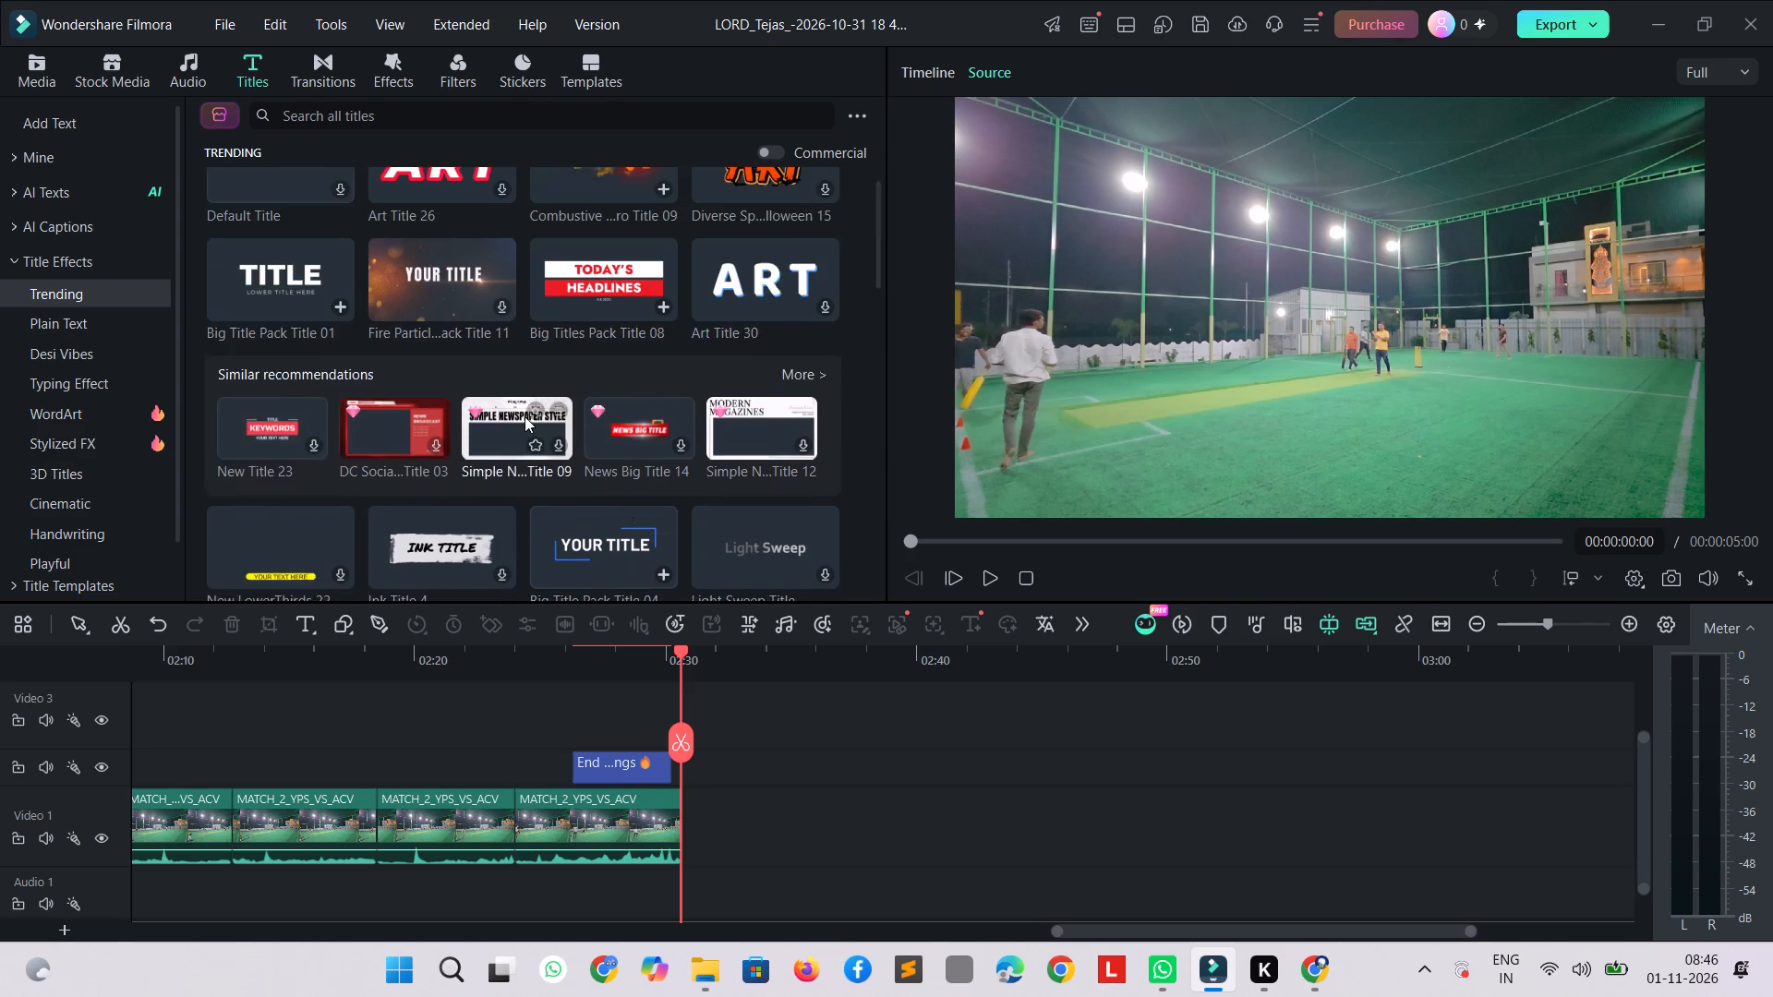
scroll(525, 416, up, 2)
scroll(257, 328, down, 5)
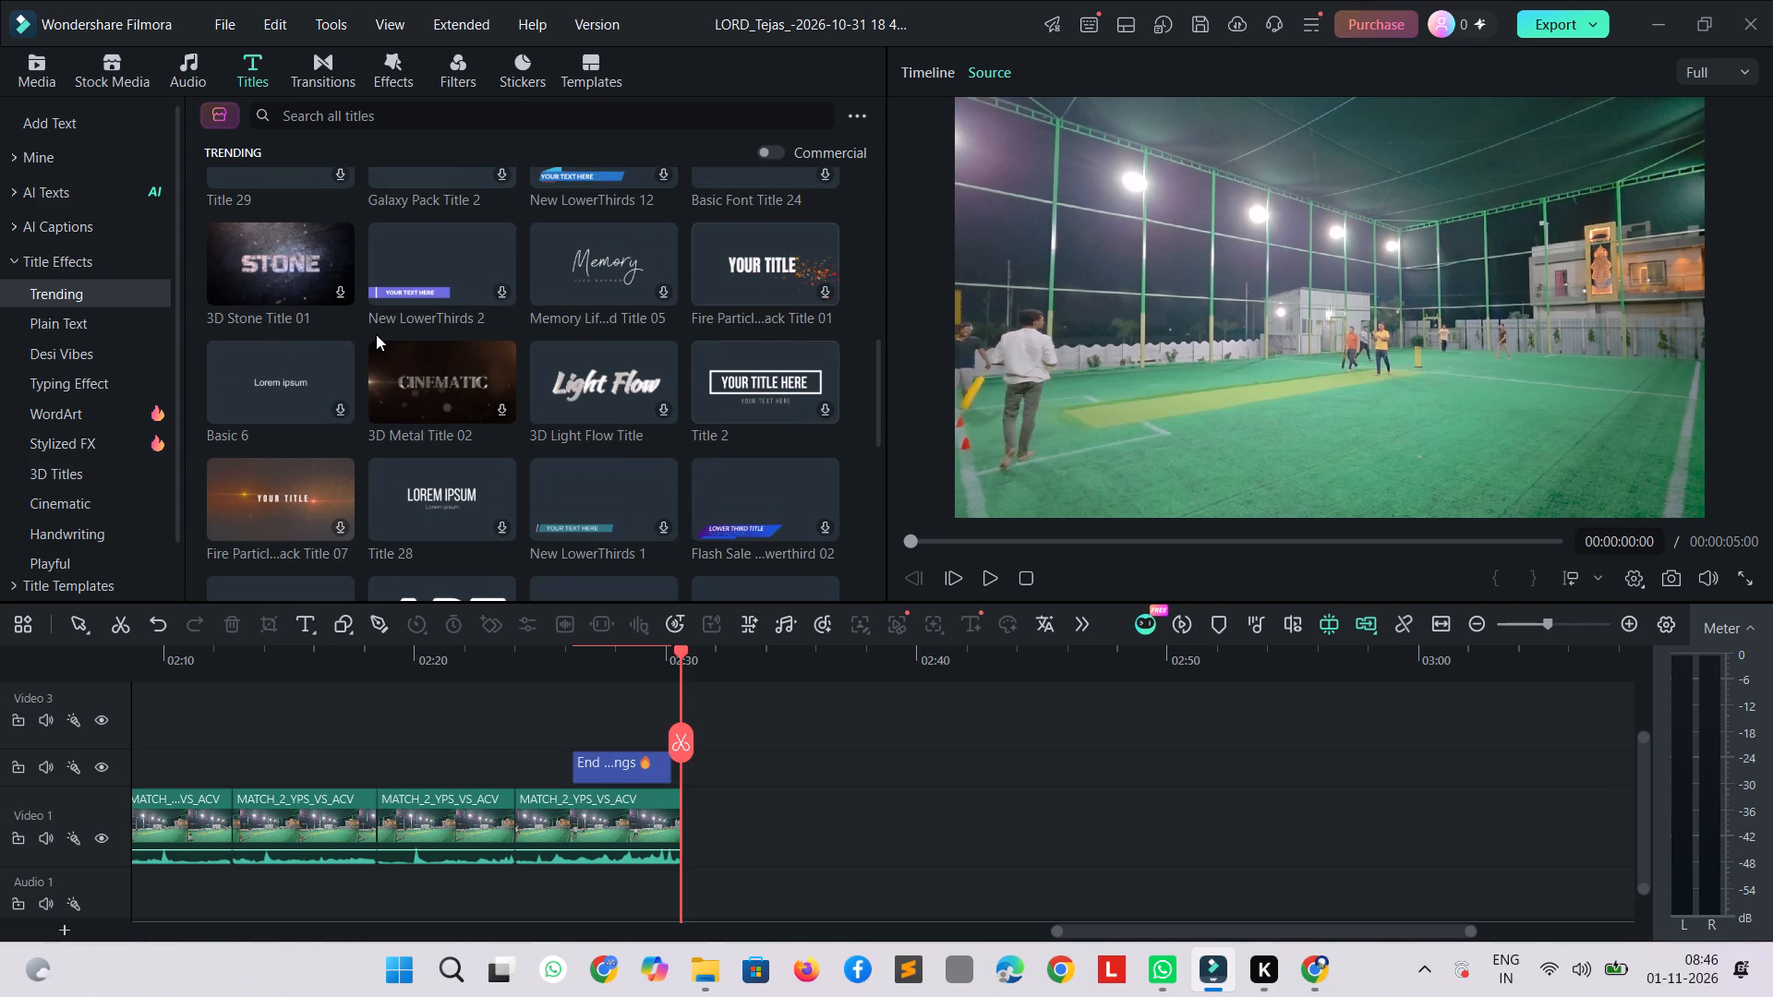
Preview 3D Stone Title 01 and its similar recommendations, including Art Title 13 and 3D Metal Title 07.
click(283, 261)
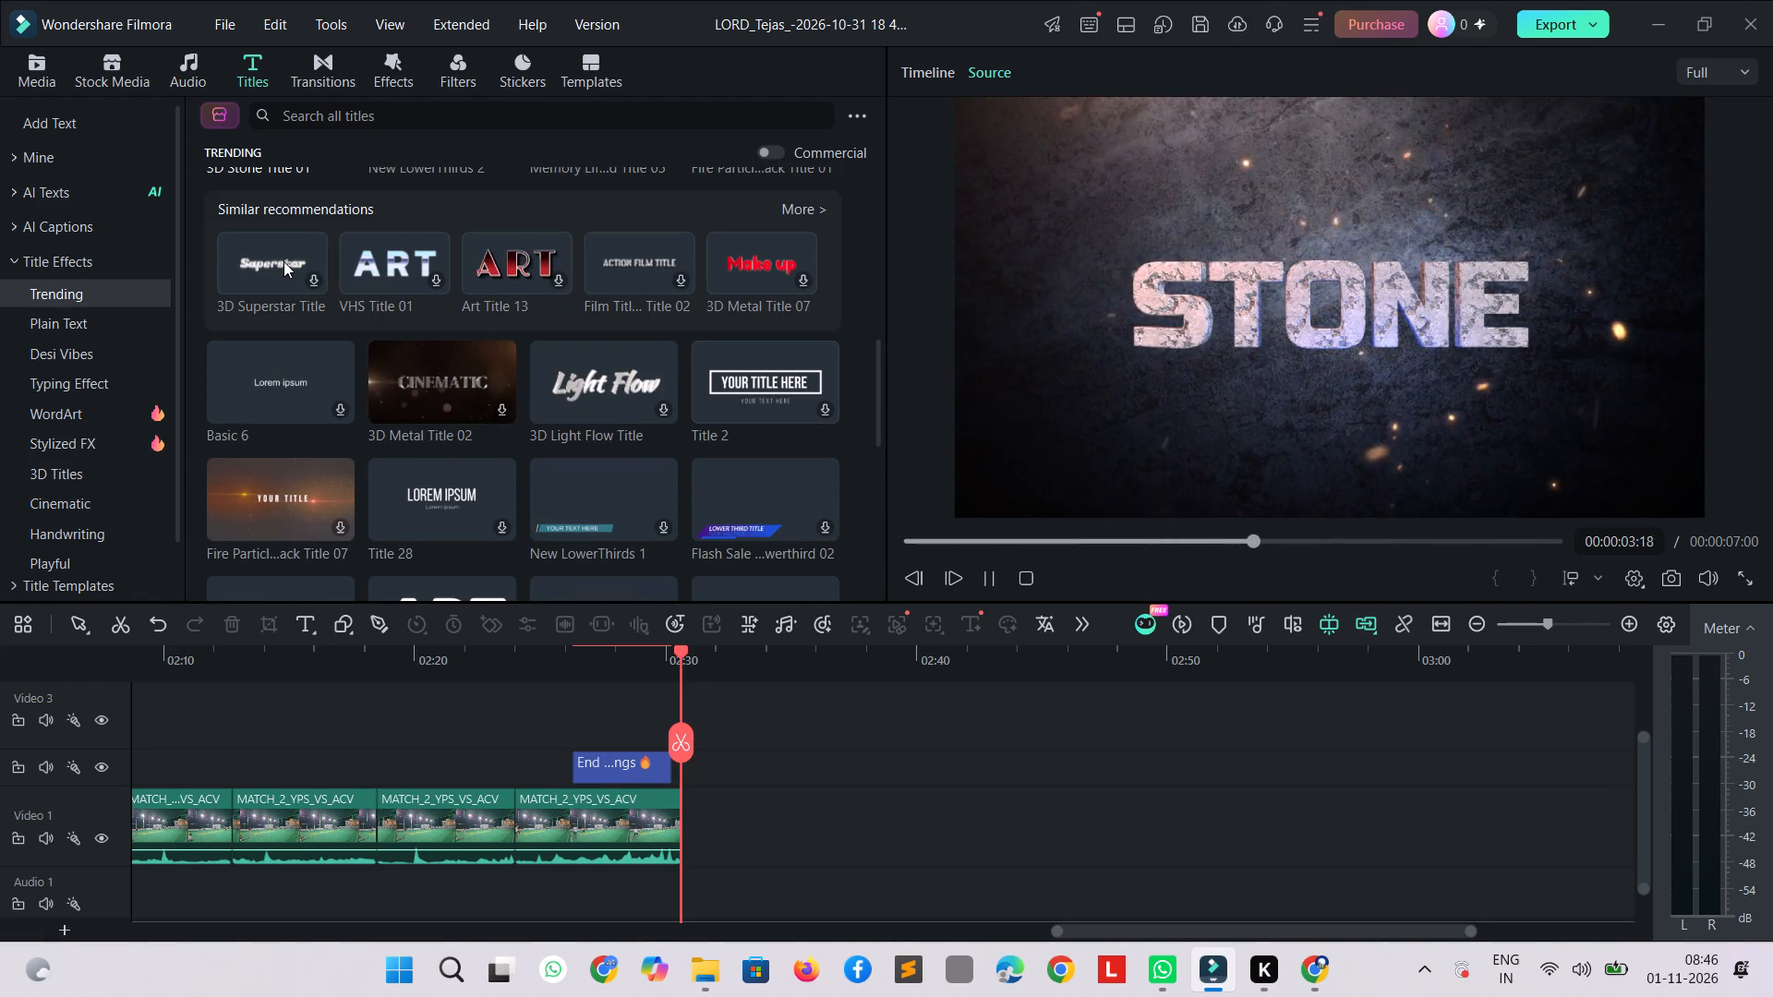
click(463, 261)
click(488, 256)
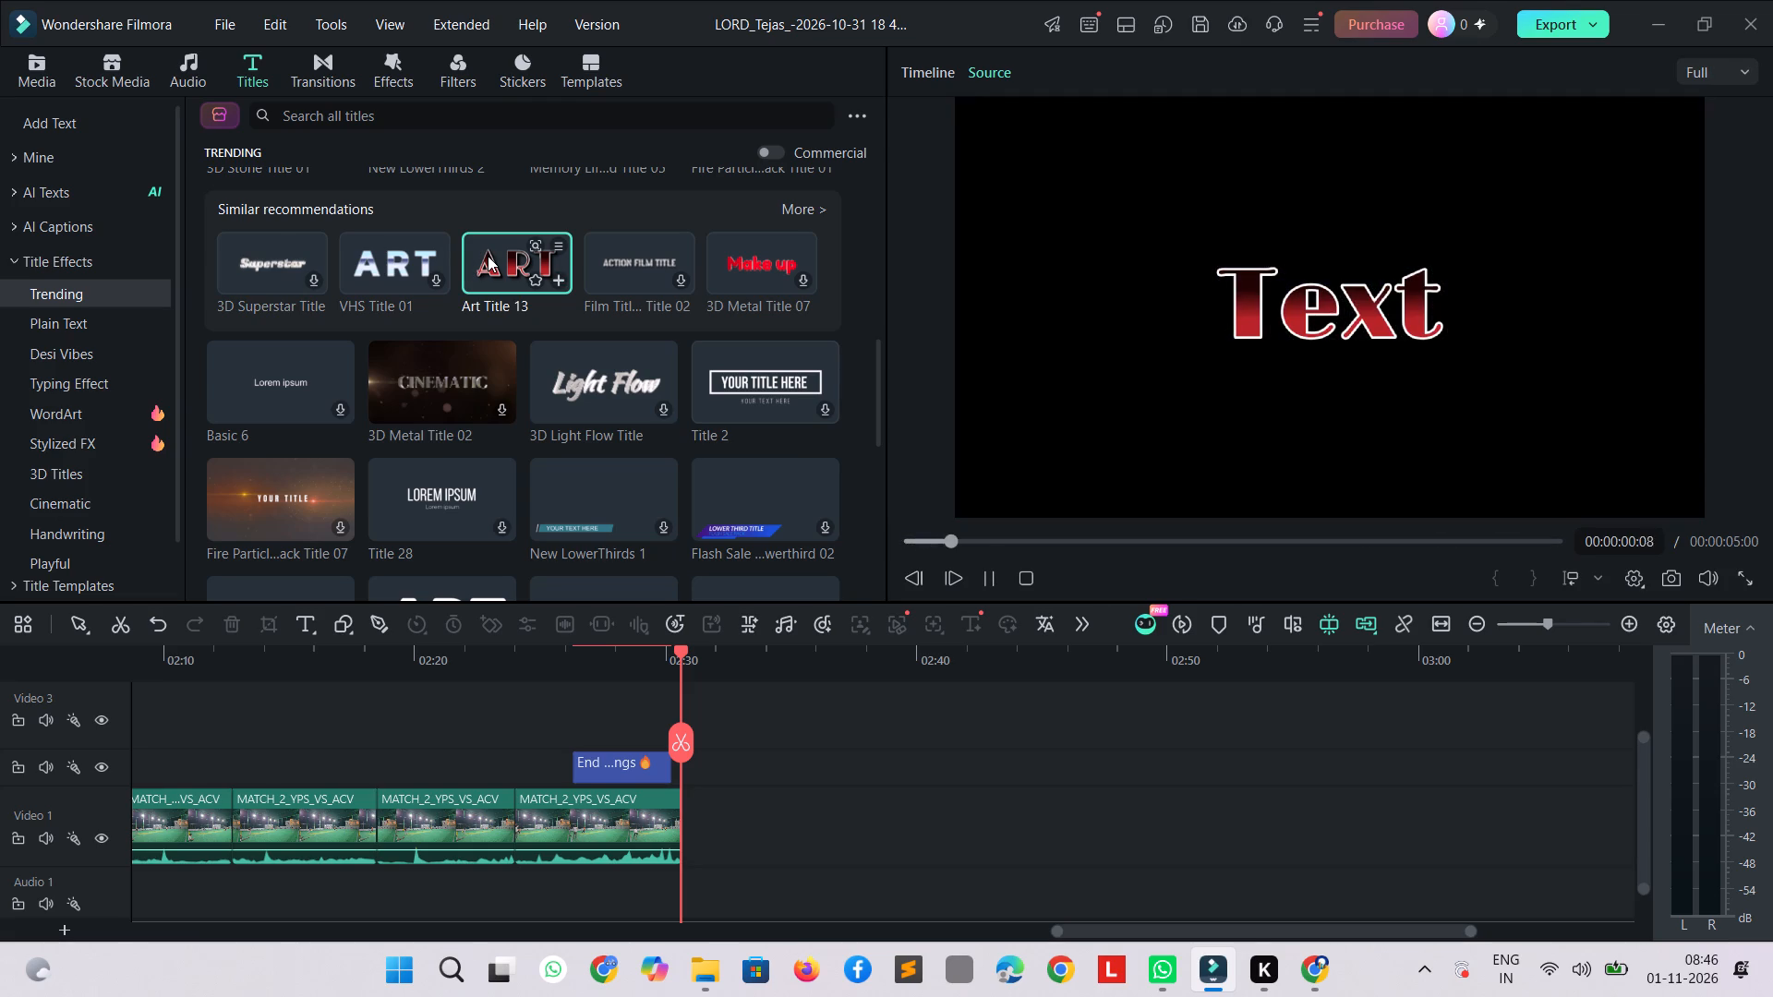
click(602, 261)
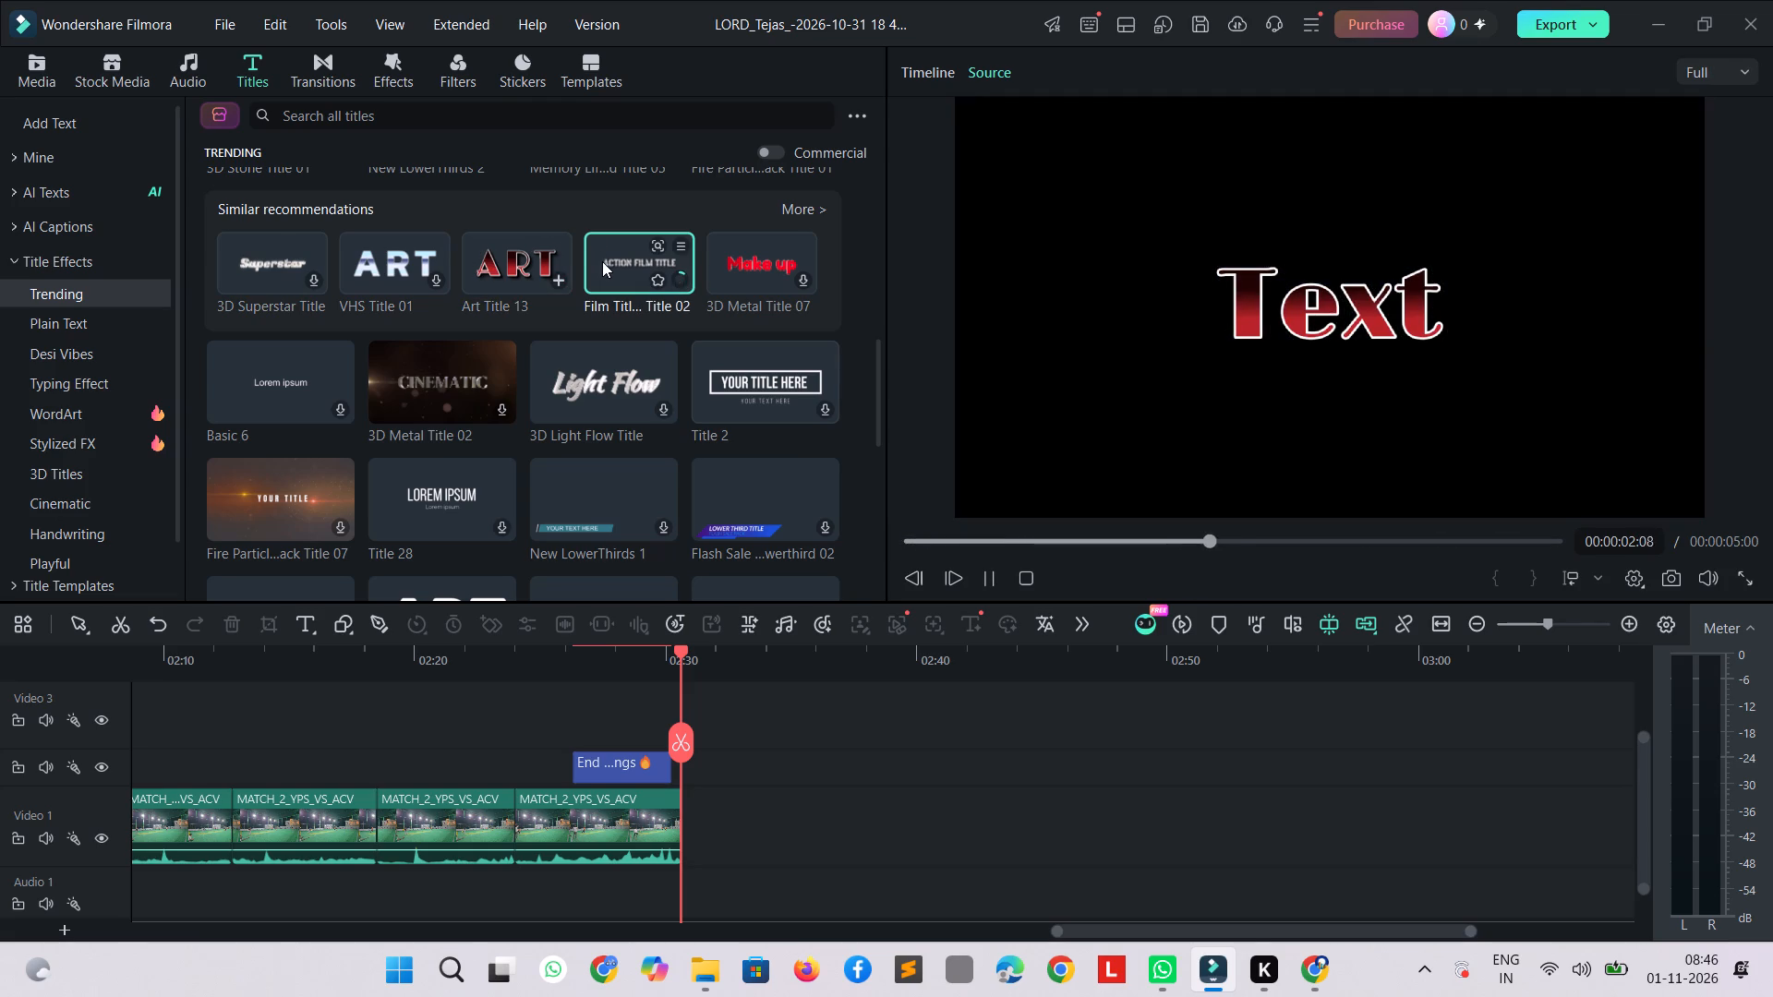
click(726, 249)
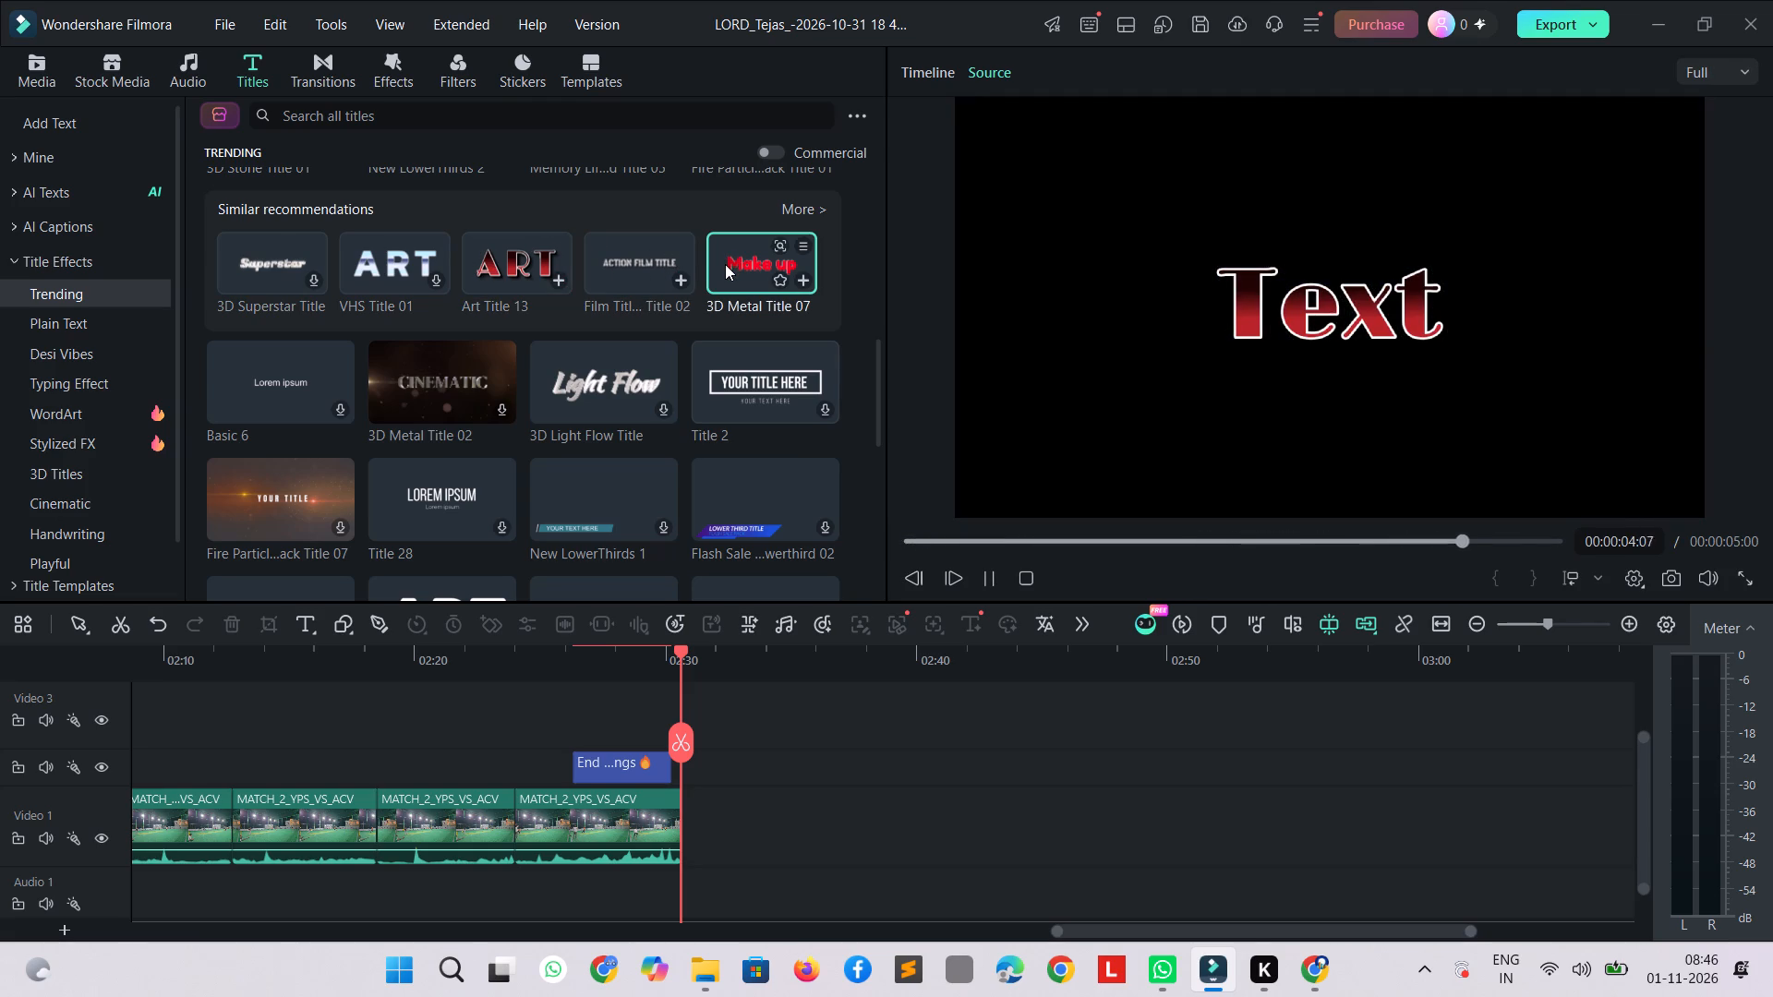
click(725, 264)
click(725, 264)
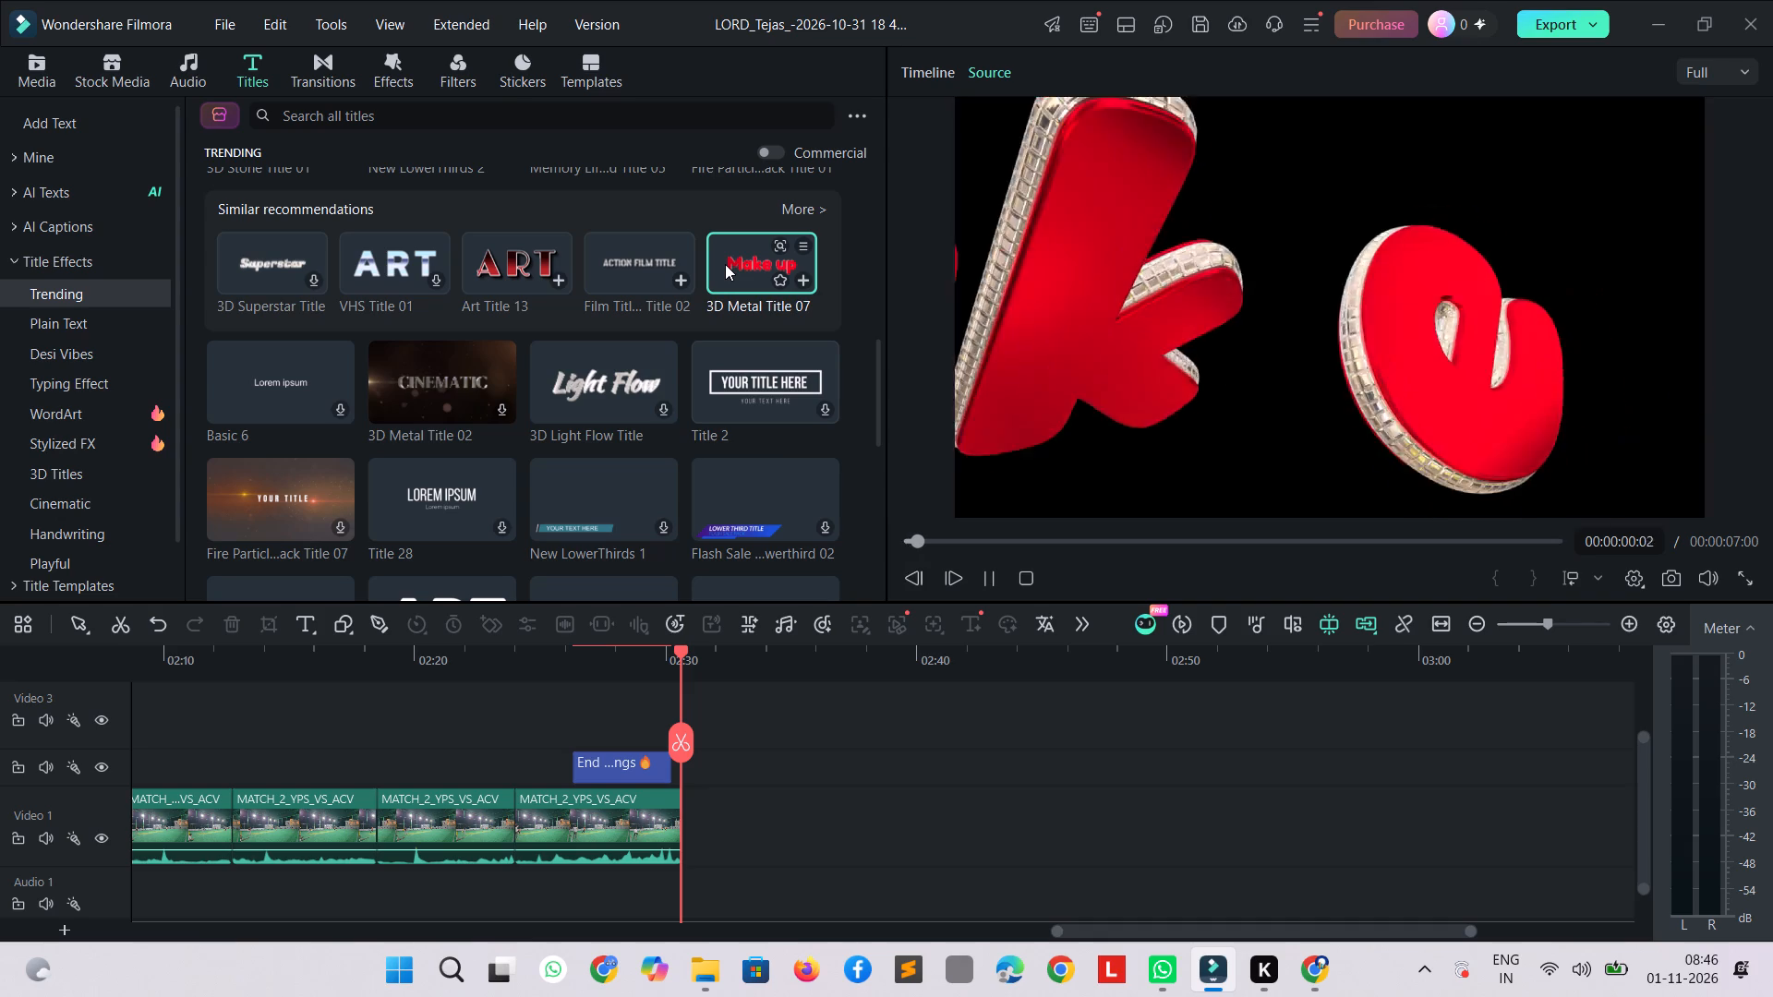
click(725, 264)
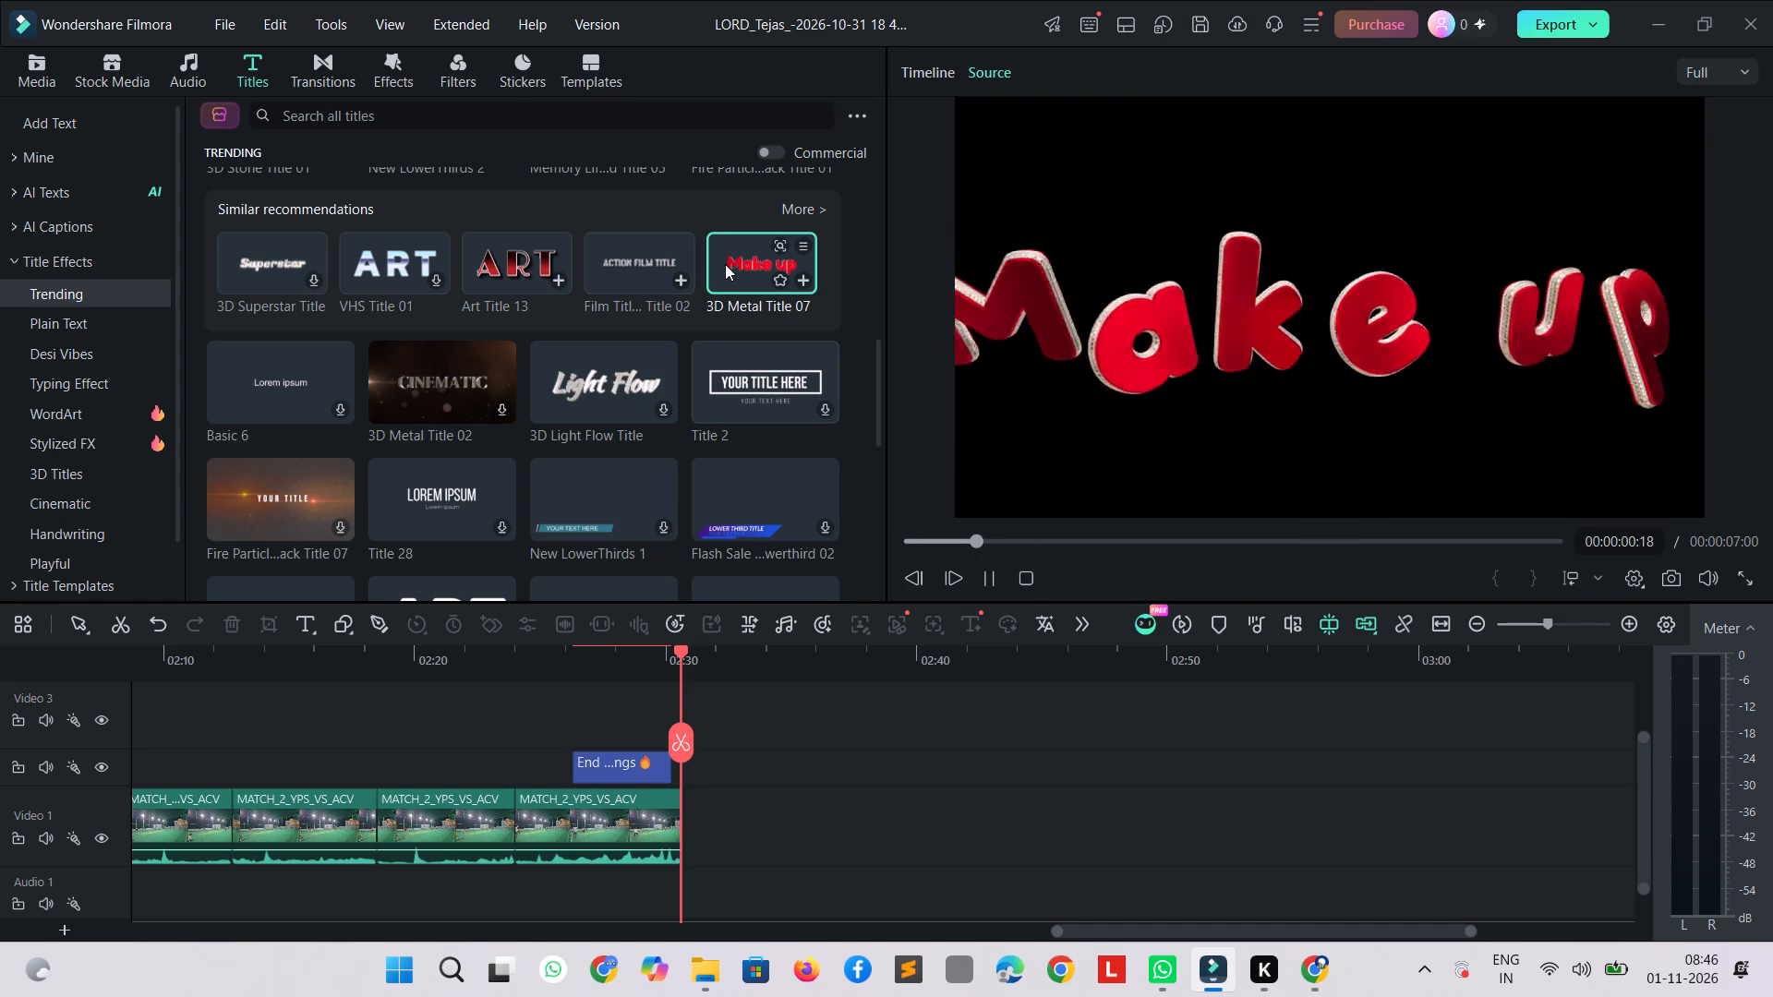
Preview the New LowerThirds 1, New LowerThirds 7, Film Titles Pack Opener 03 and Title 13 templates.
click(619, 472)
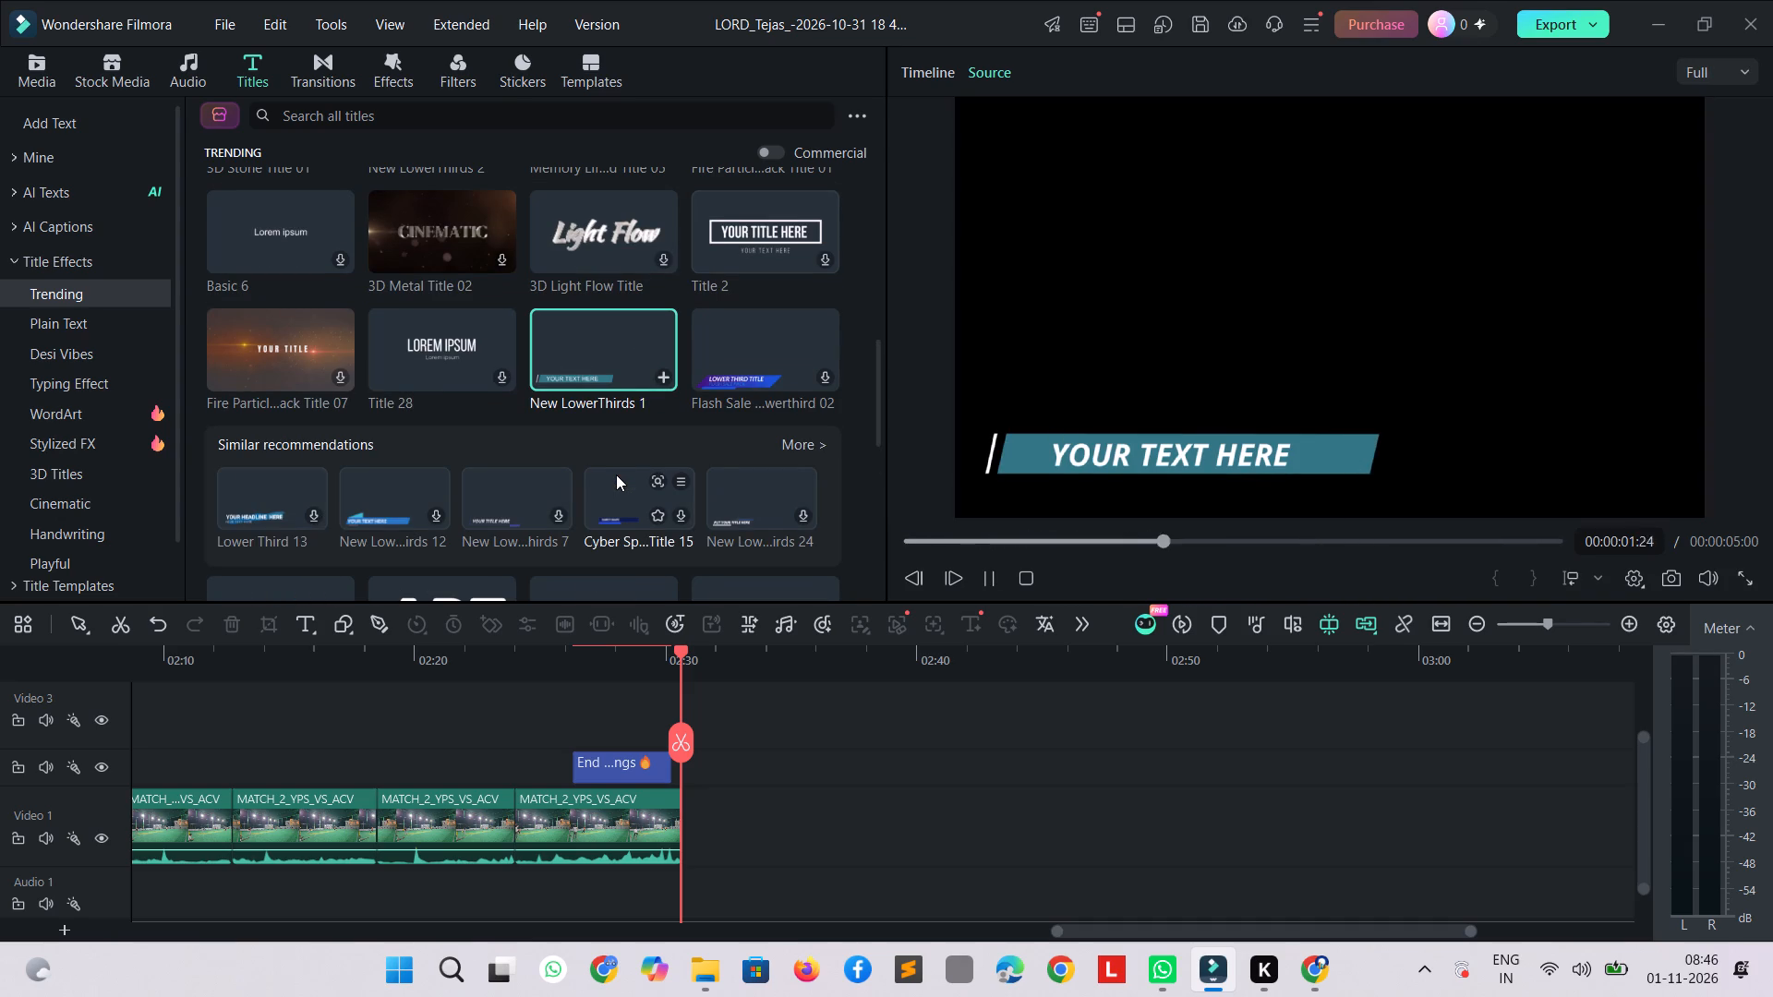
click(528, 513)
scroll(509, 450, down, 3)
click(423, 434)
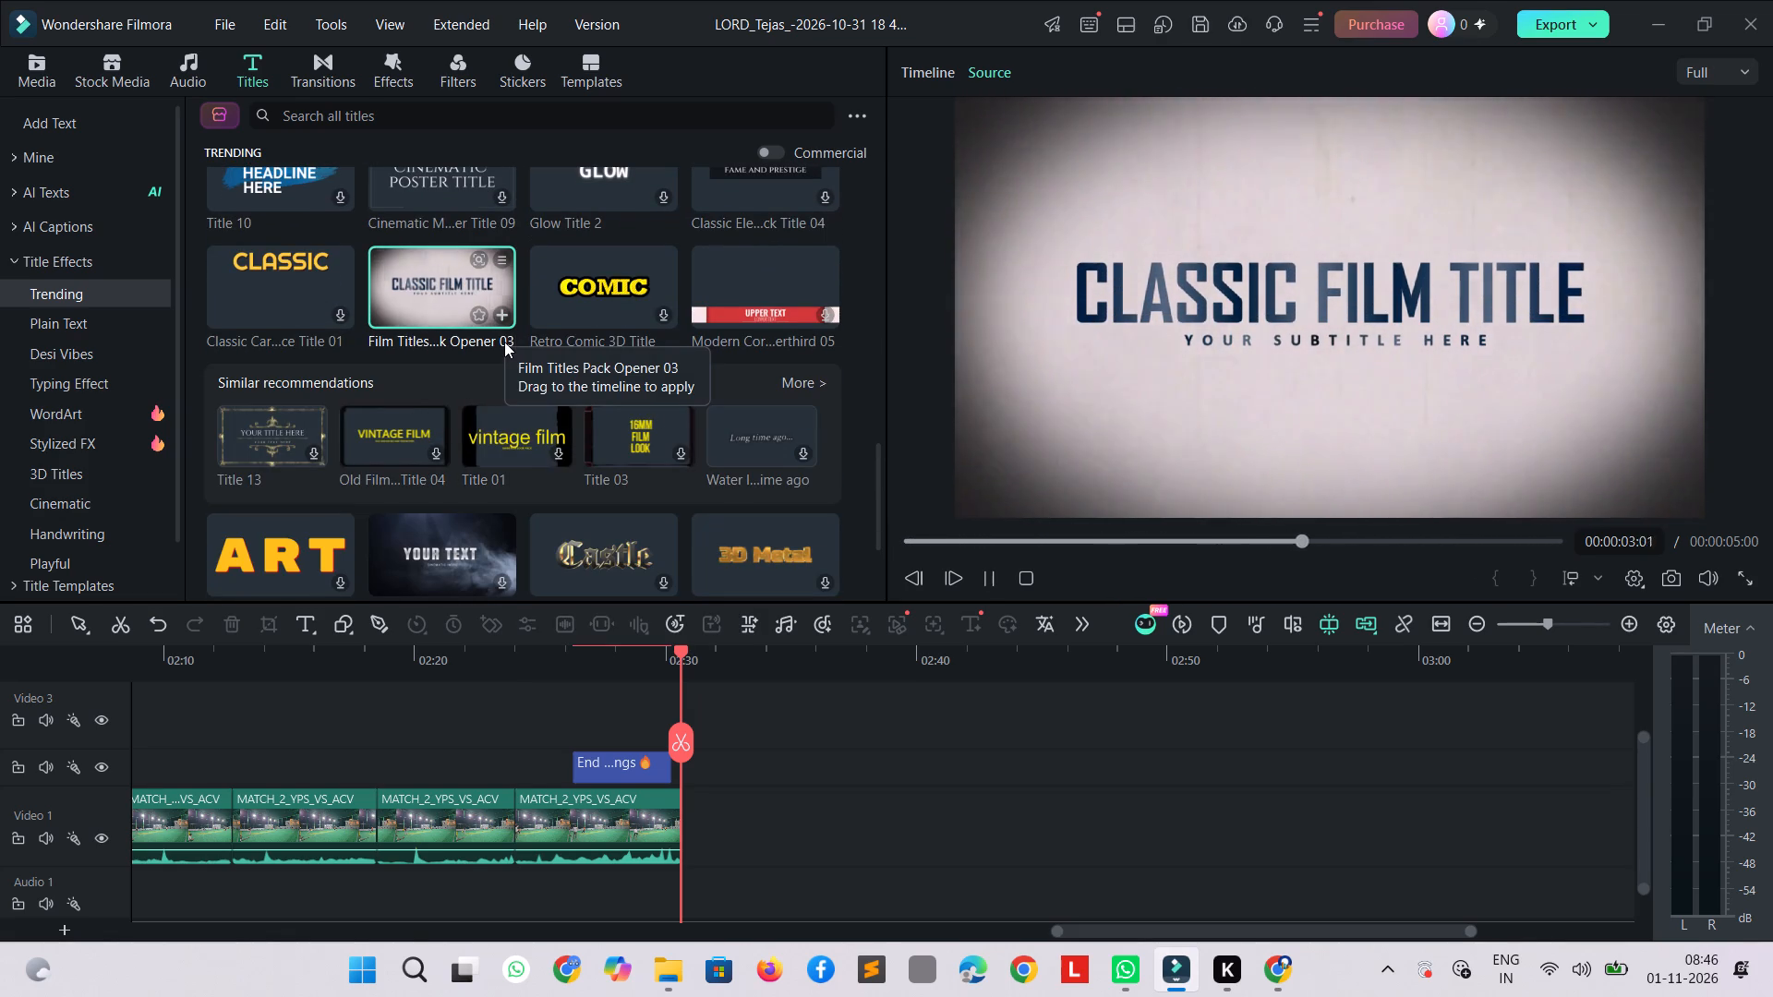
key(space)
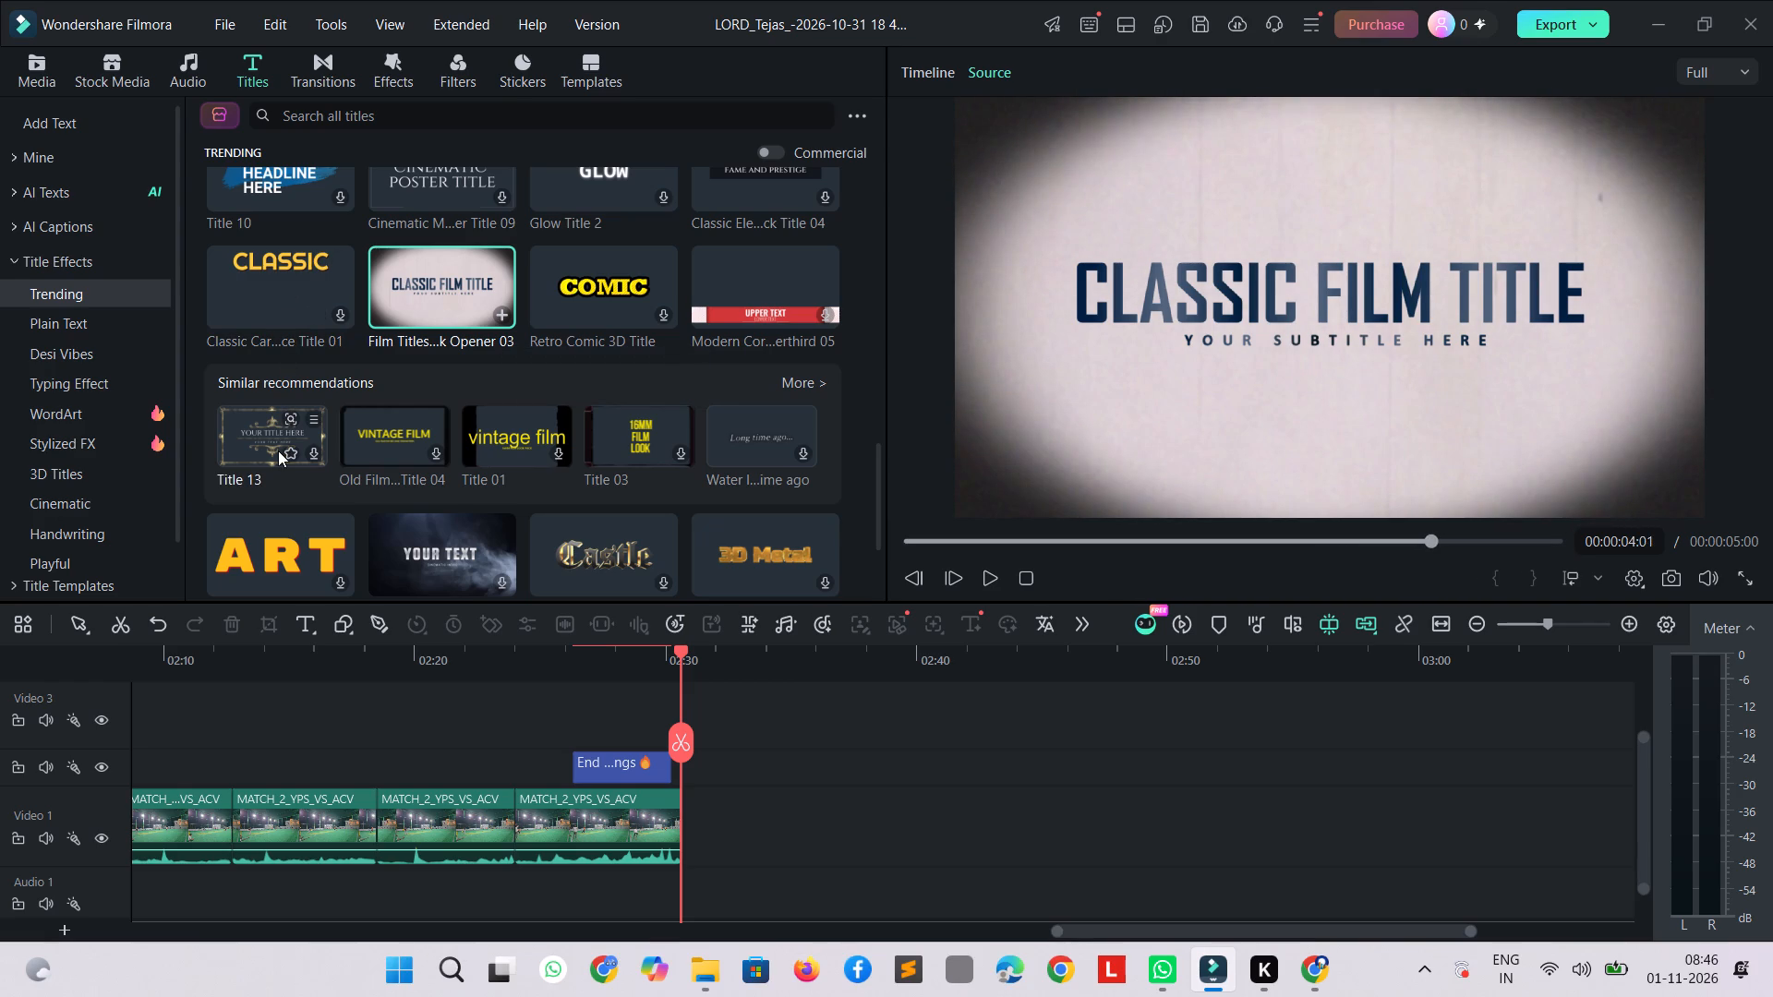
click(267, 440)
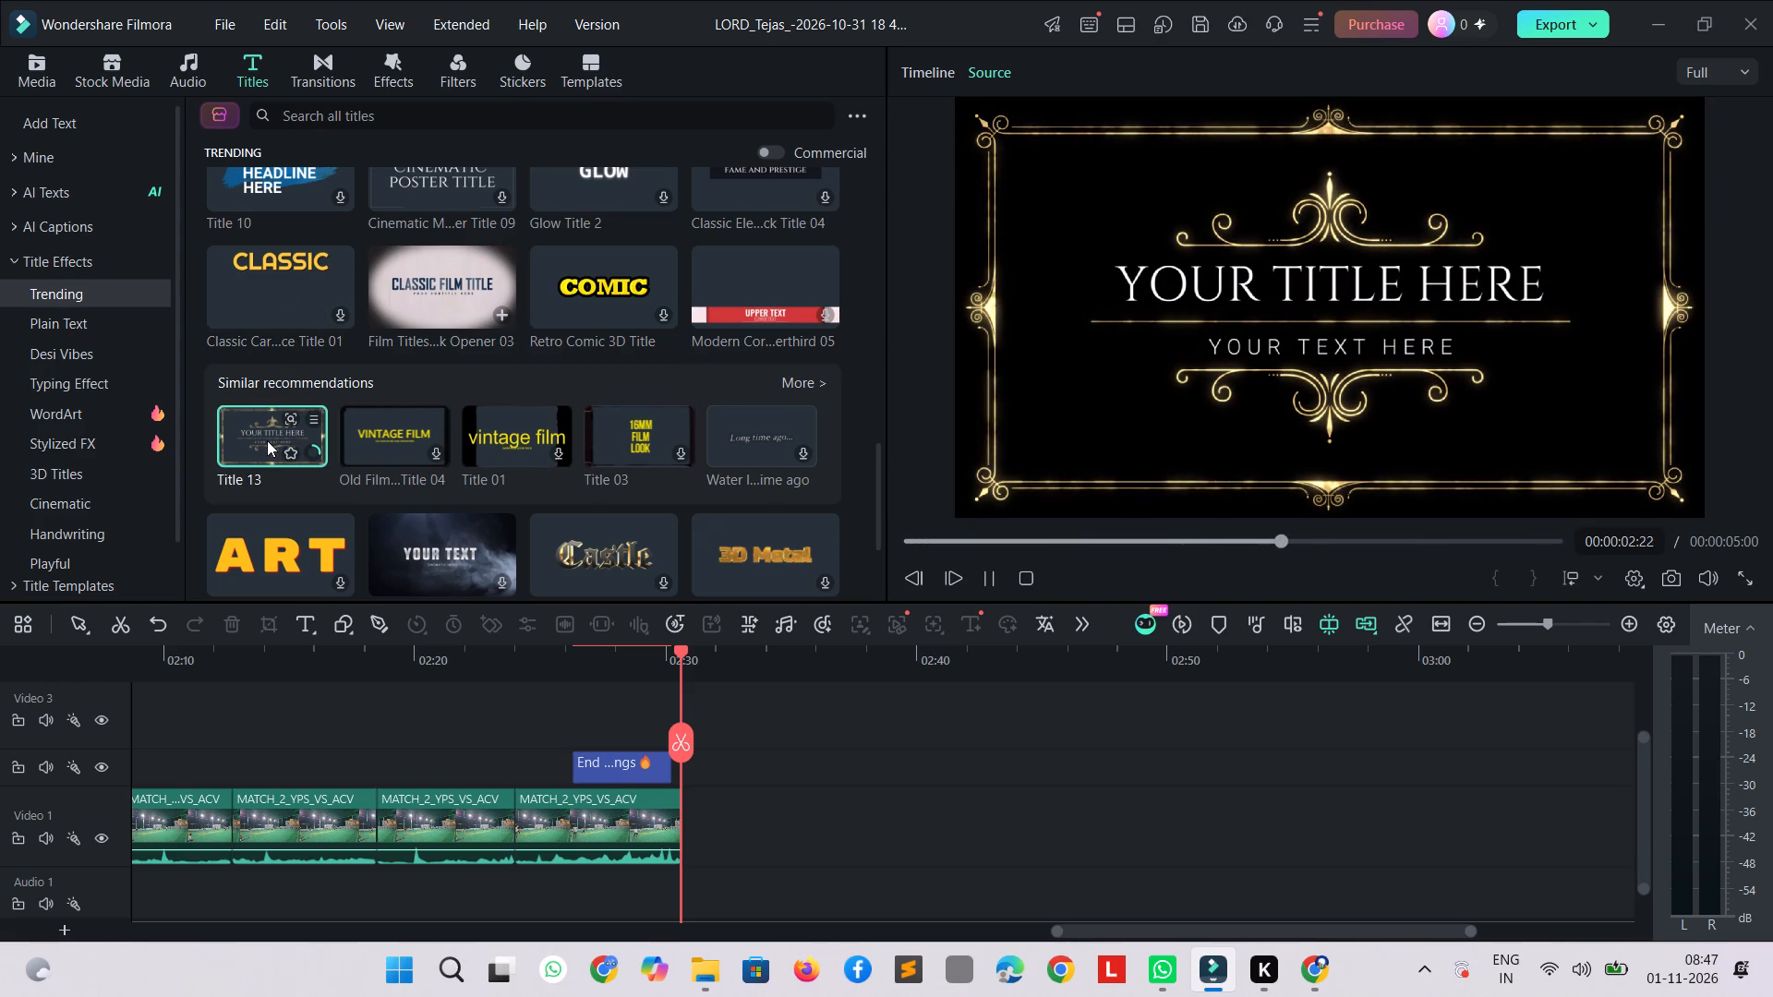
Preview the Old Film Filter And Transition Title 04 template.
key(space)
click(383, 423)
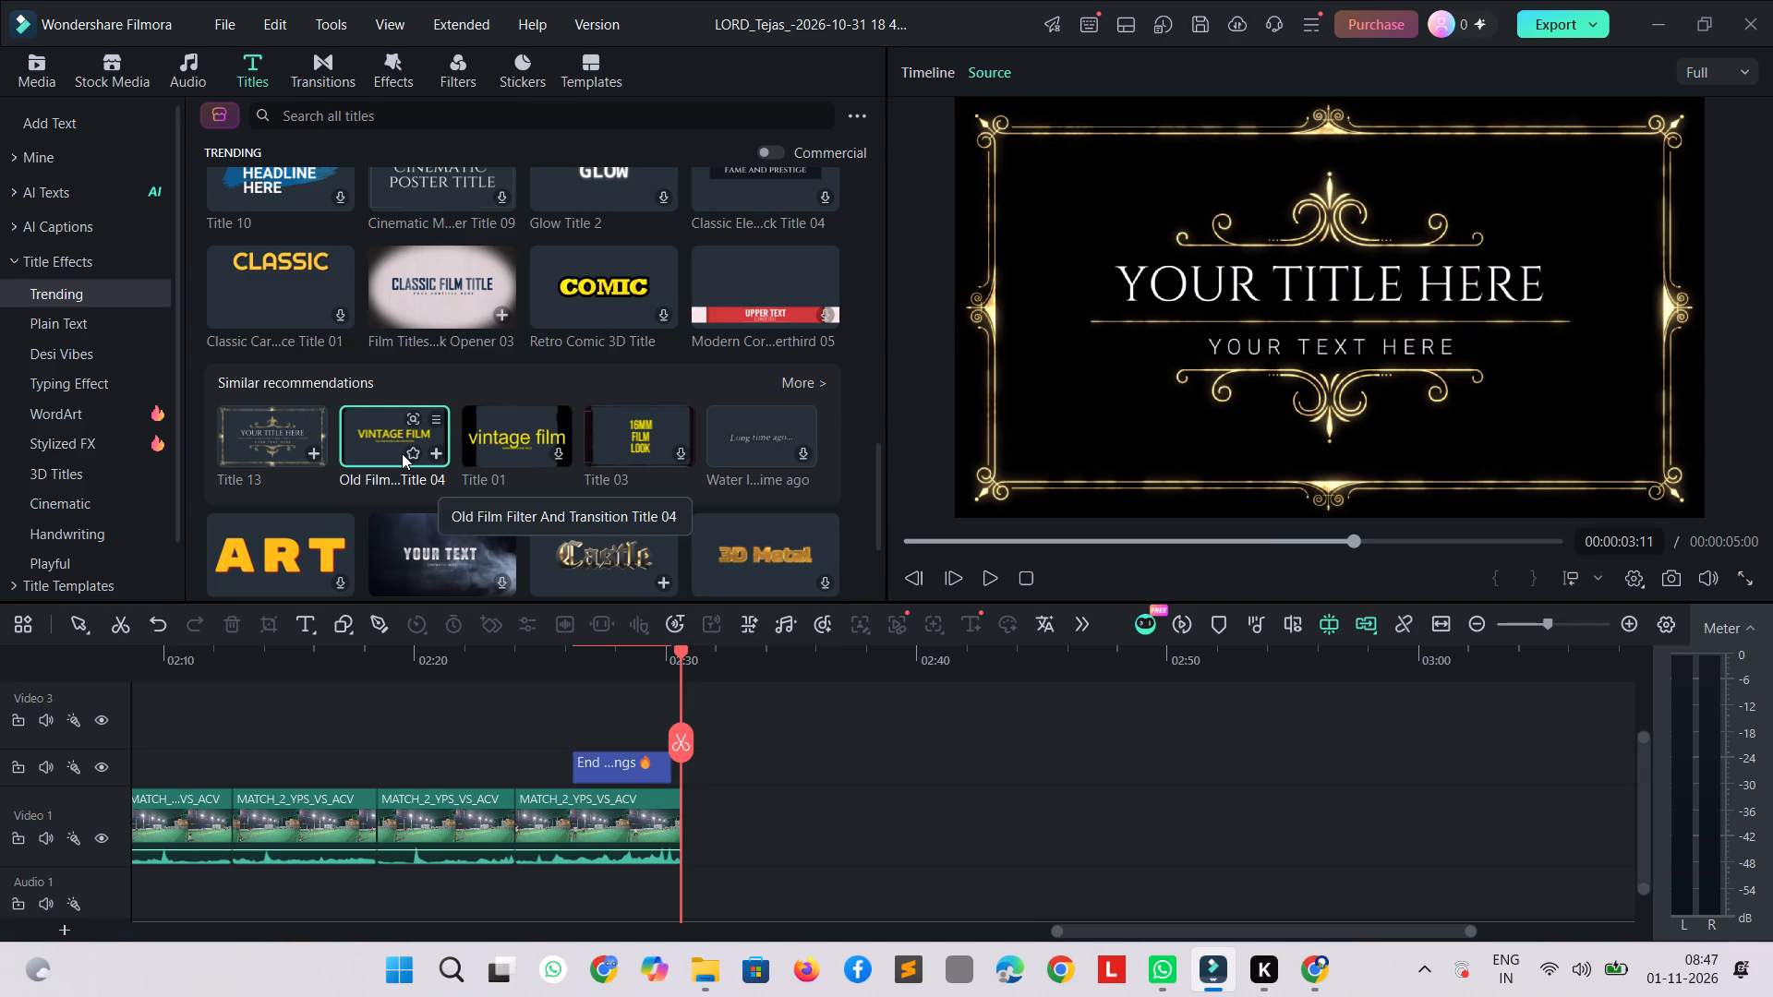
click(380, 420)
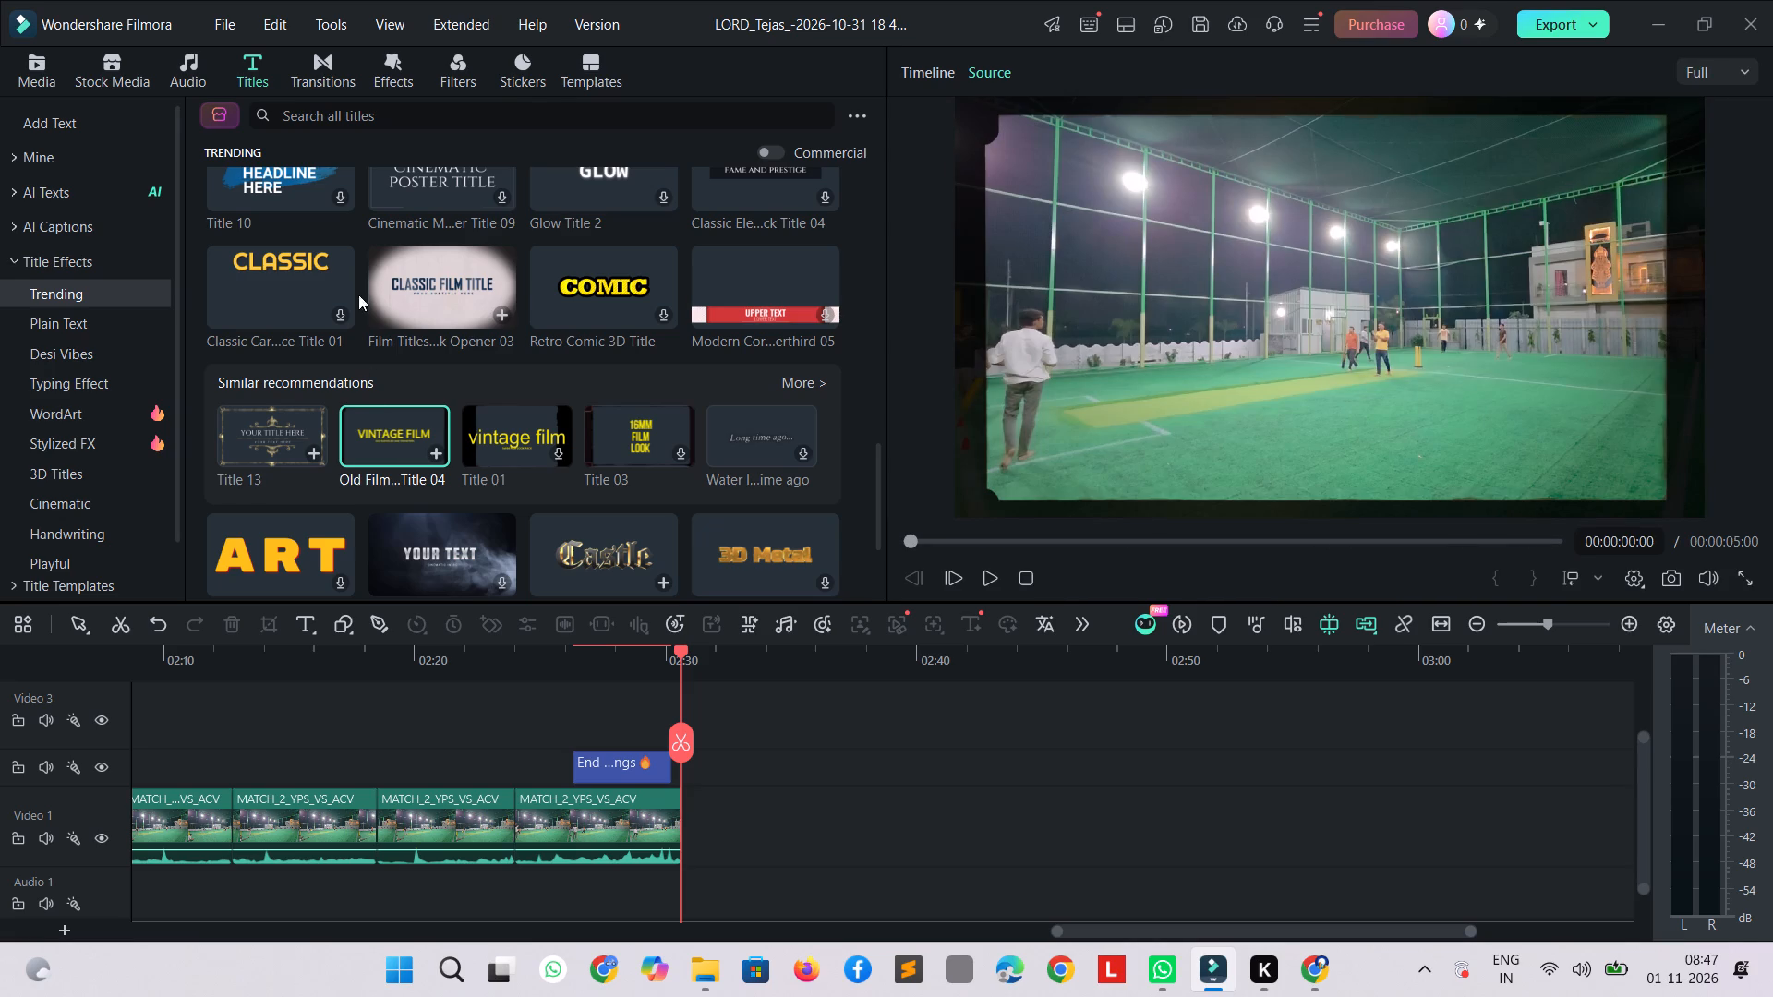
Preview the Title 10 template and add it to Video 1 directly after the last match clip.
click(245, 193)
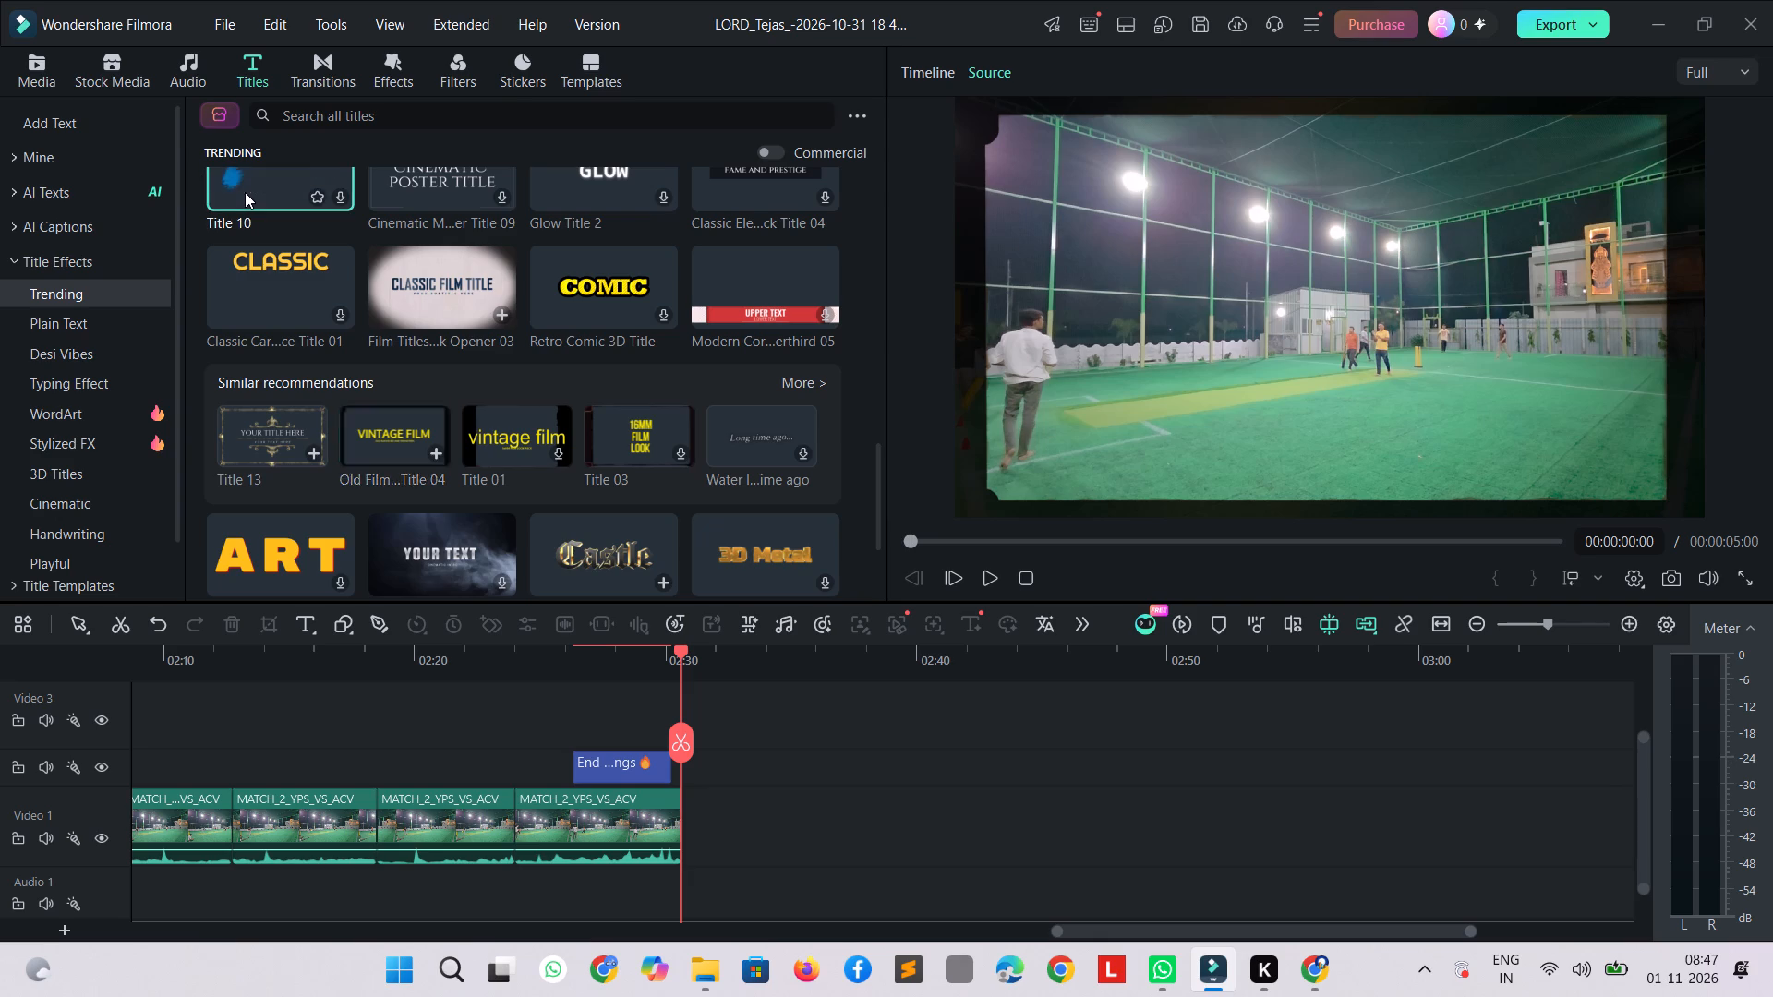
scroll(421, 198, down, 1)
scroll(421, 198, up, 1)
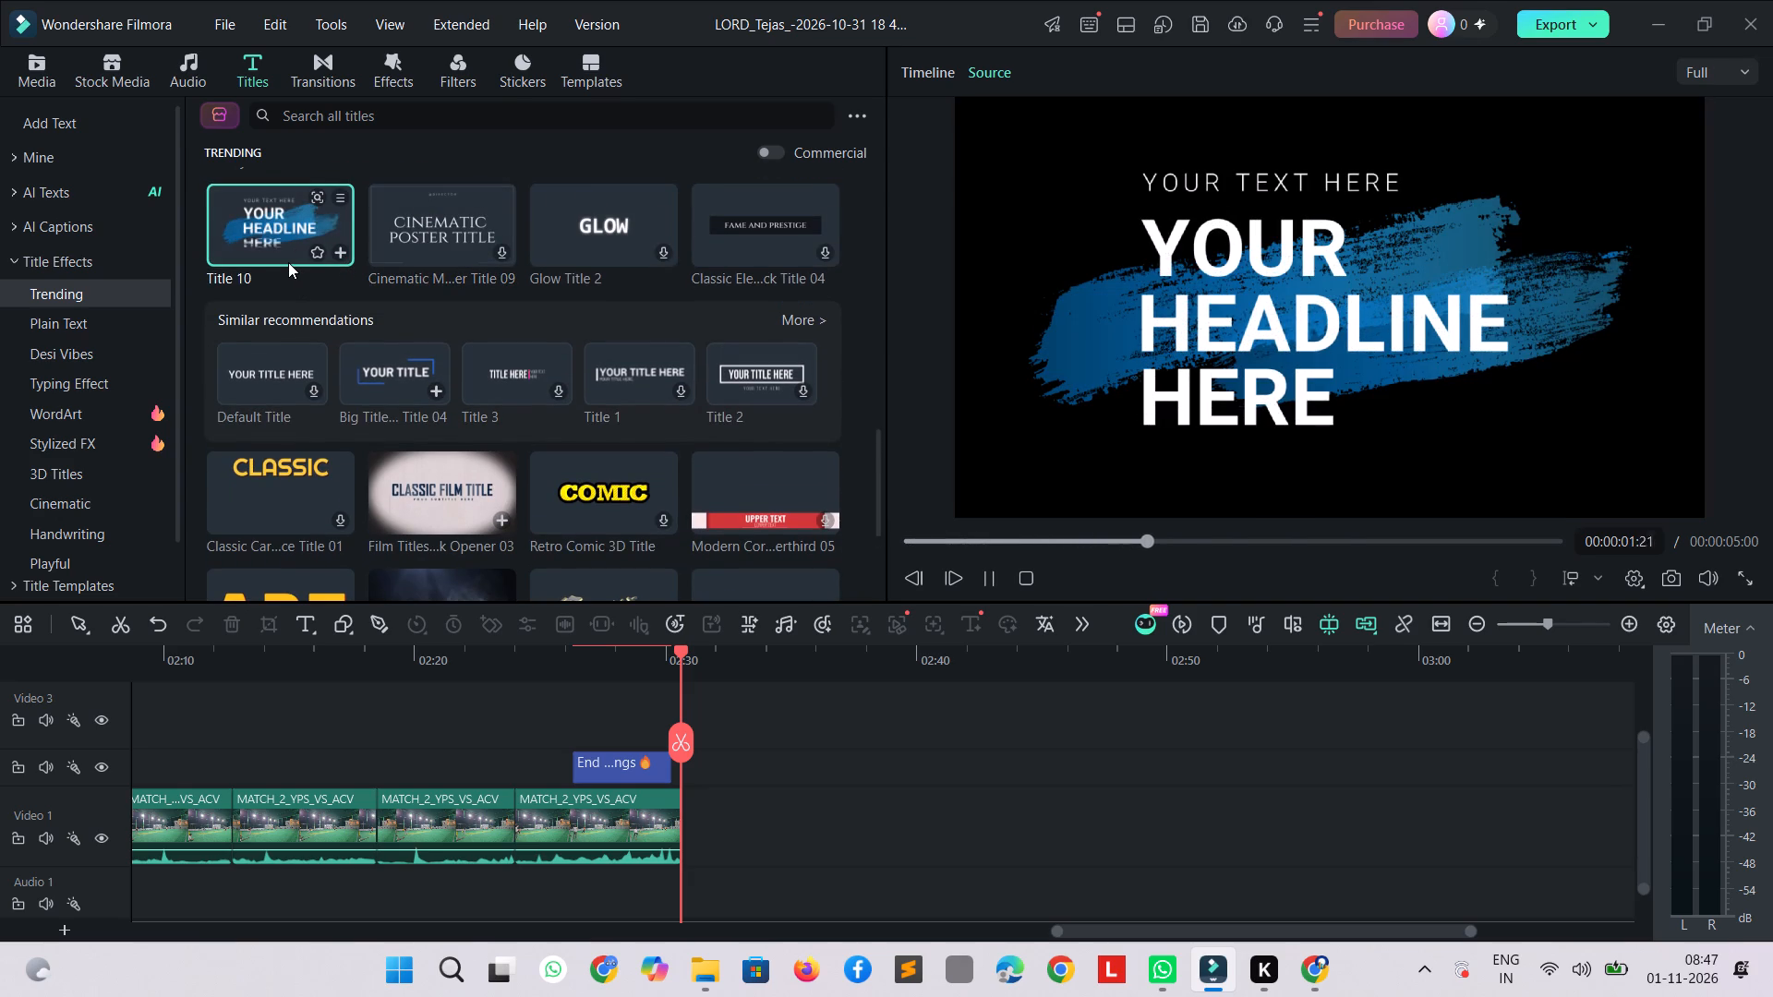
click(297, 210)
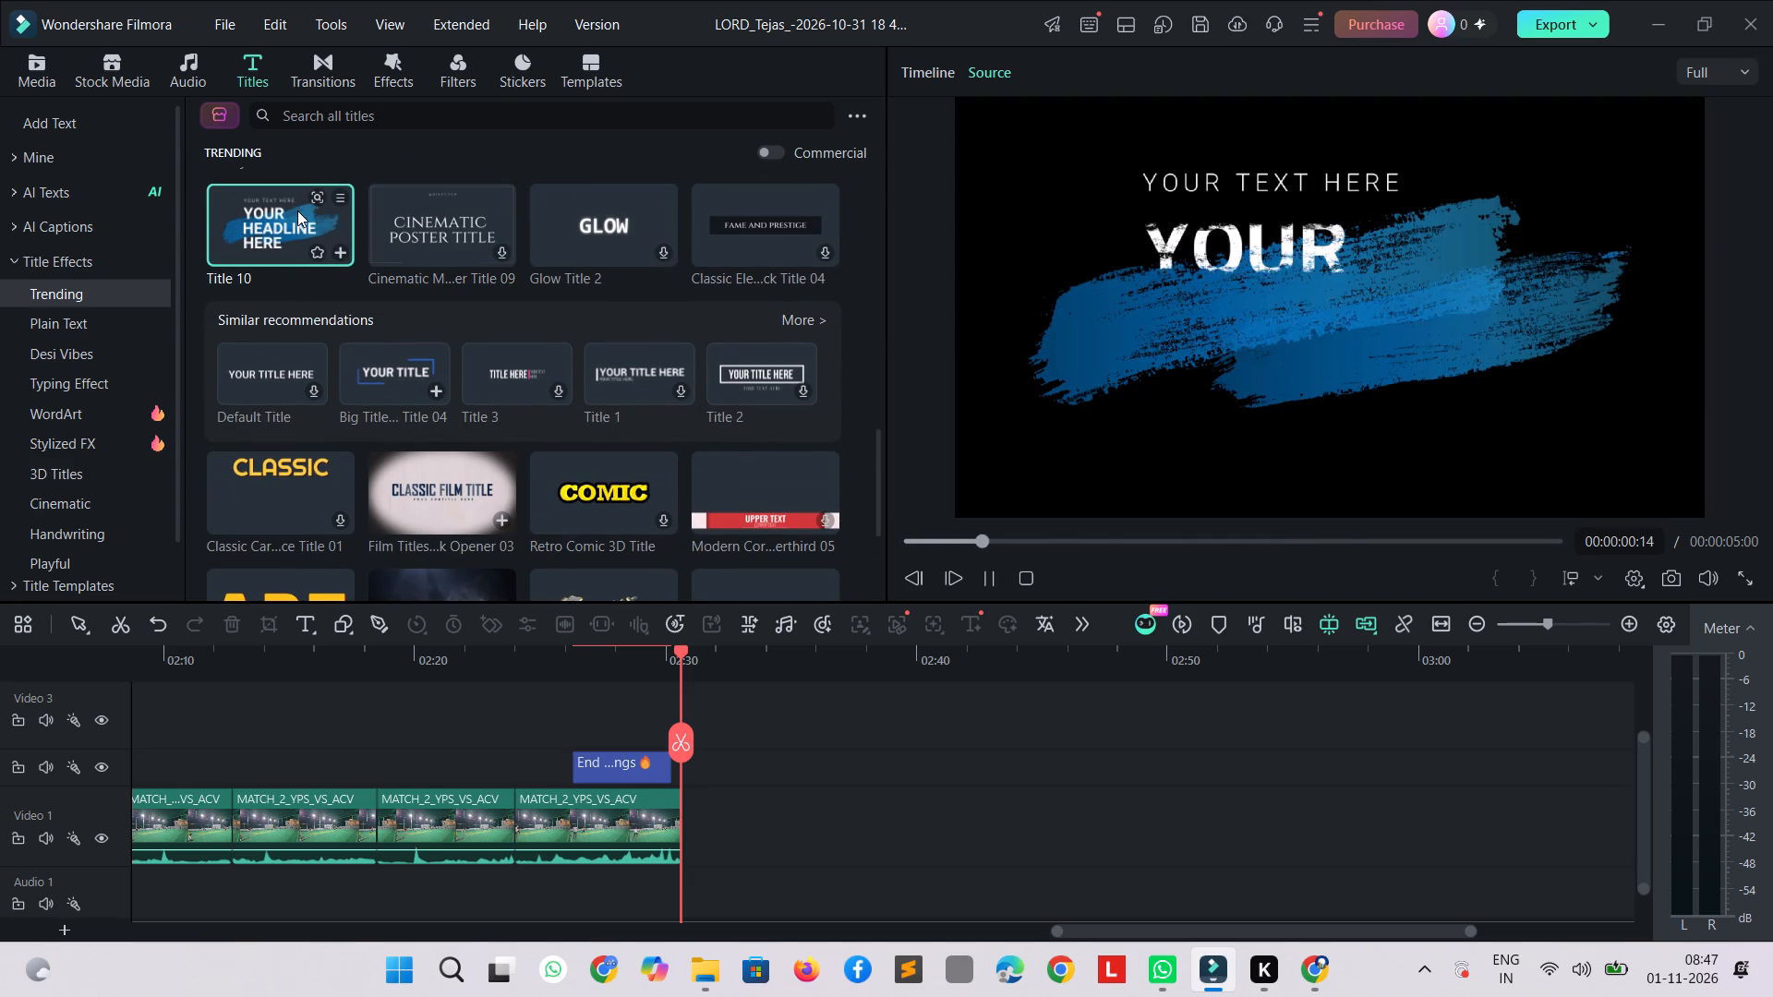
drag(297, 210, 677, 838)
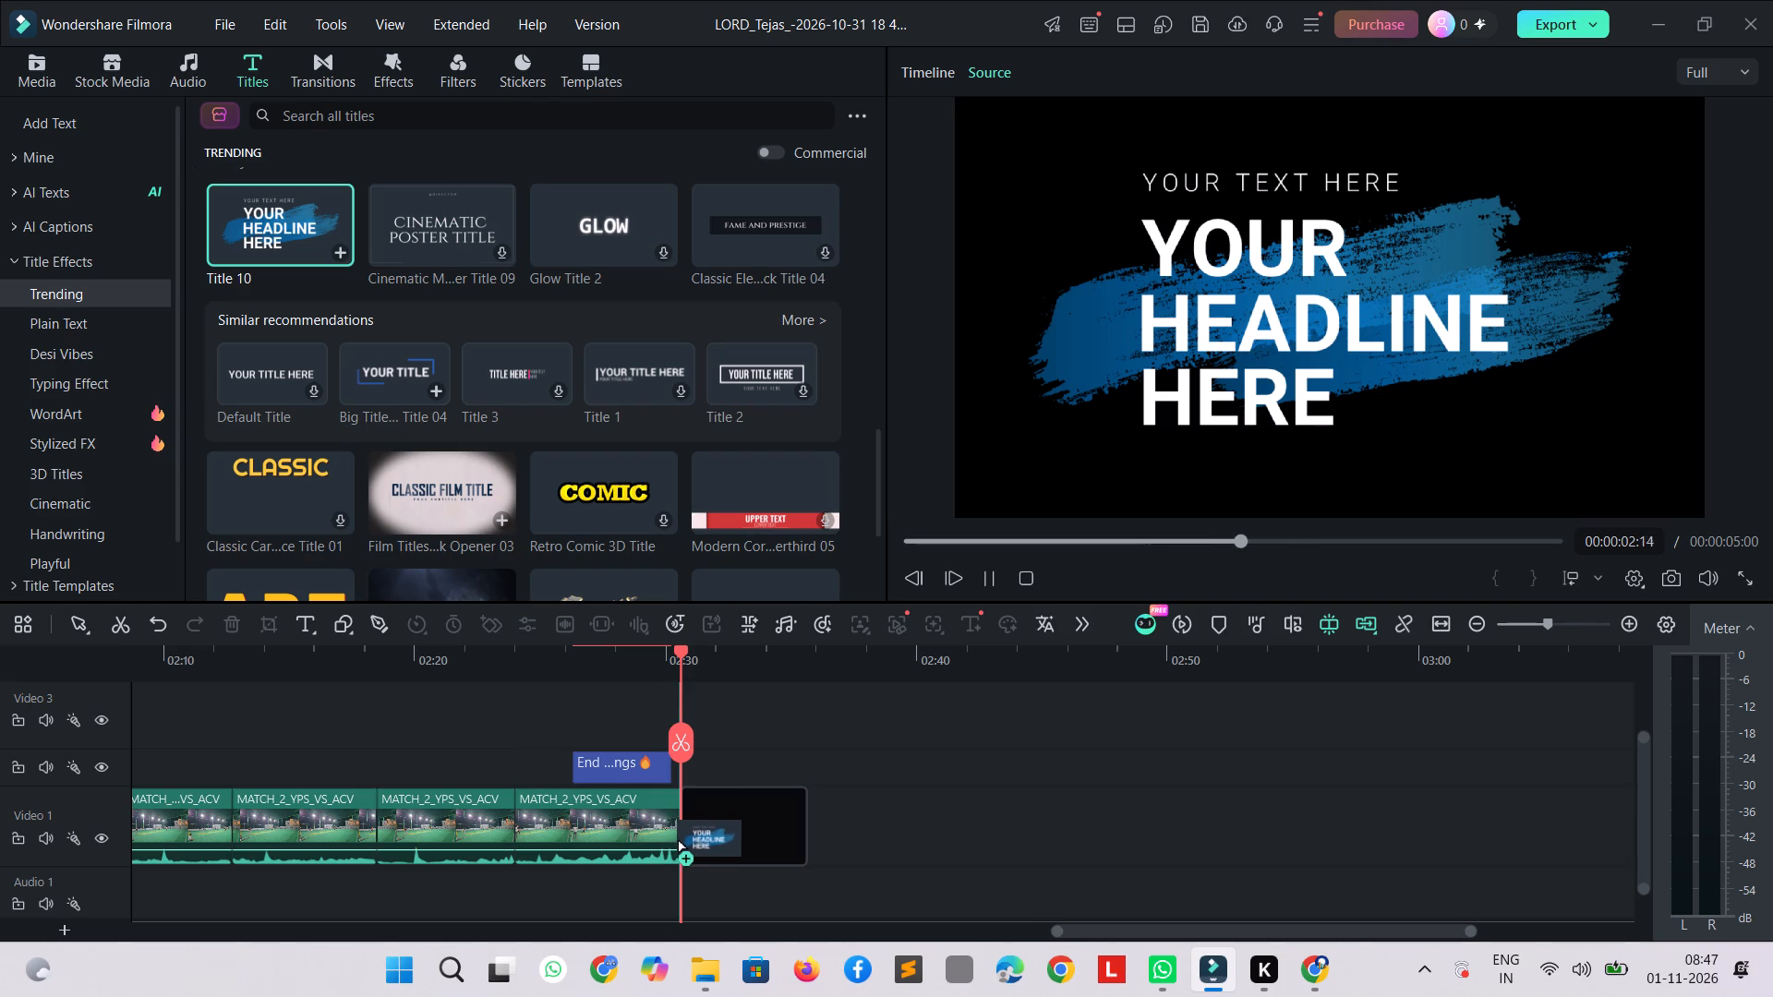
drag(677, 838, 694, 838)
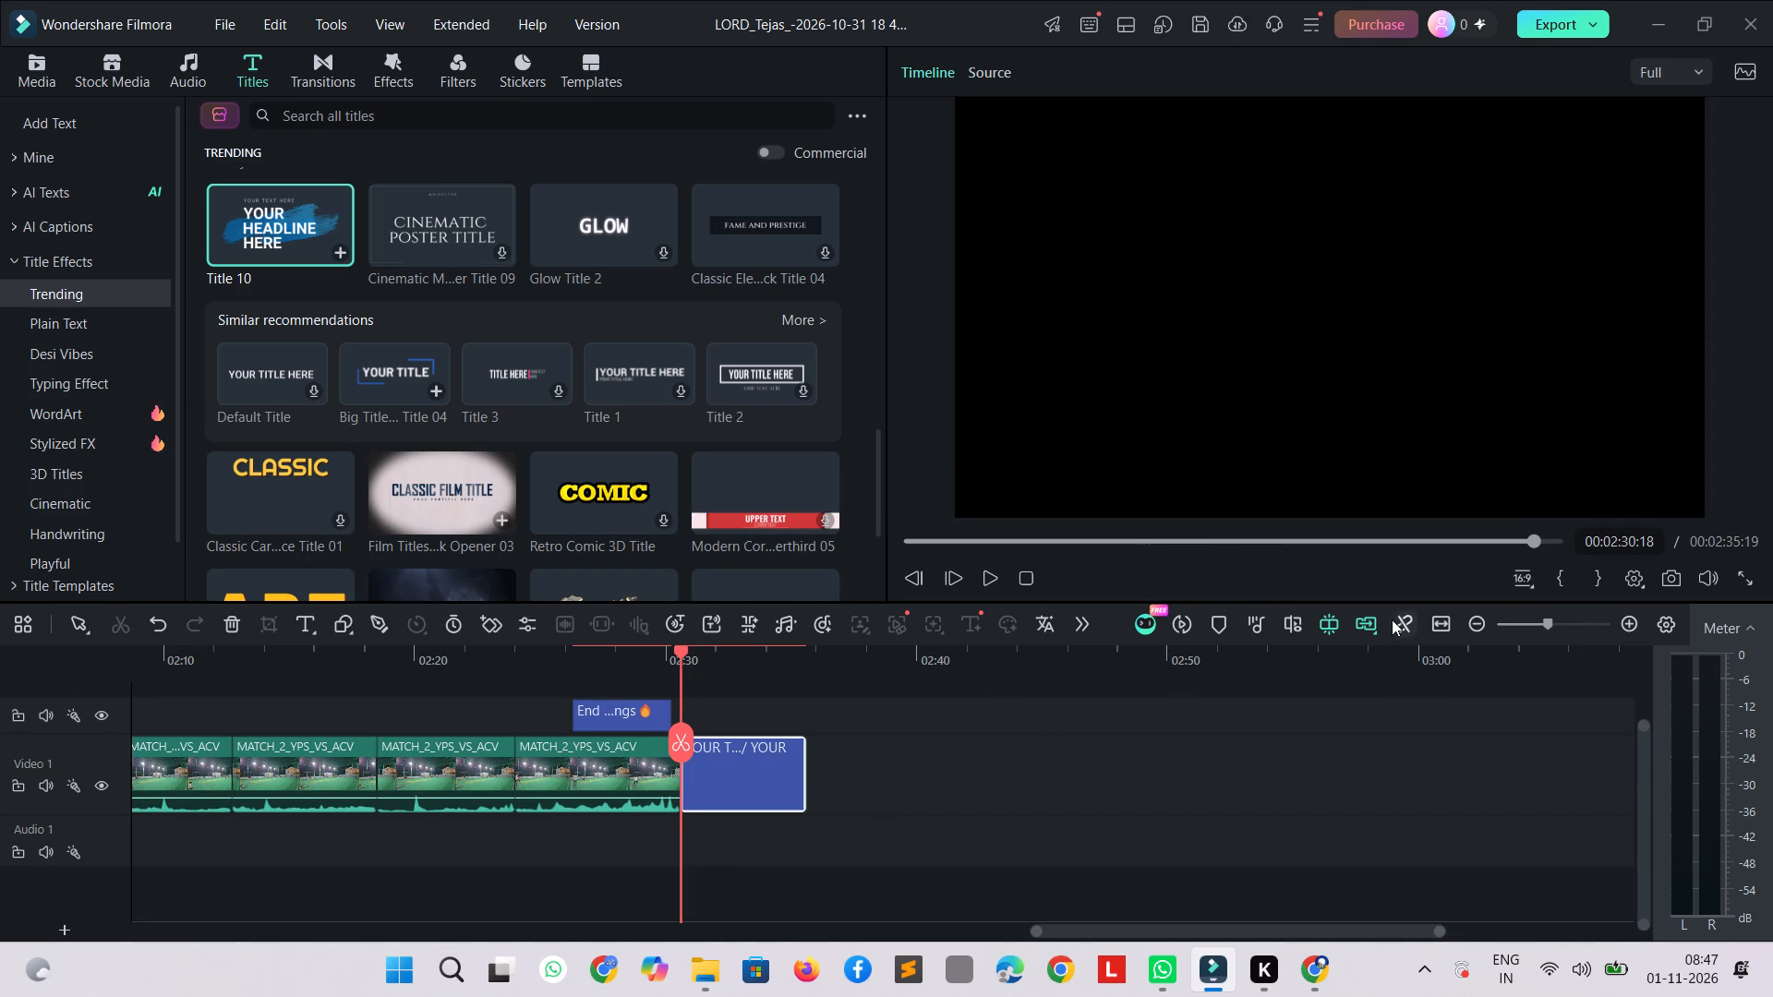
Turn off Magnetic Timeline.
click(1359, 631)
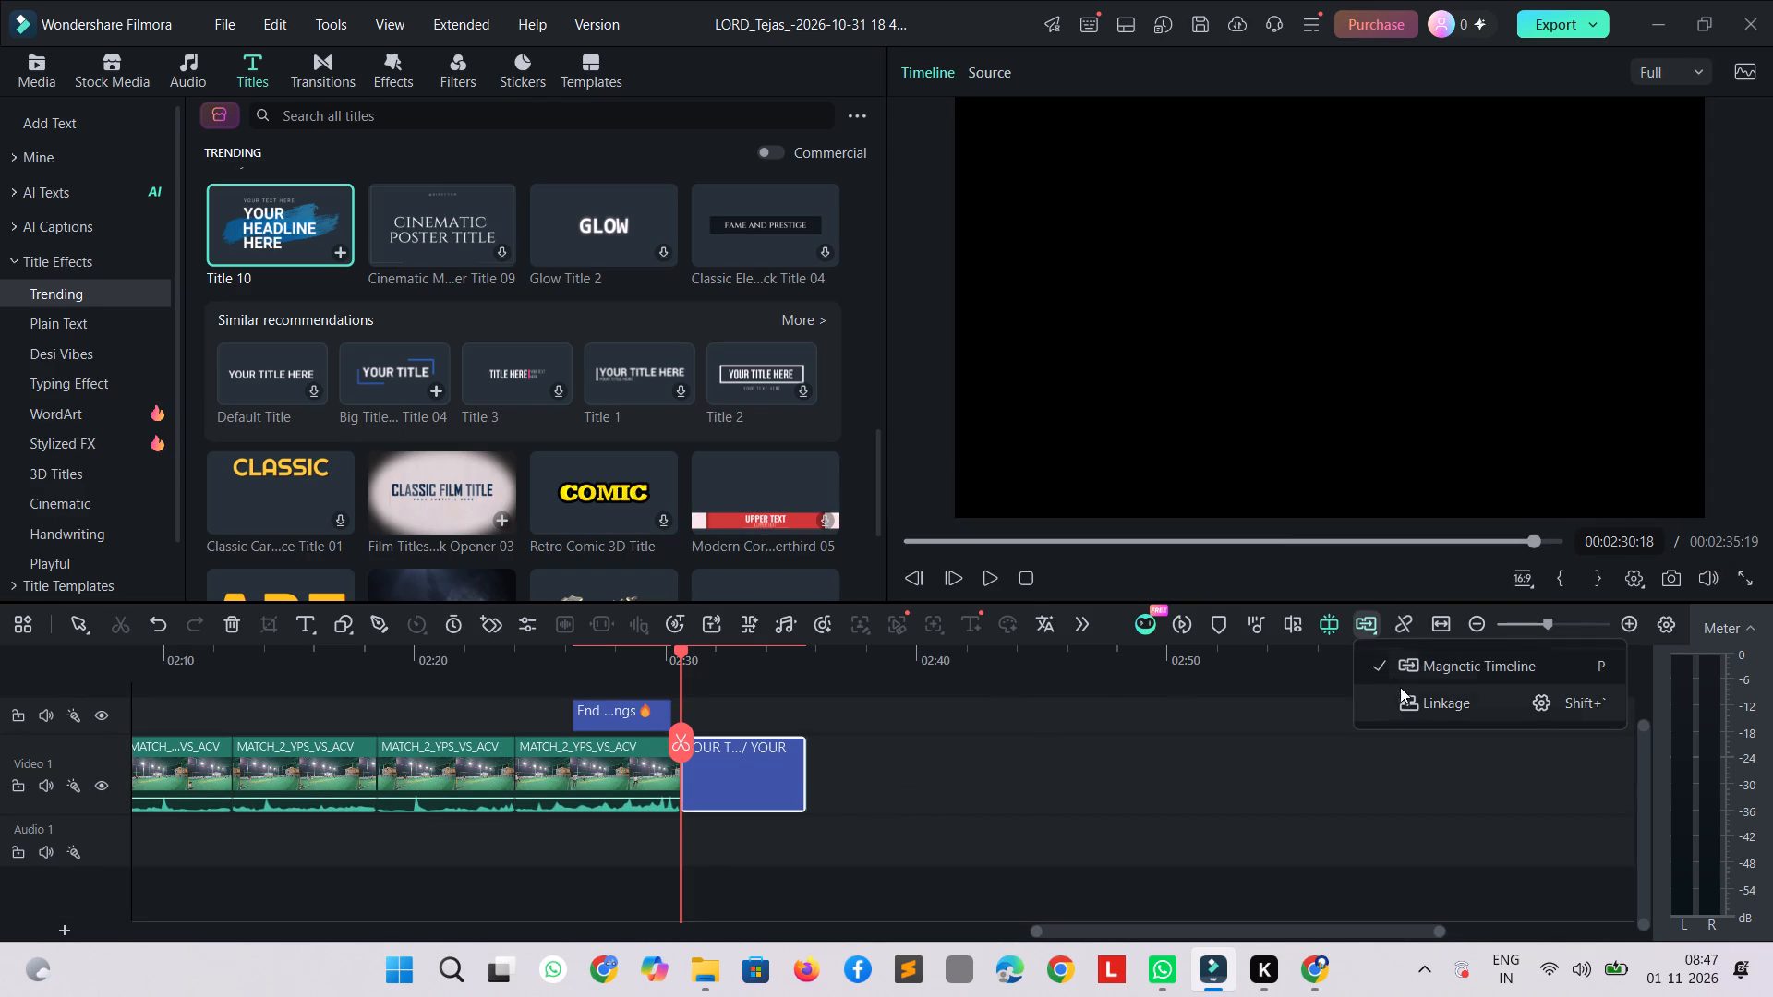
click(1412, 657)
Play into the new title clip, stop once its text shows, and delete the small "YOUR TEXT HERE" line's text.
key(space)
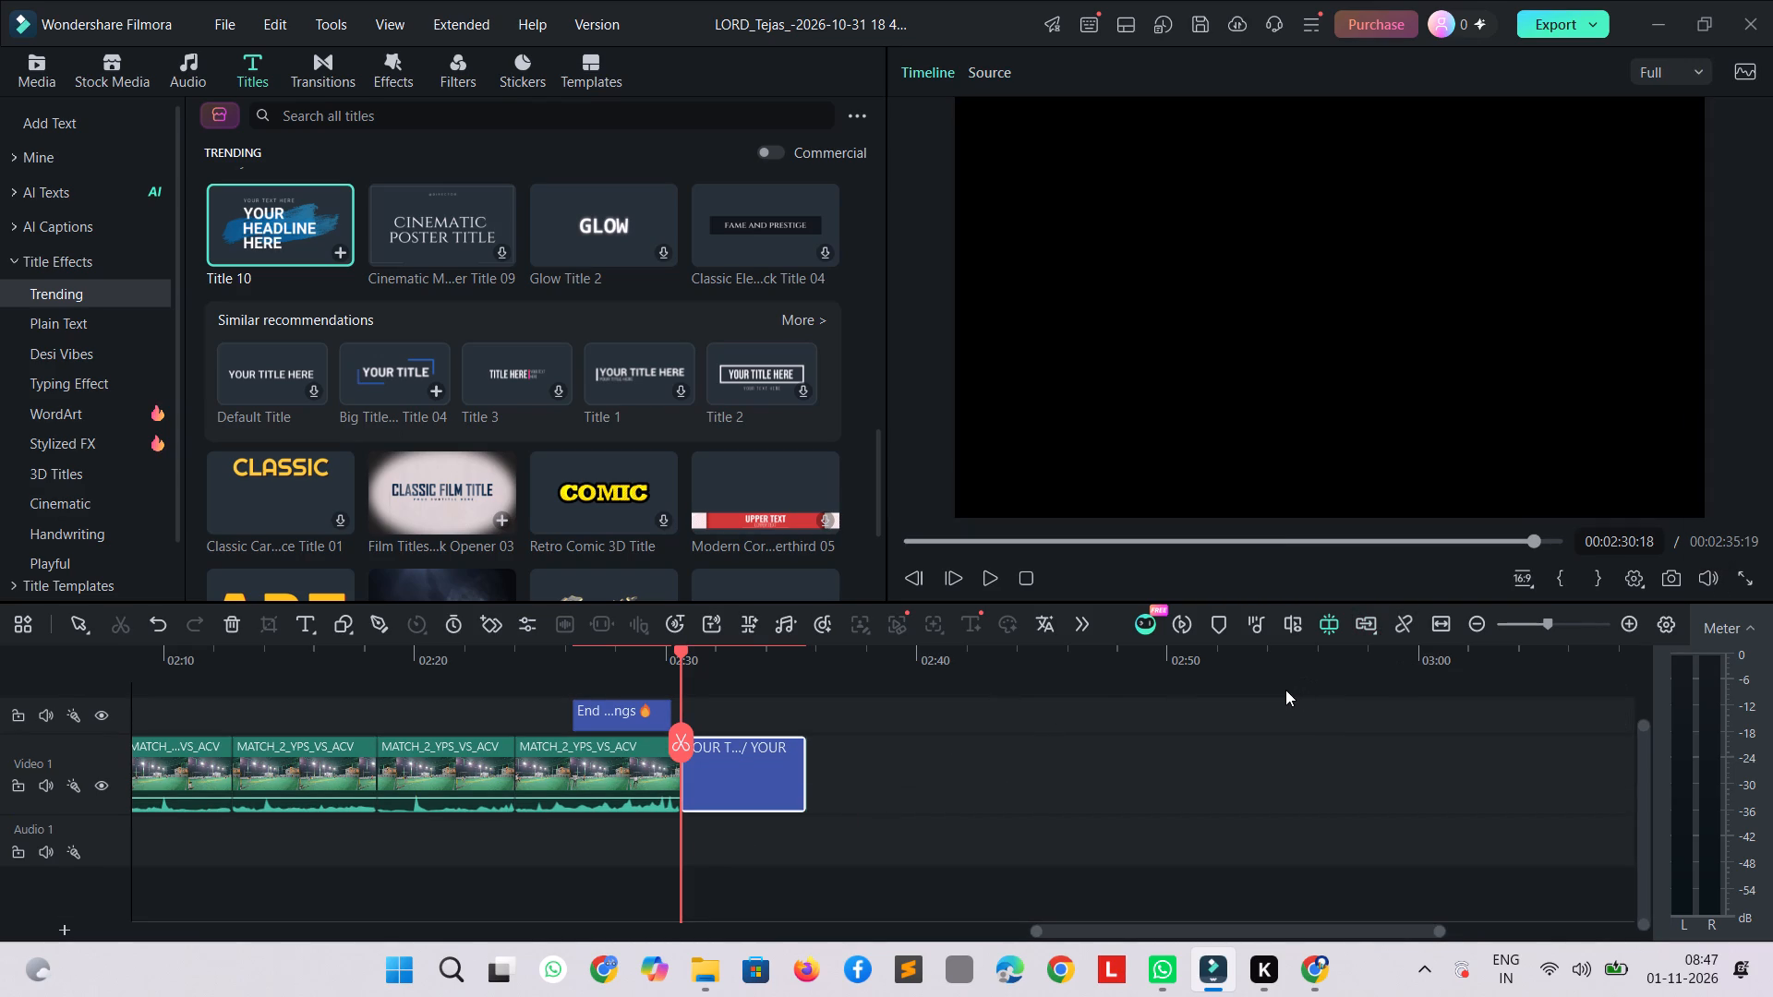
key(space)
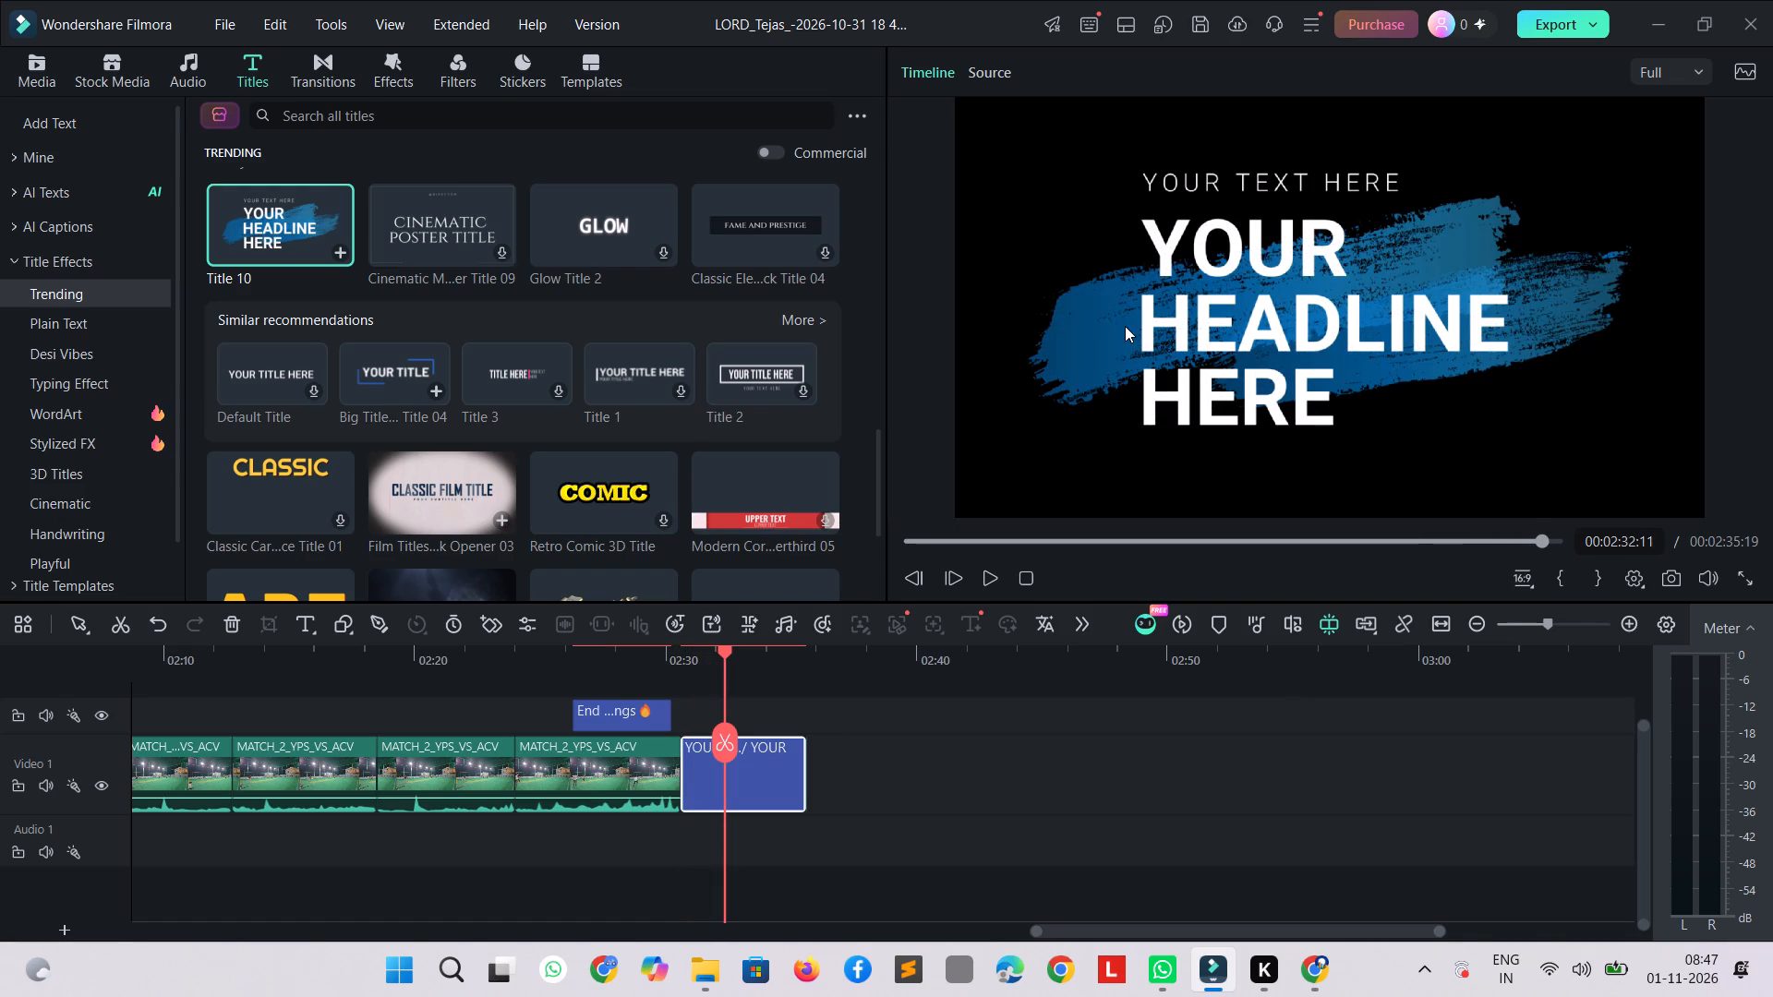
click(1210, 318)
click(1239, 259)
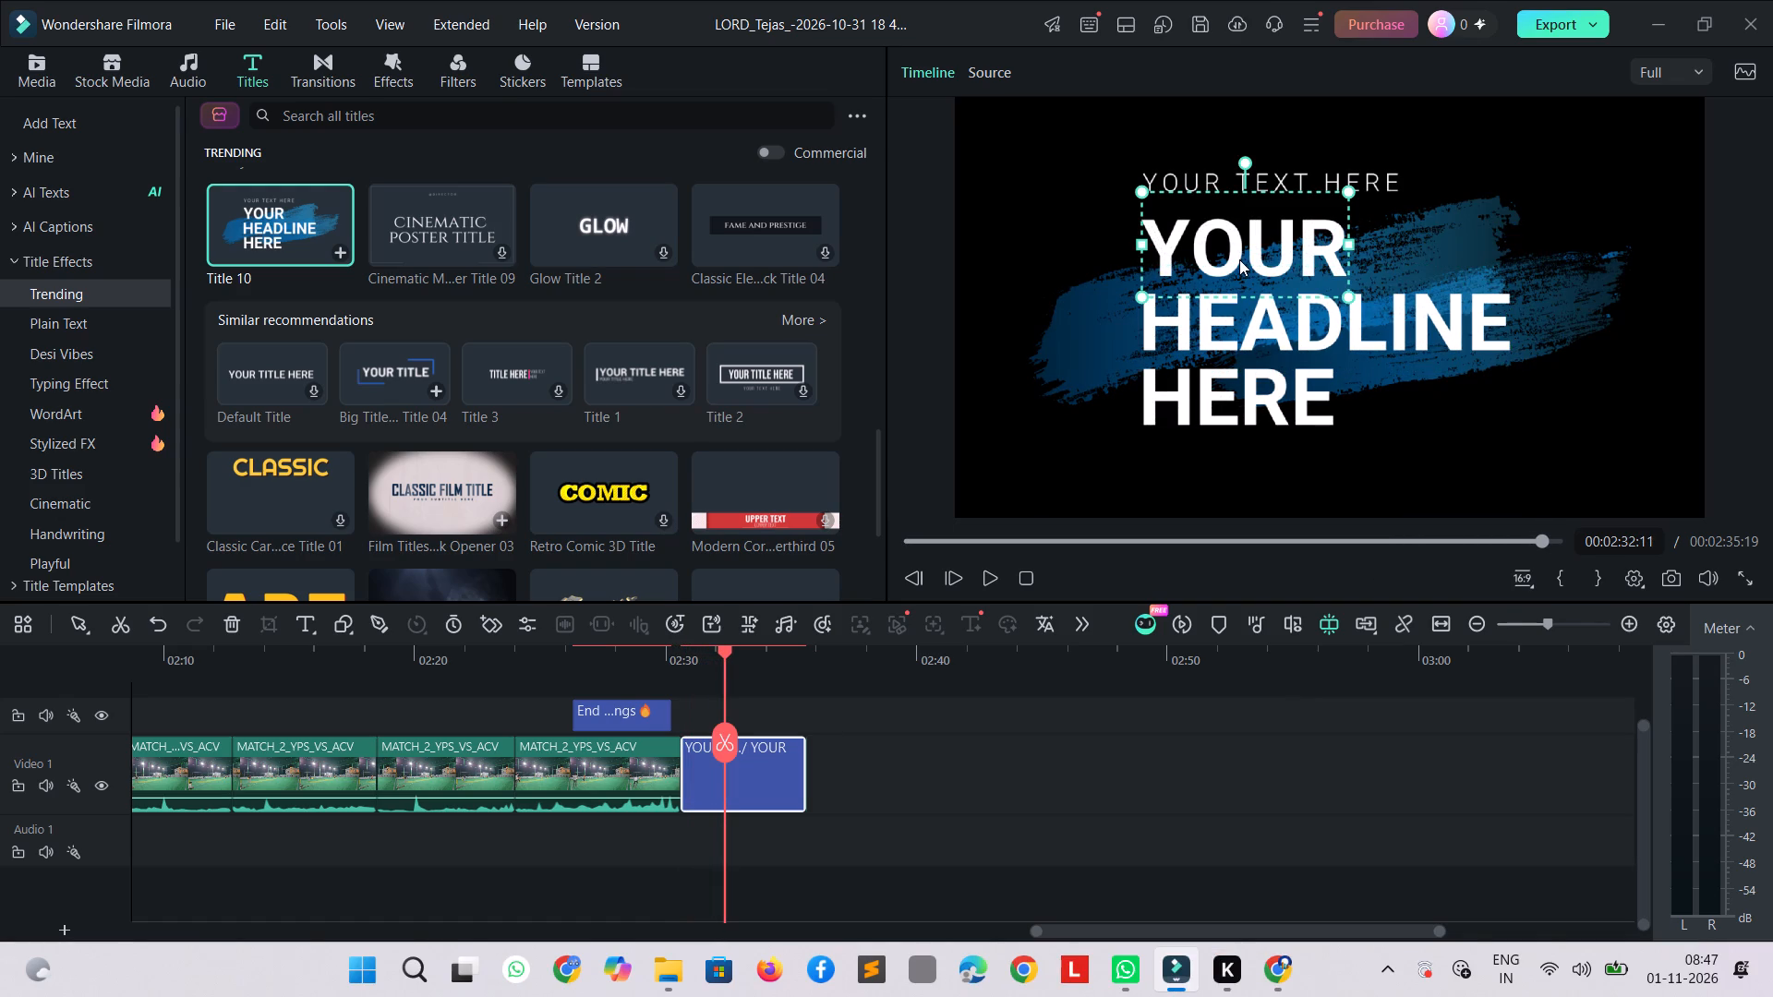
double_click(755, 770)
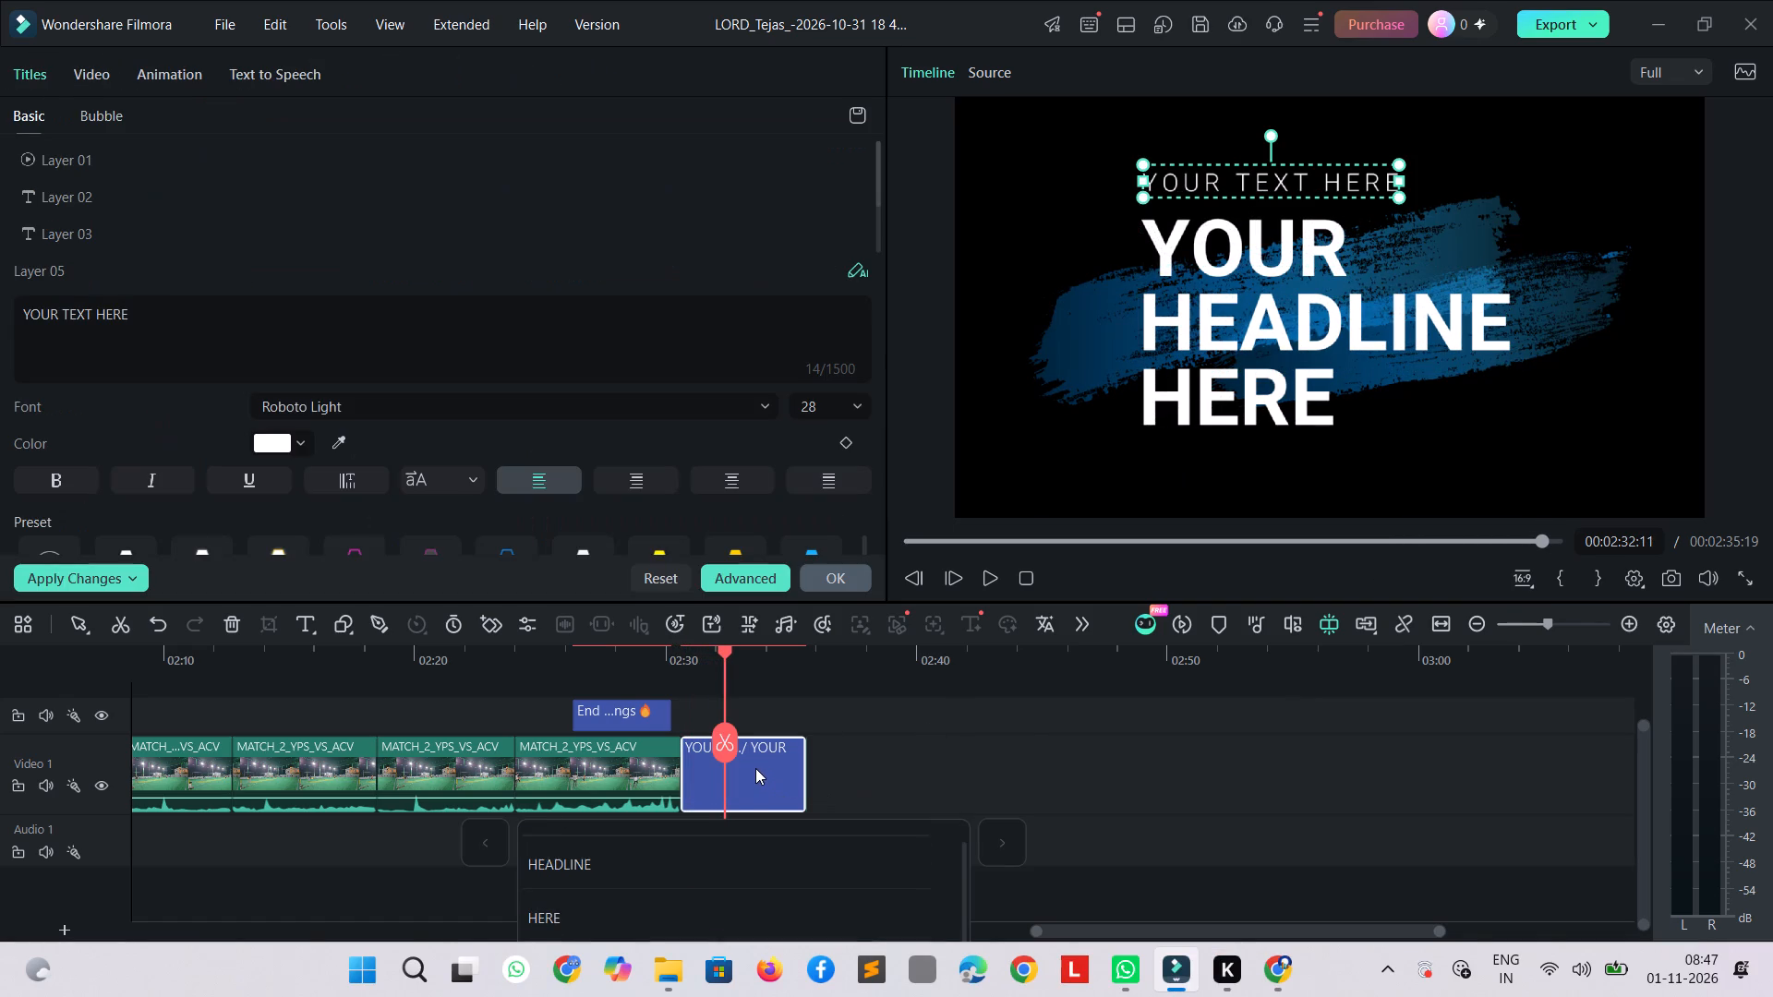
scroll(115, 292, up, 1)
click(159, 339)
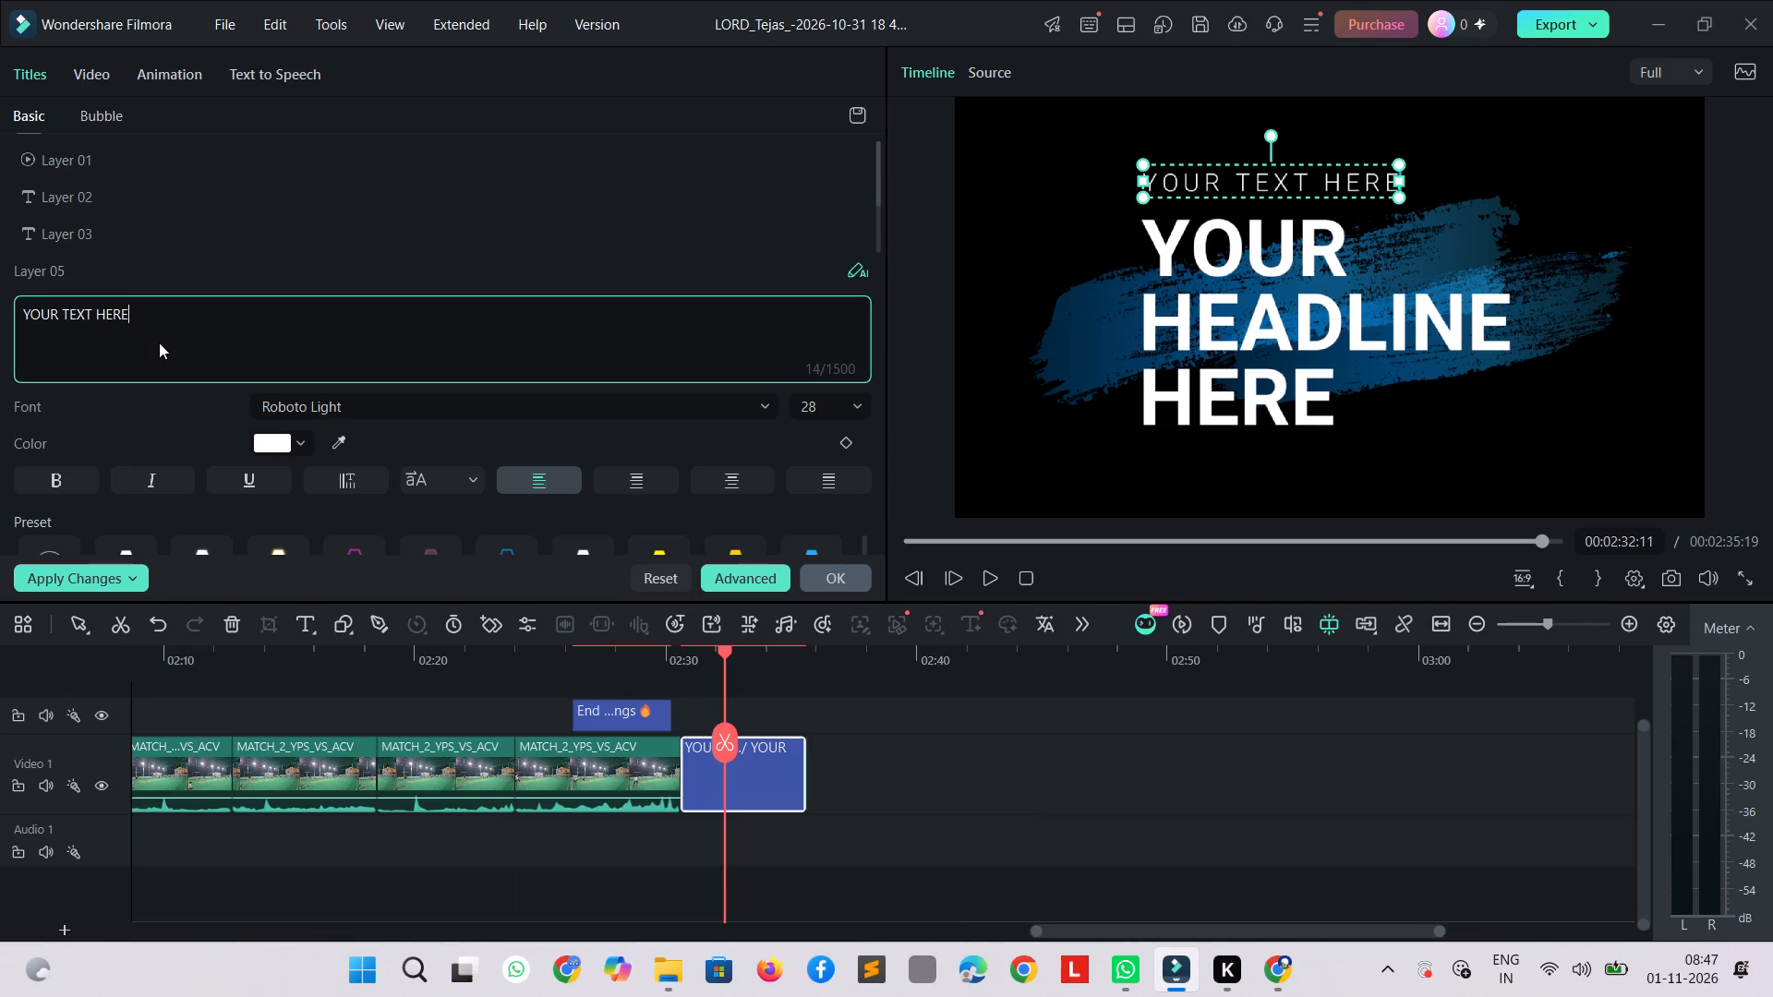
key(ctrl+a)
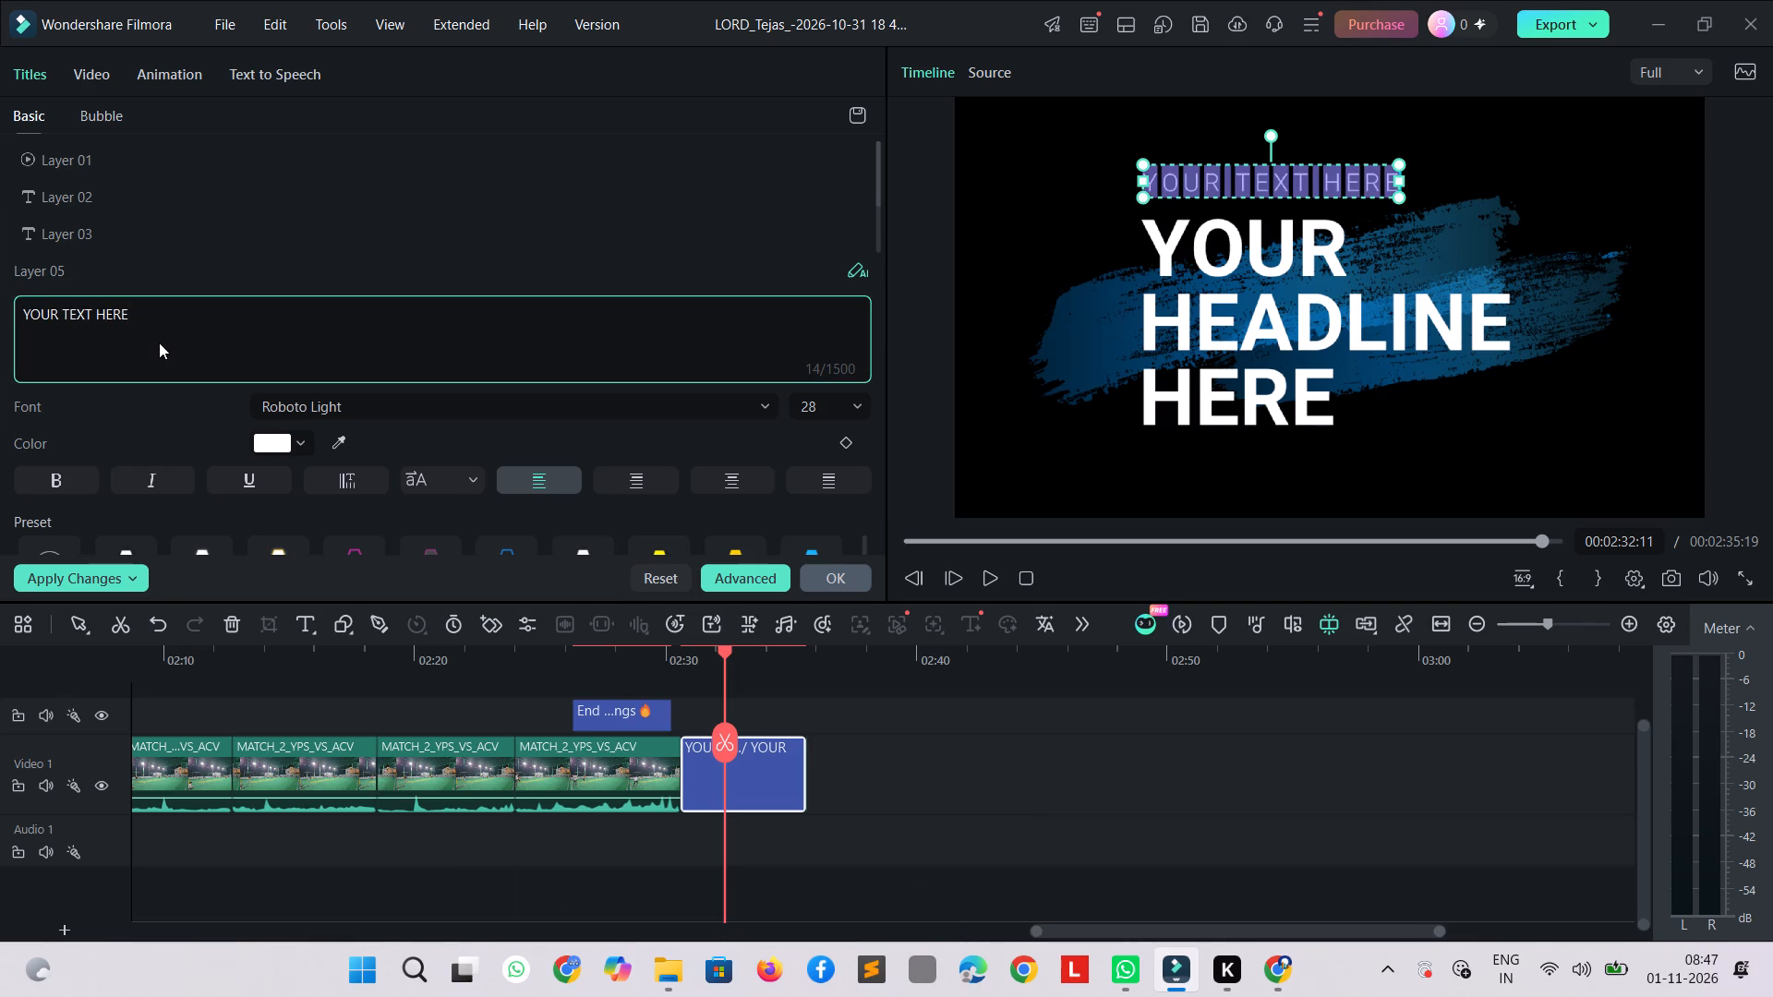
key(BackSpace)
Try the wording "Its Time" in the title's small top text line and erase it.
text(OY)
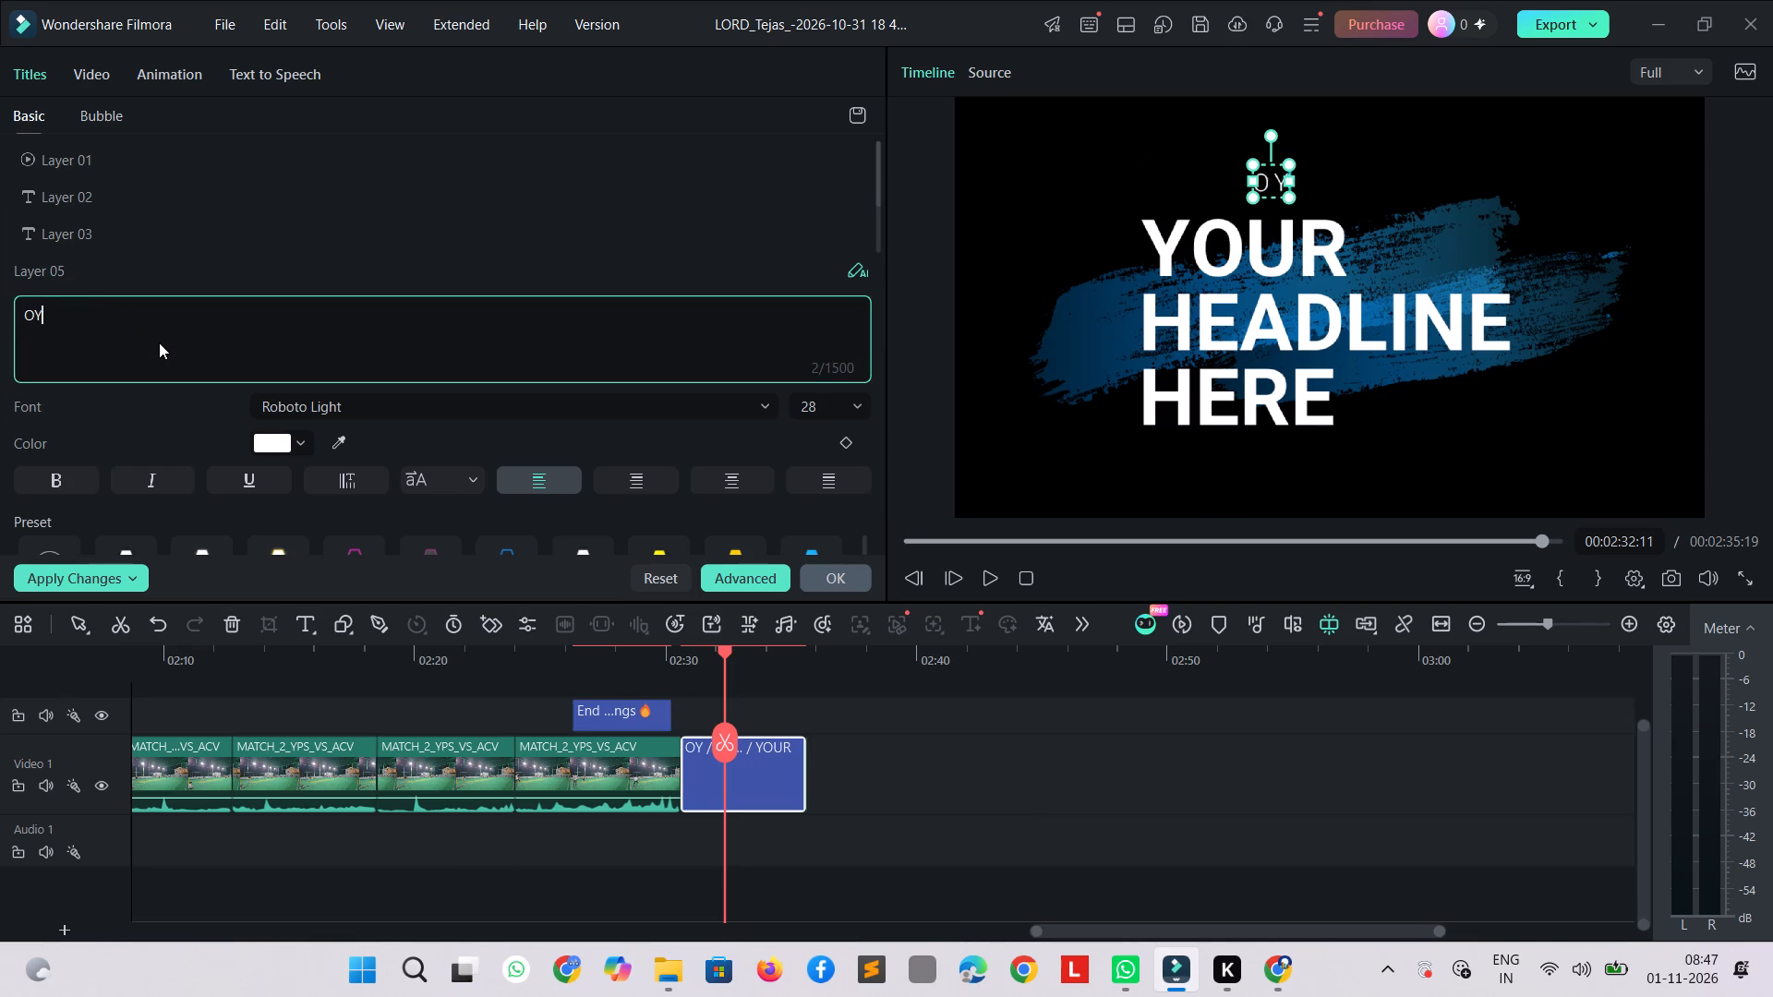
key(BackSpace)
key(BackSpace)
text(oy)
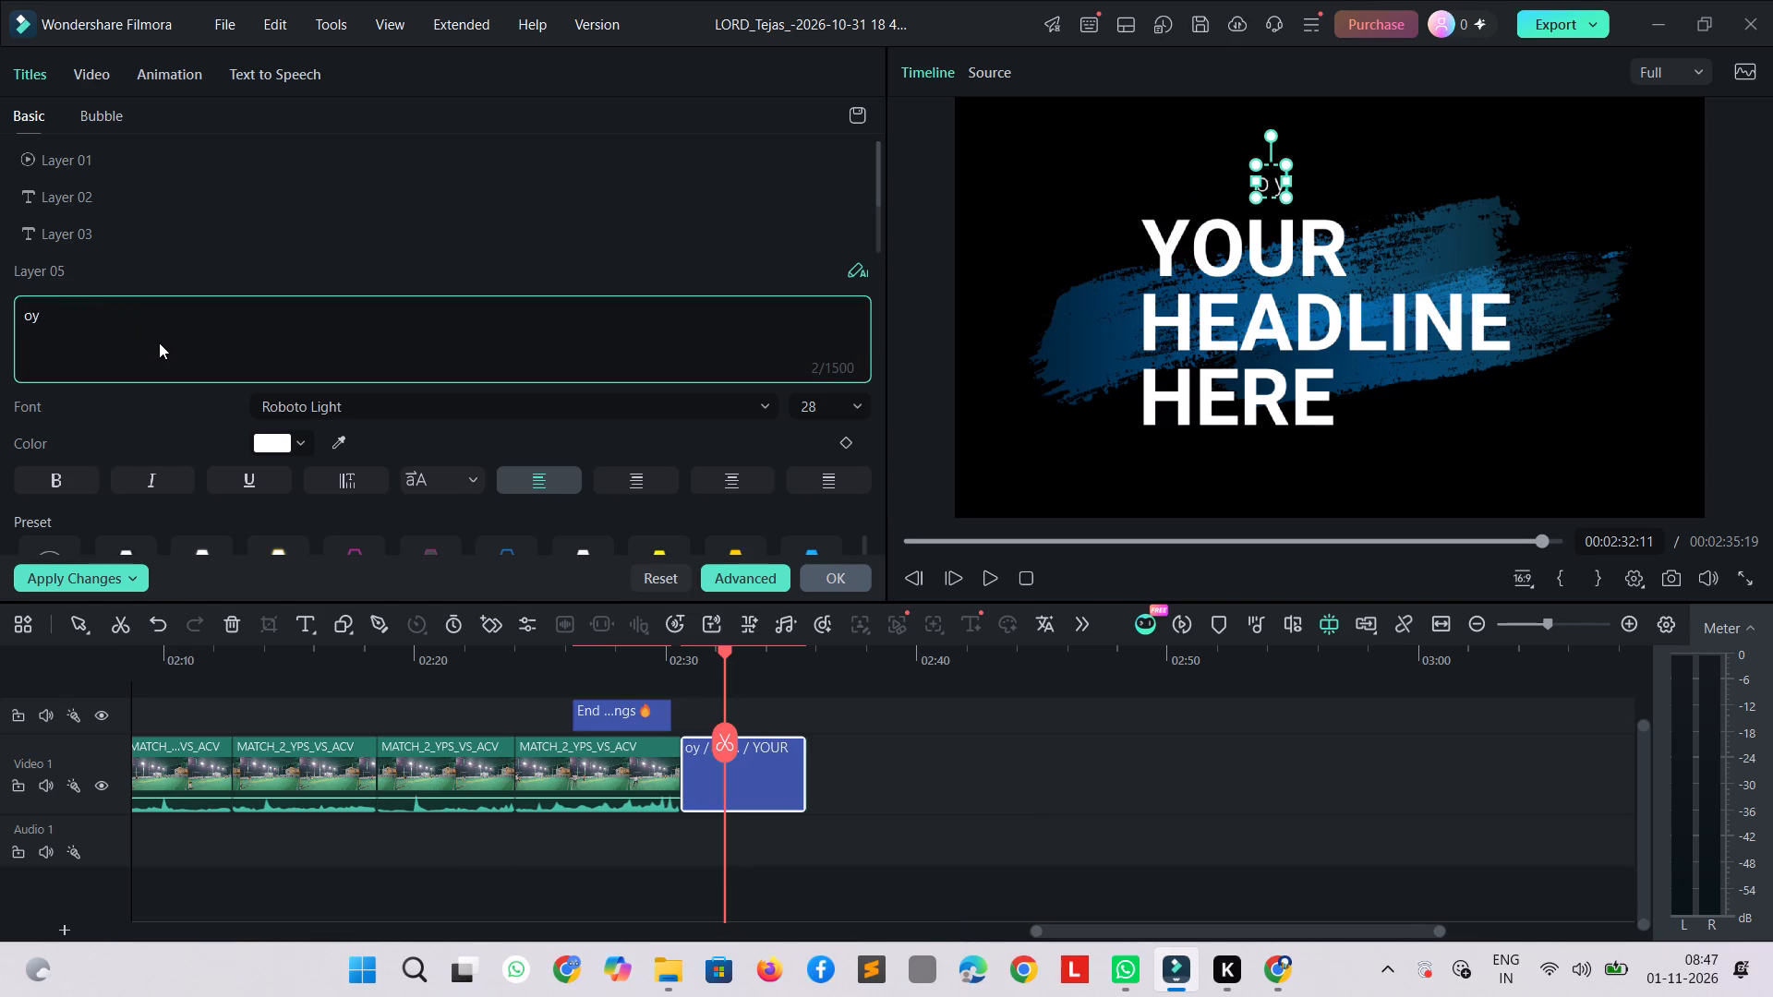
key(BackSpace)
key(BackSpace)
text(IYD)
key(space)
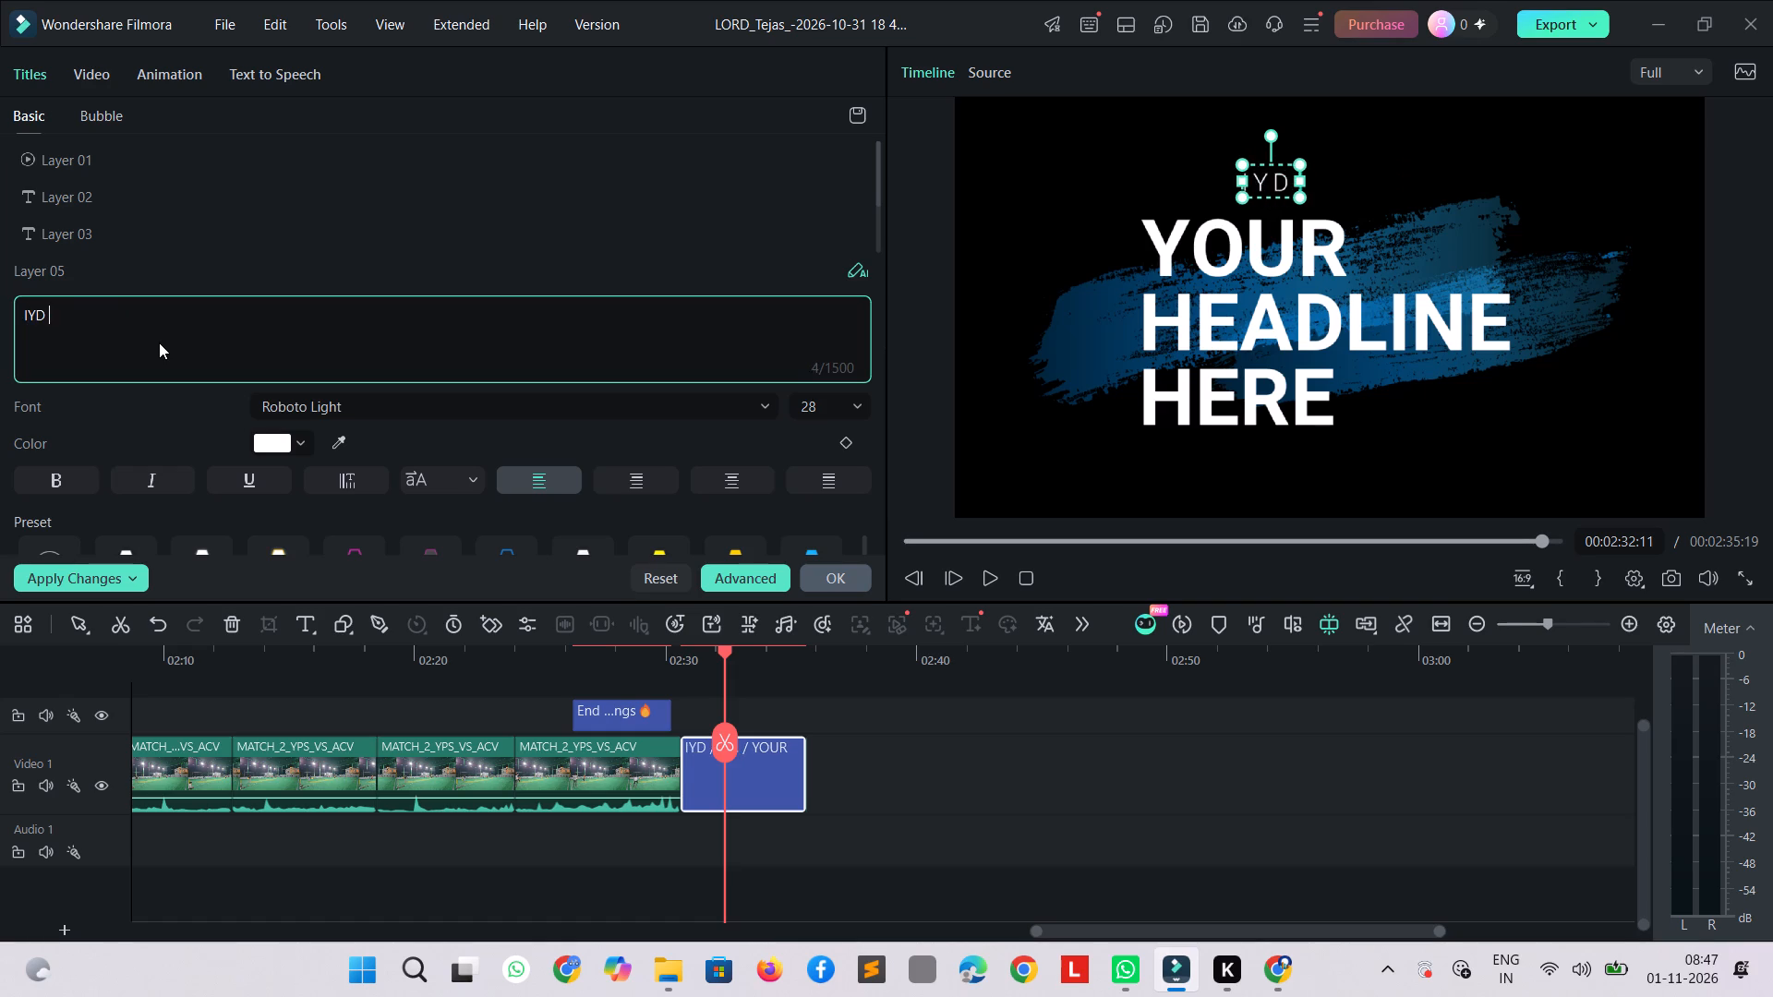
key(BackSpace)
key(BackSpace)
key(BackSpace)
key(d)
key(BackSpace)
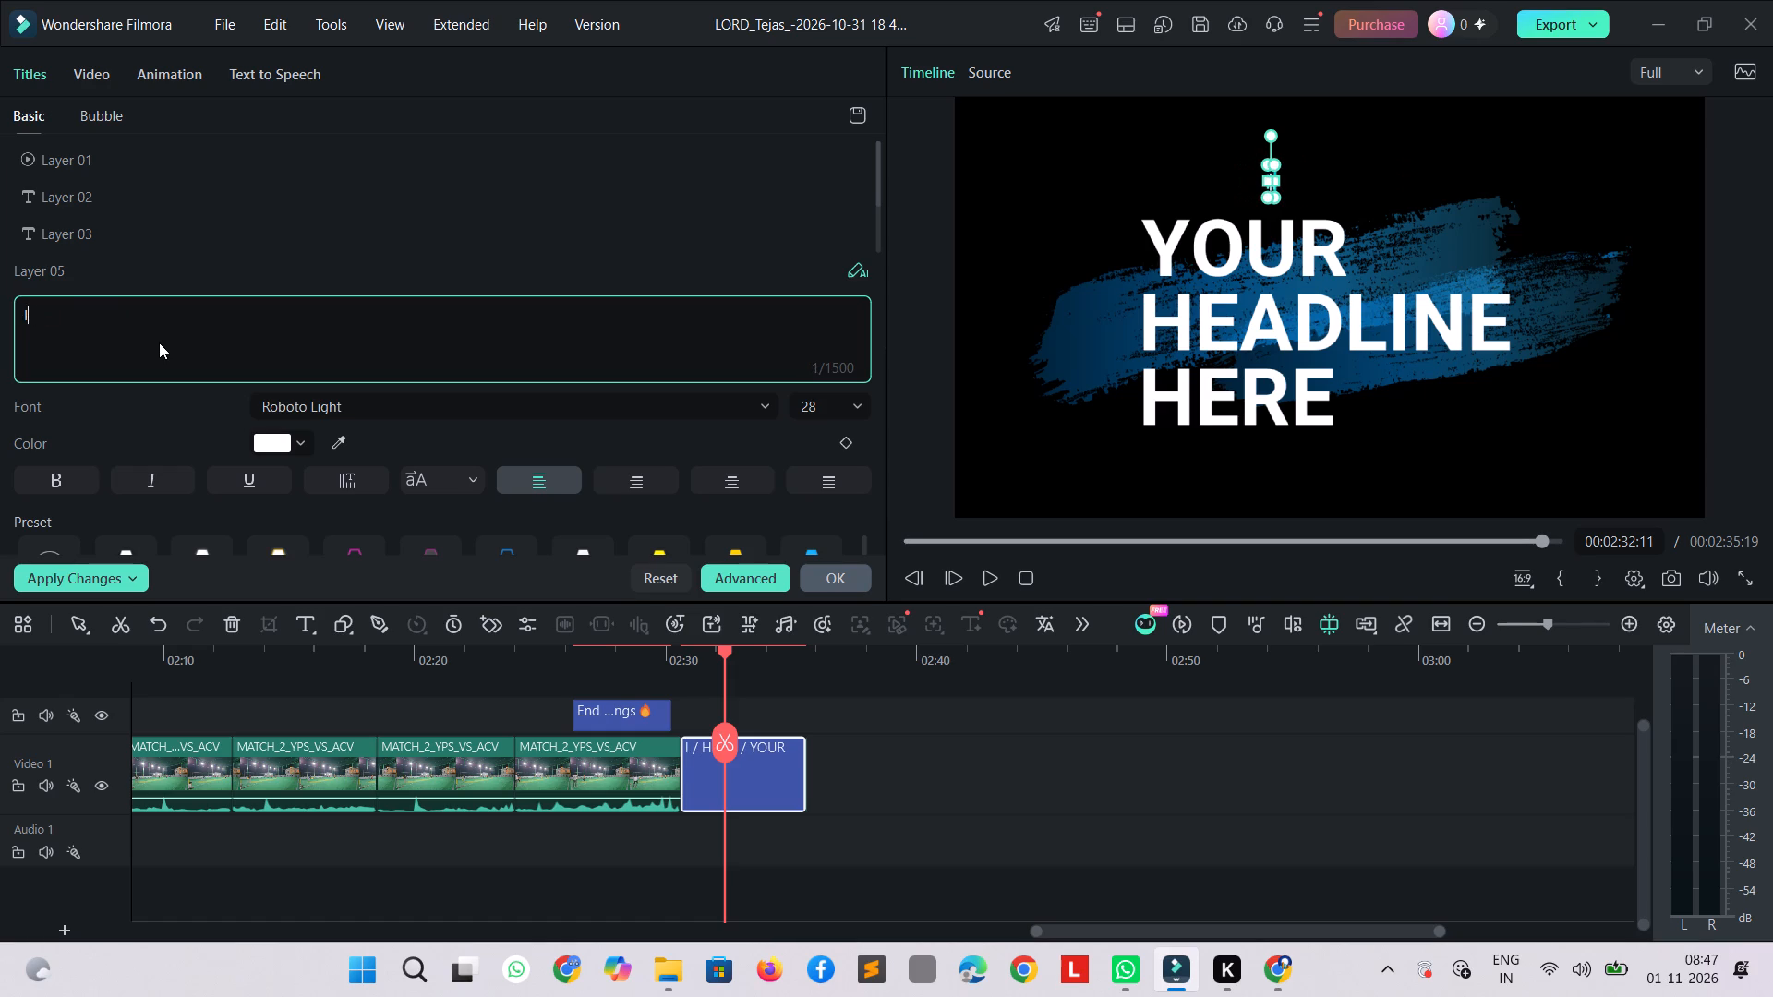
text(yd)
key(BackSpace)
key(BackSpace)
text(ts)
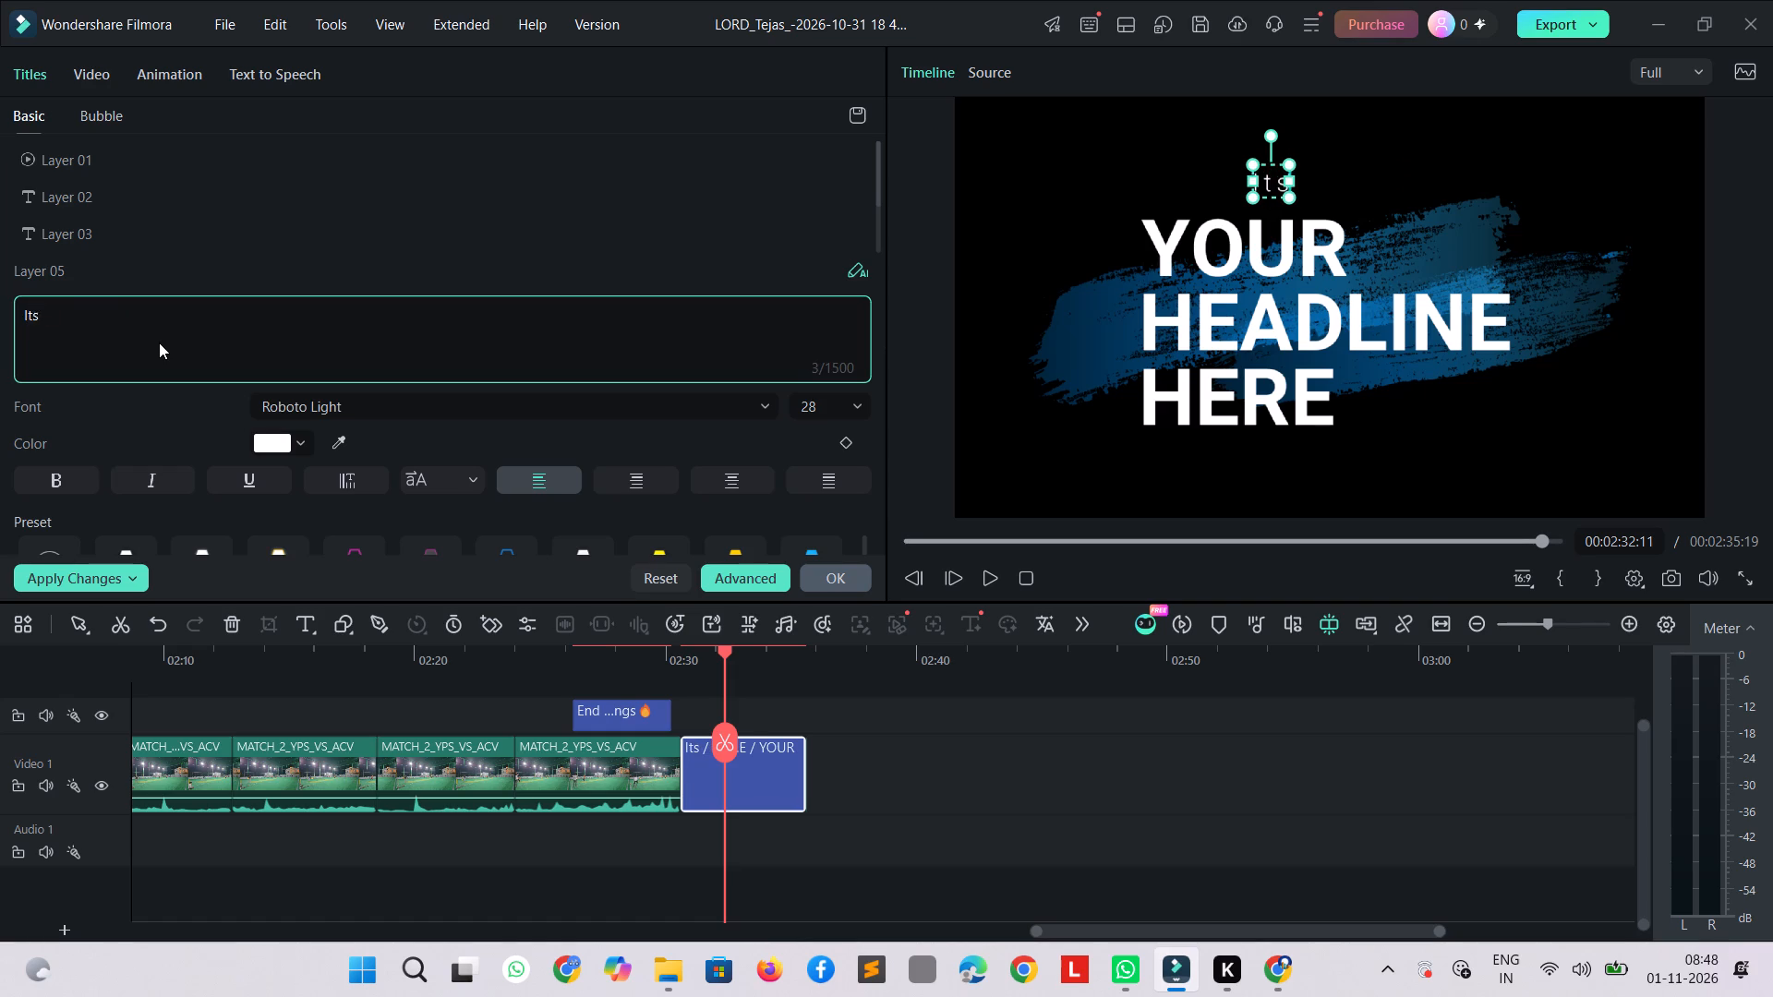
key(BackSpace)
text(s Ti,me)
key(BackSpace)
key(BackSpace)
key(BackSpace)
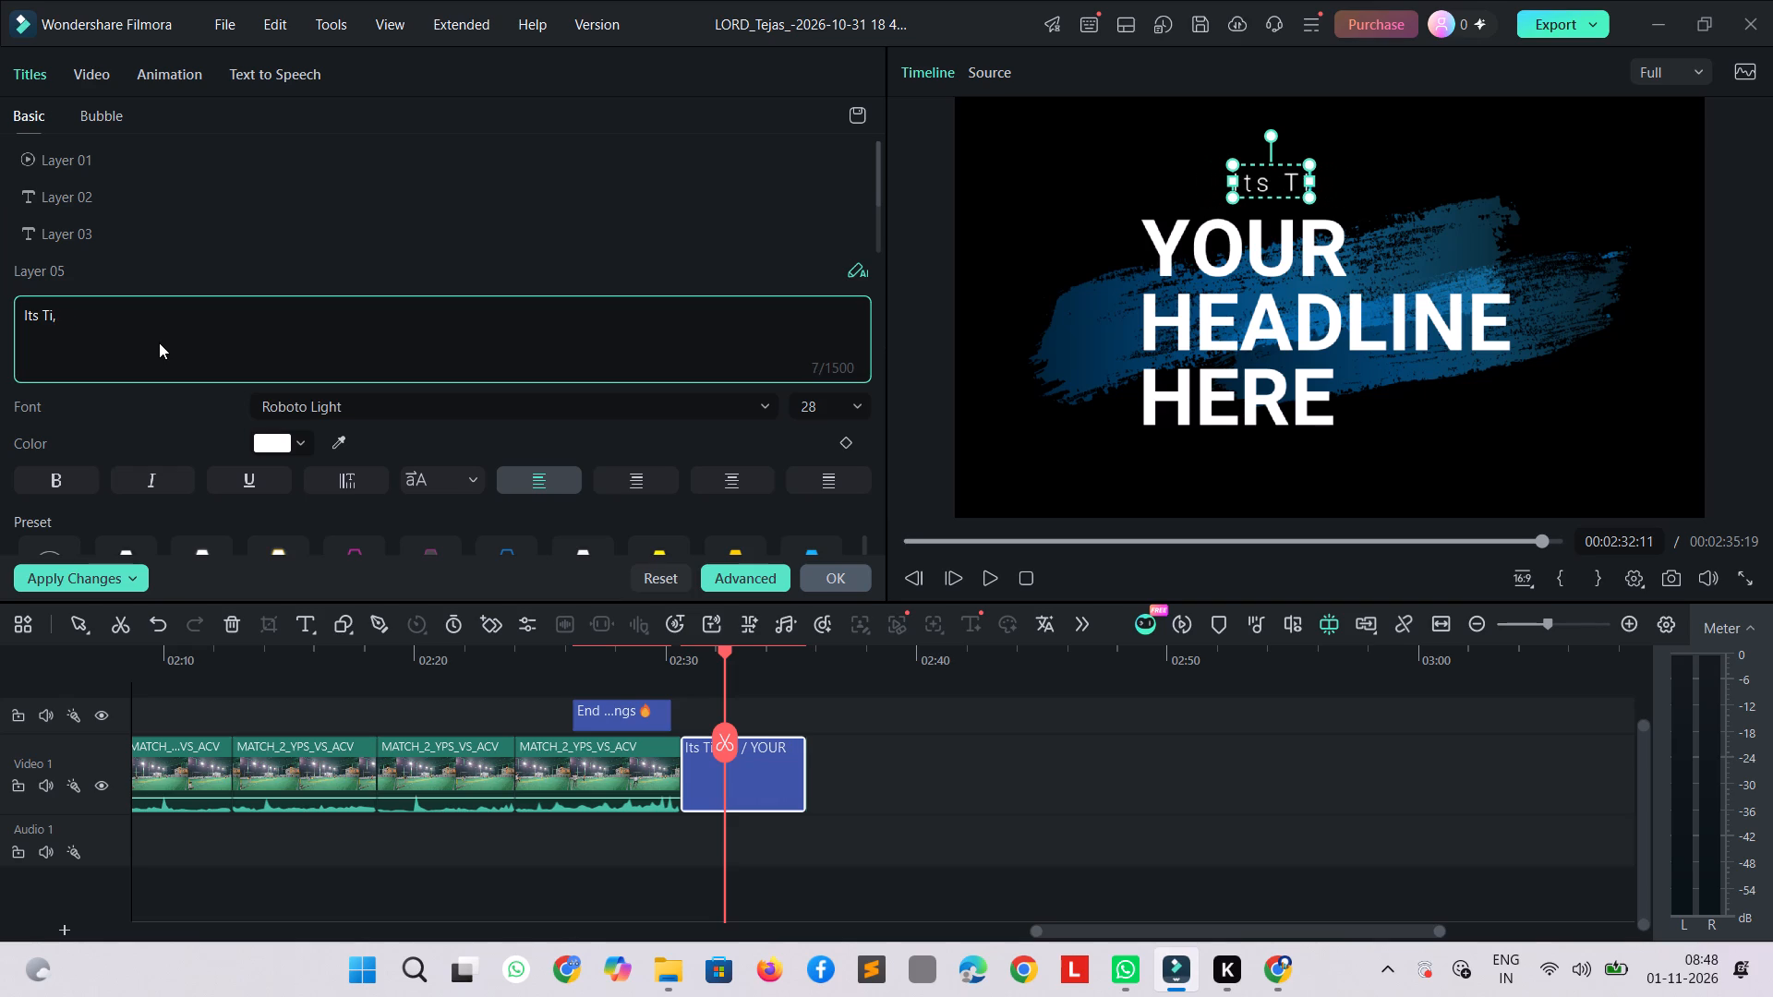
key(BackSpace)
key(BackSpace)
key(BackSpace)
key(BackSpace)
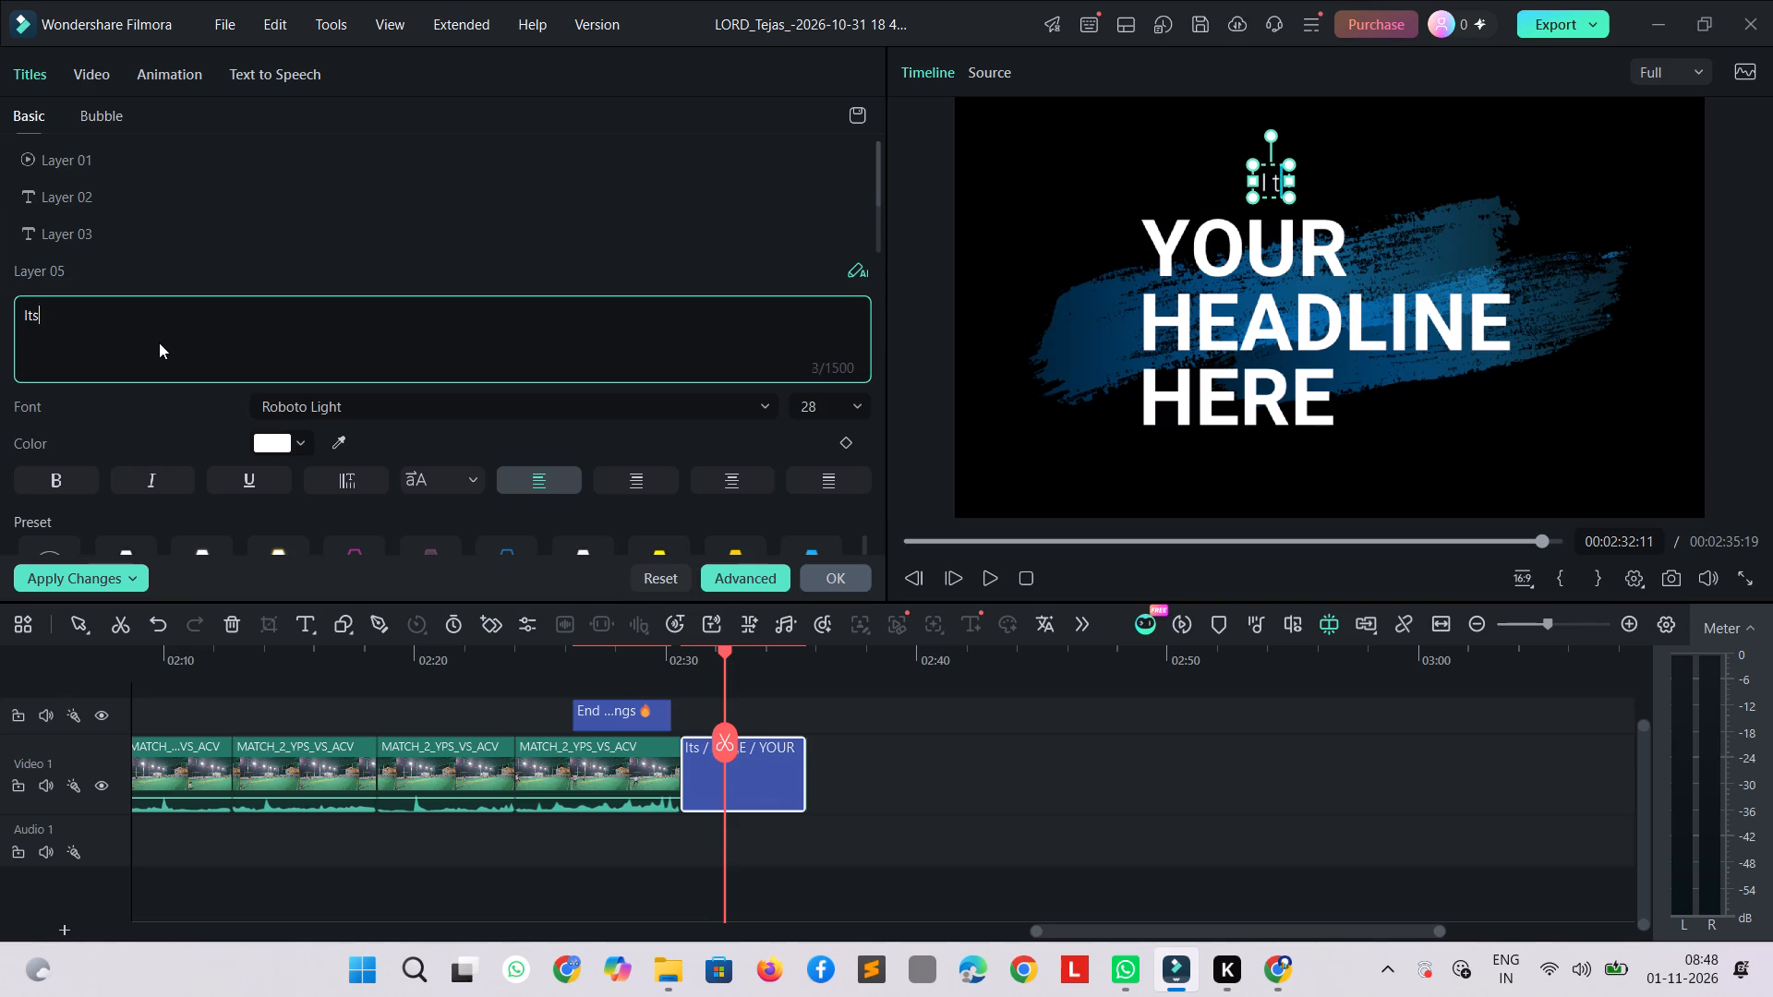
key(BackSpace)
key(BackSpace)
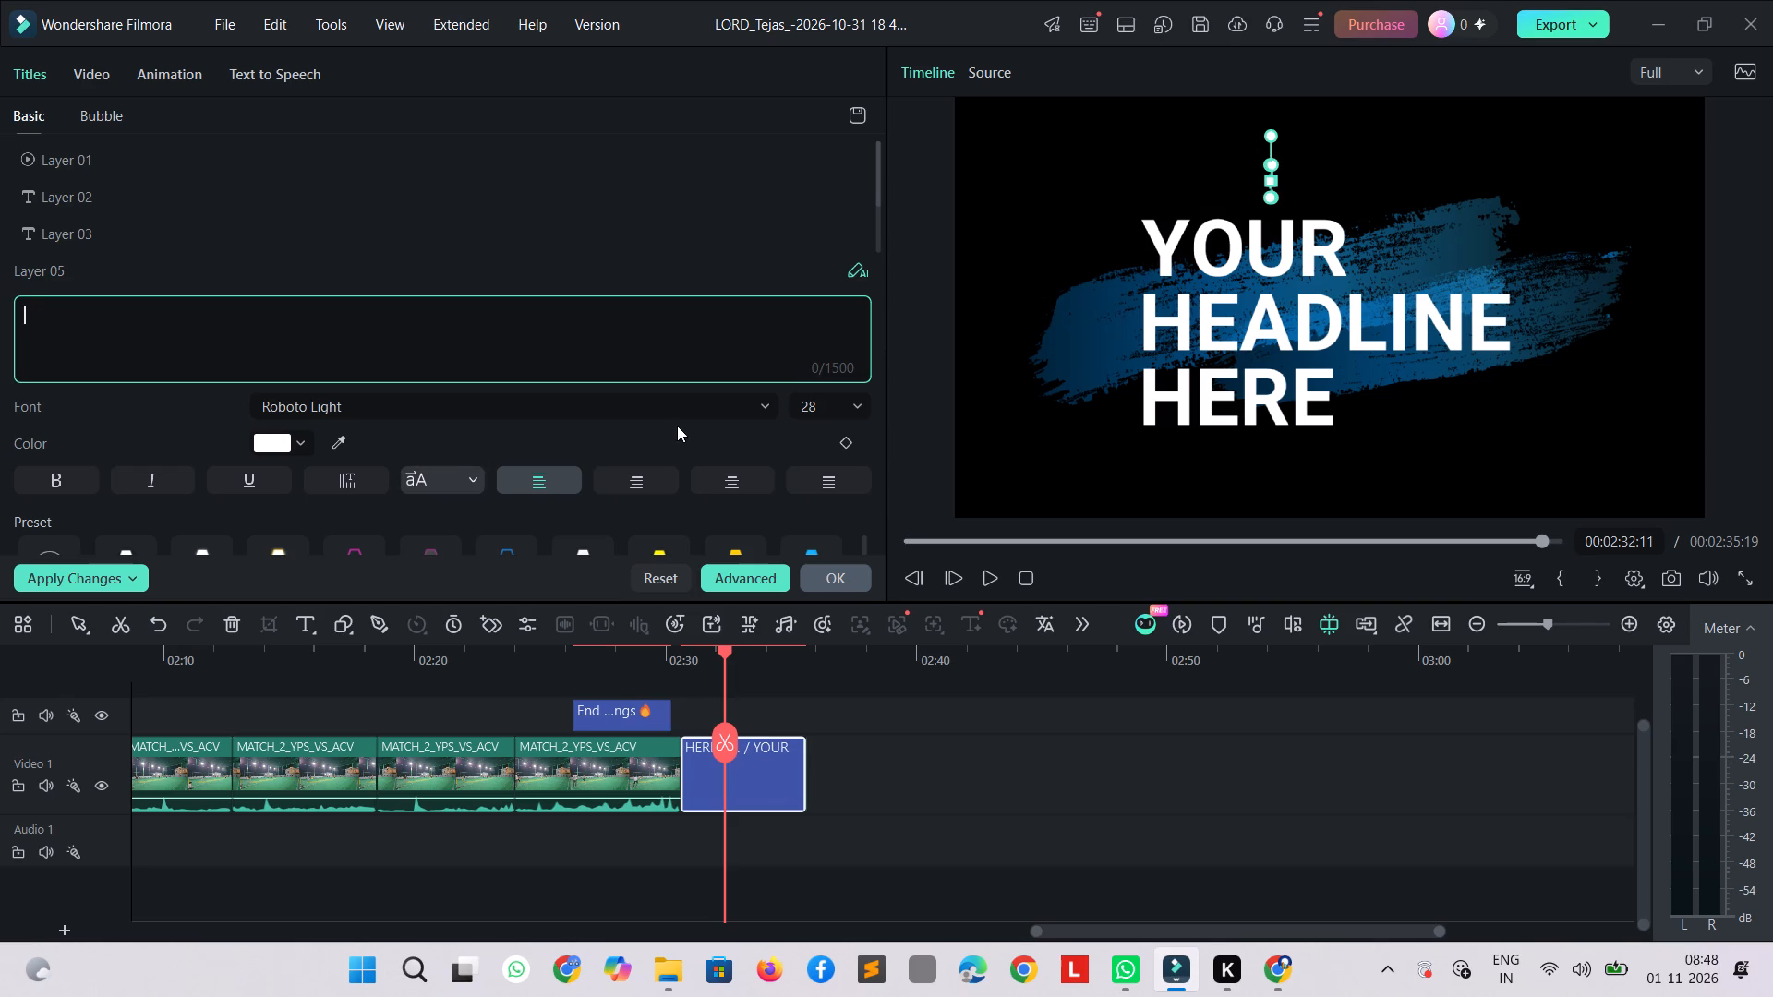
Replace the word "YOUR" in the title's large text with "Its Time".
click(1265, 269)
double_click(1263, 222)
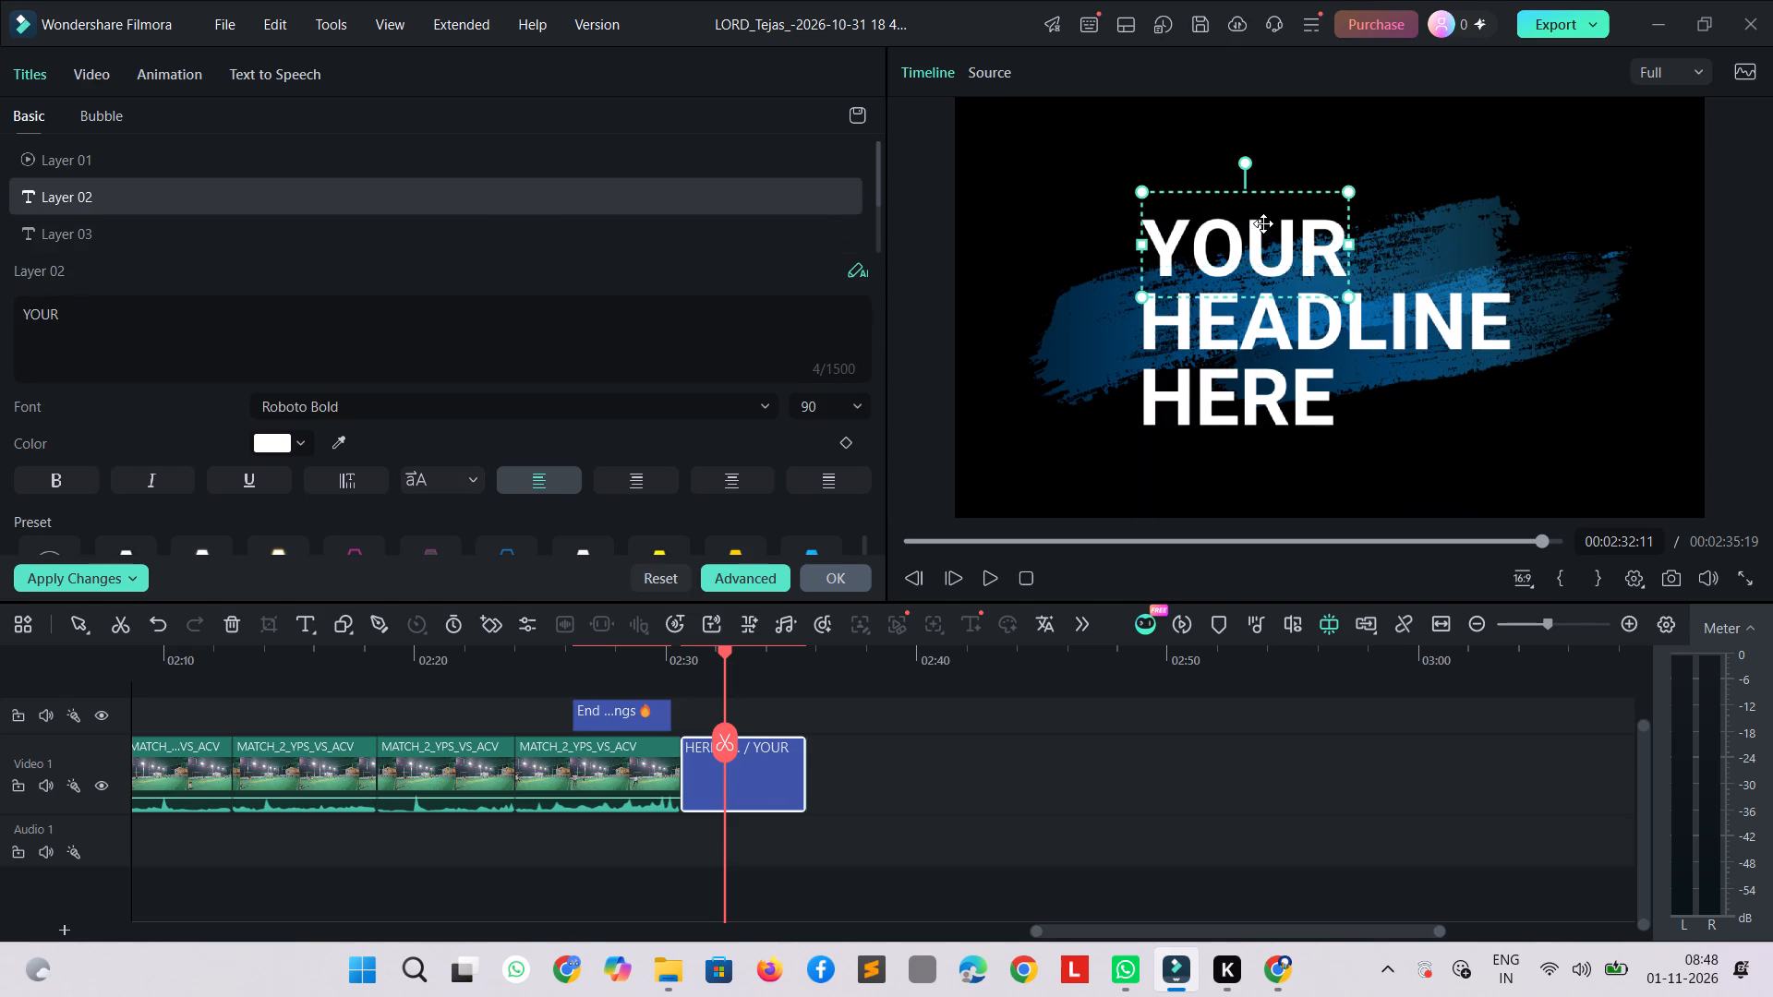
text(Its)
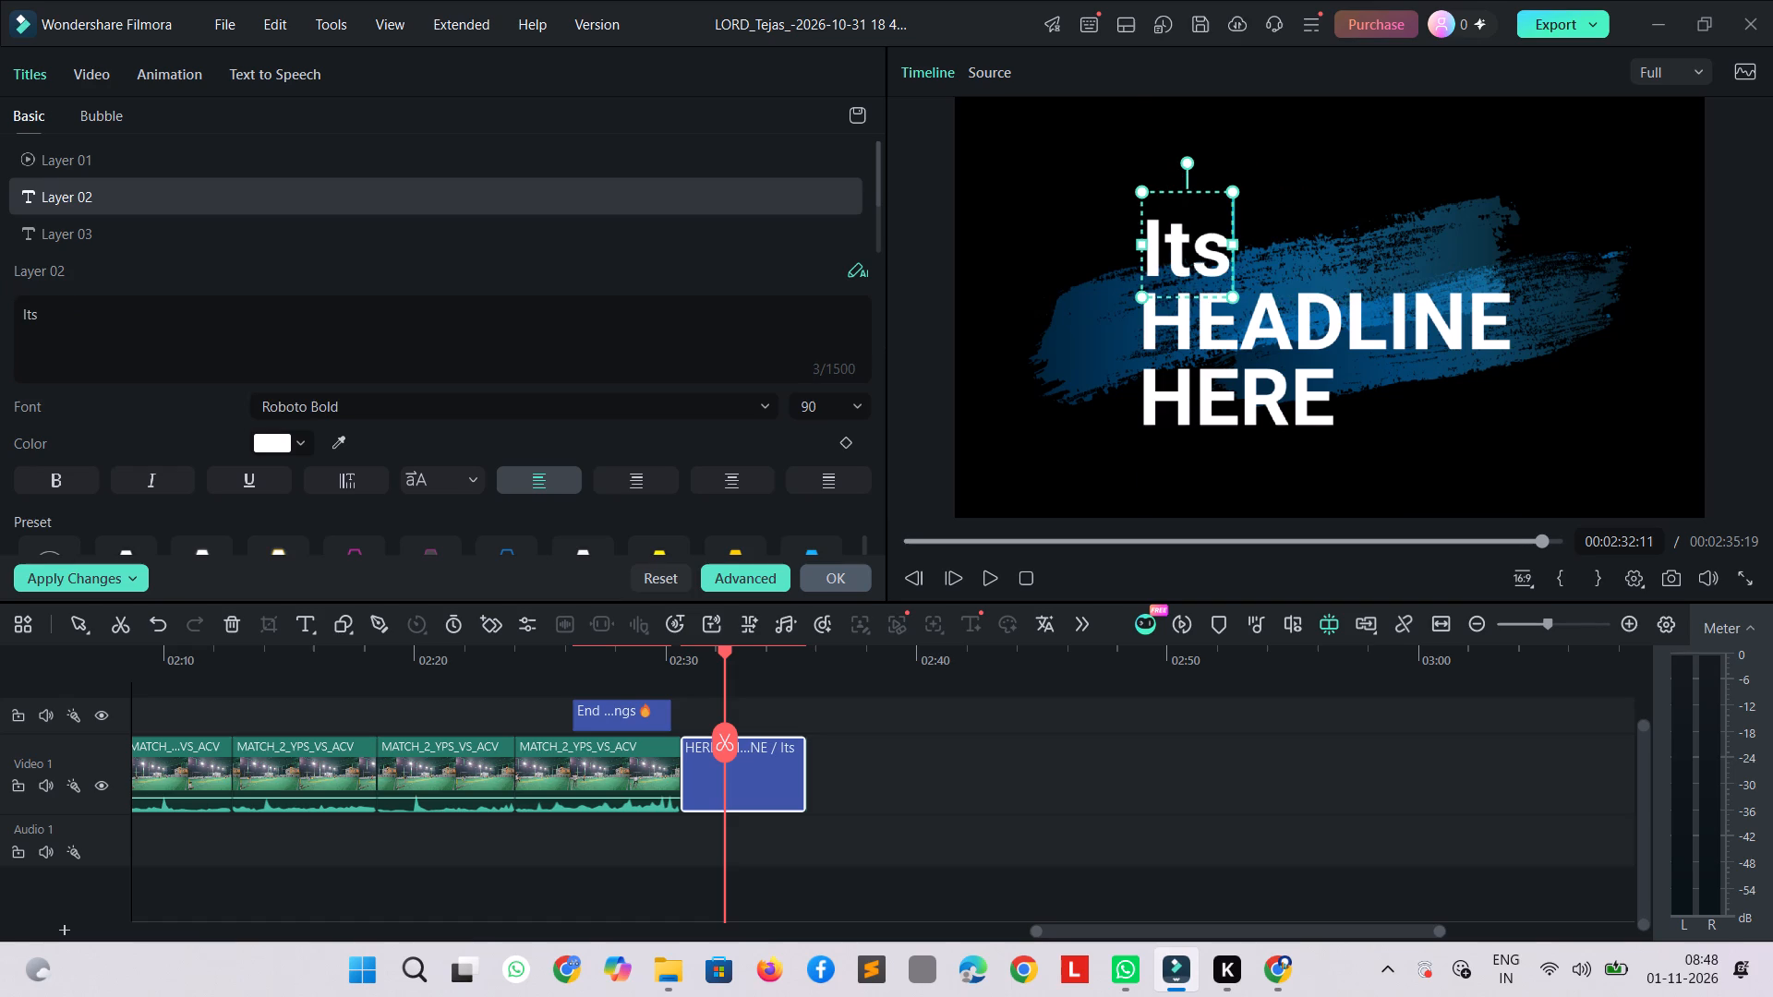
key(space)
text(Time)
key(space)
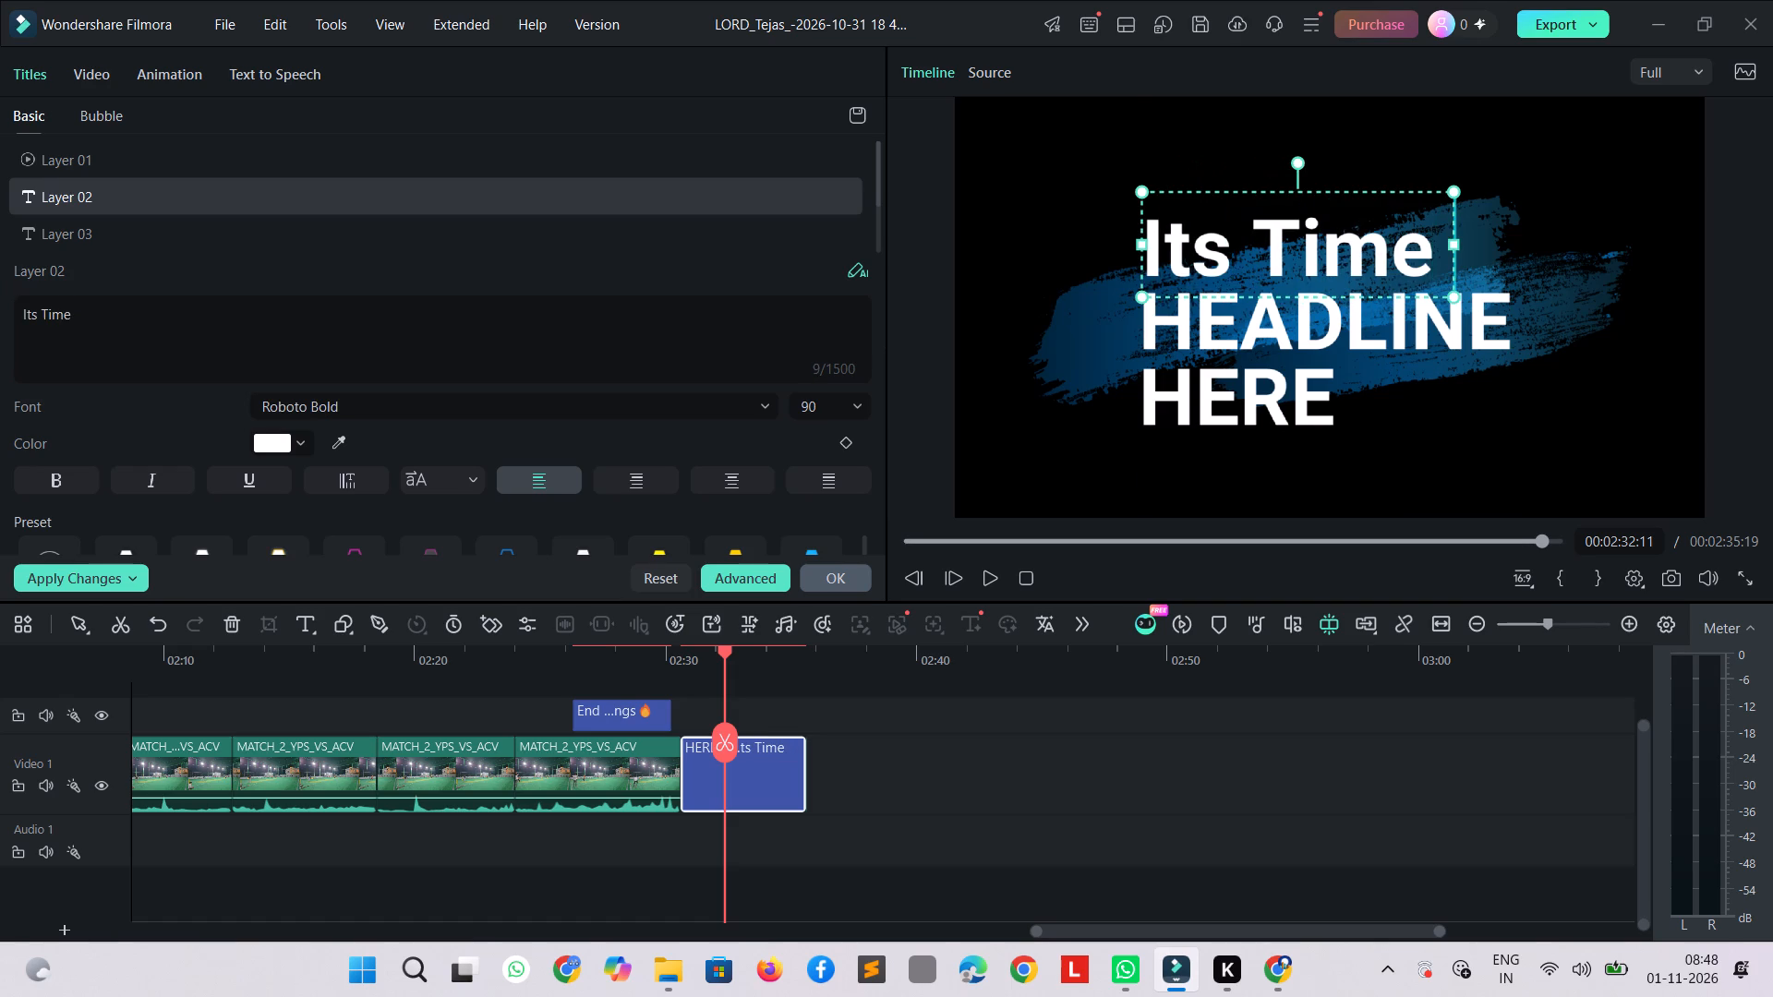
Move the "Its Time" line and the "HEADLINE" line upward on the title, keeping them one above the other.
click(1277, 330)
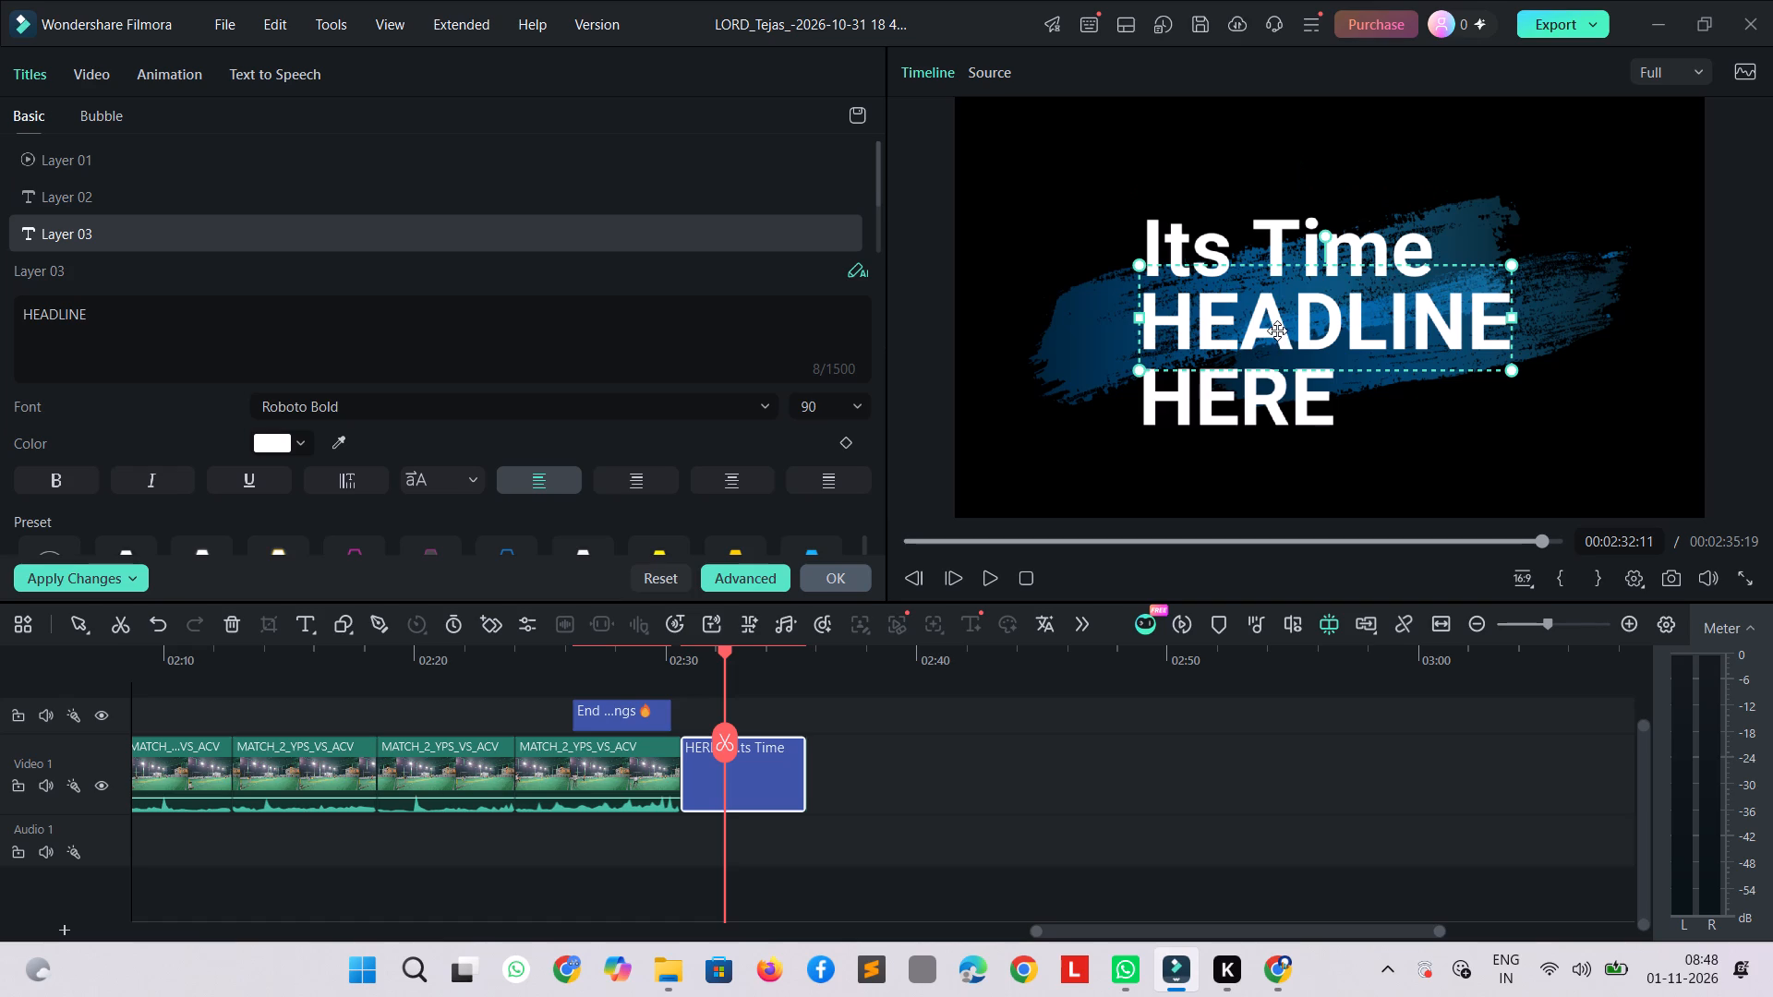
drag(1288, 246, 1284, 199)
click(1267, 324)
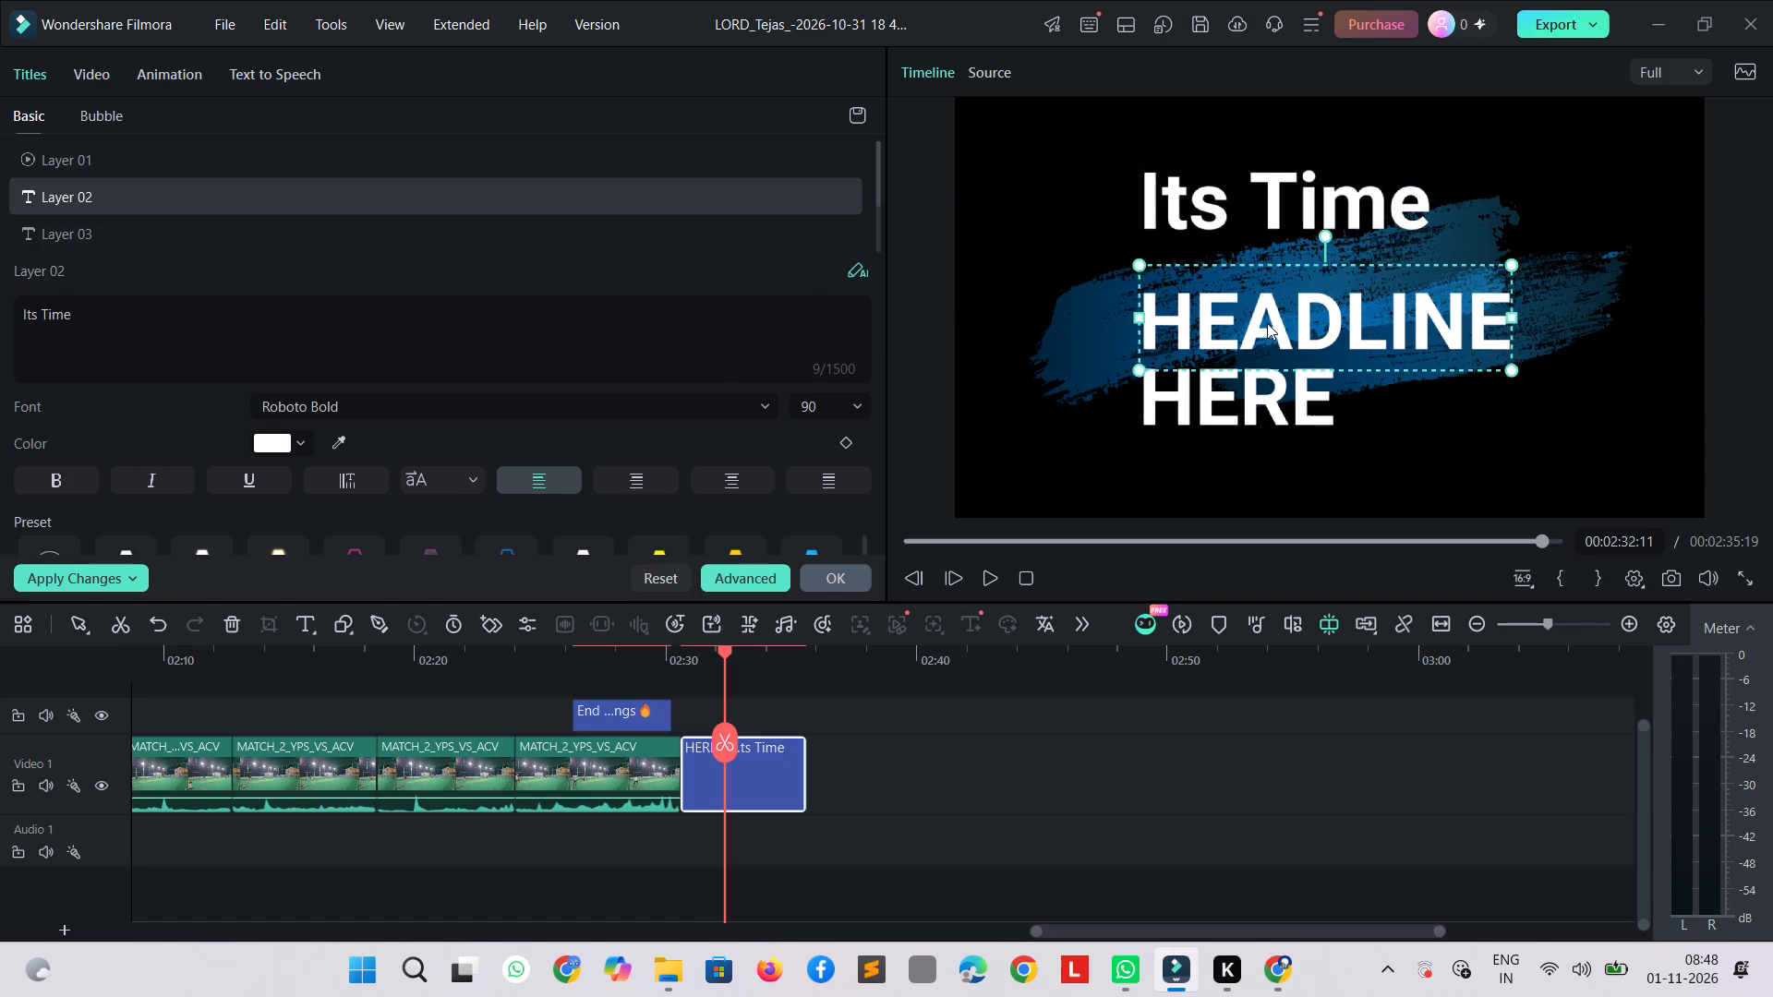
drag(1266, 323, 1262, 304)
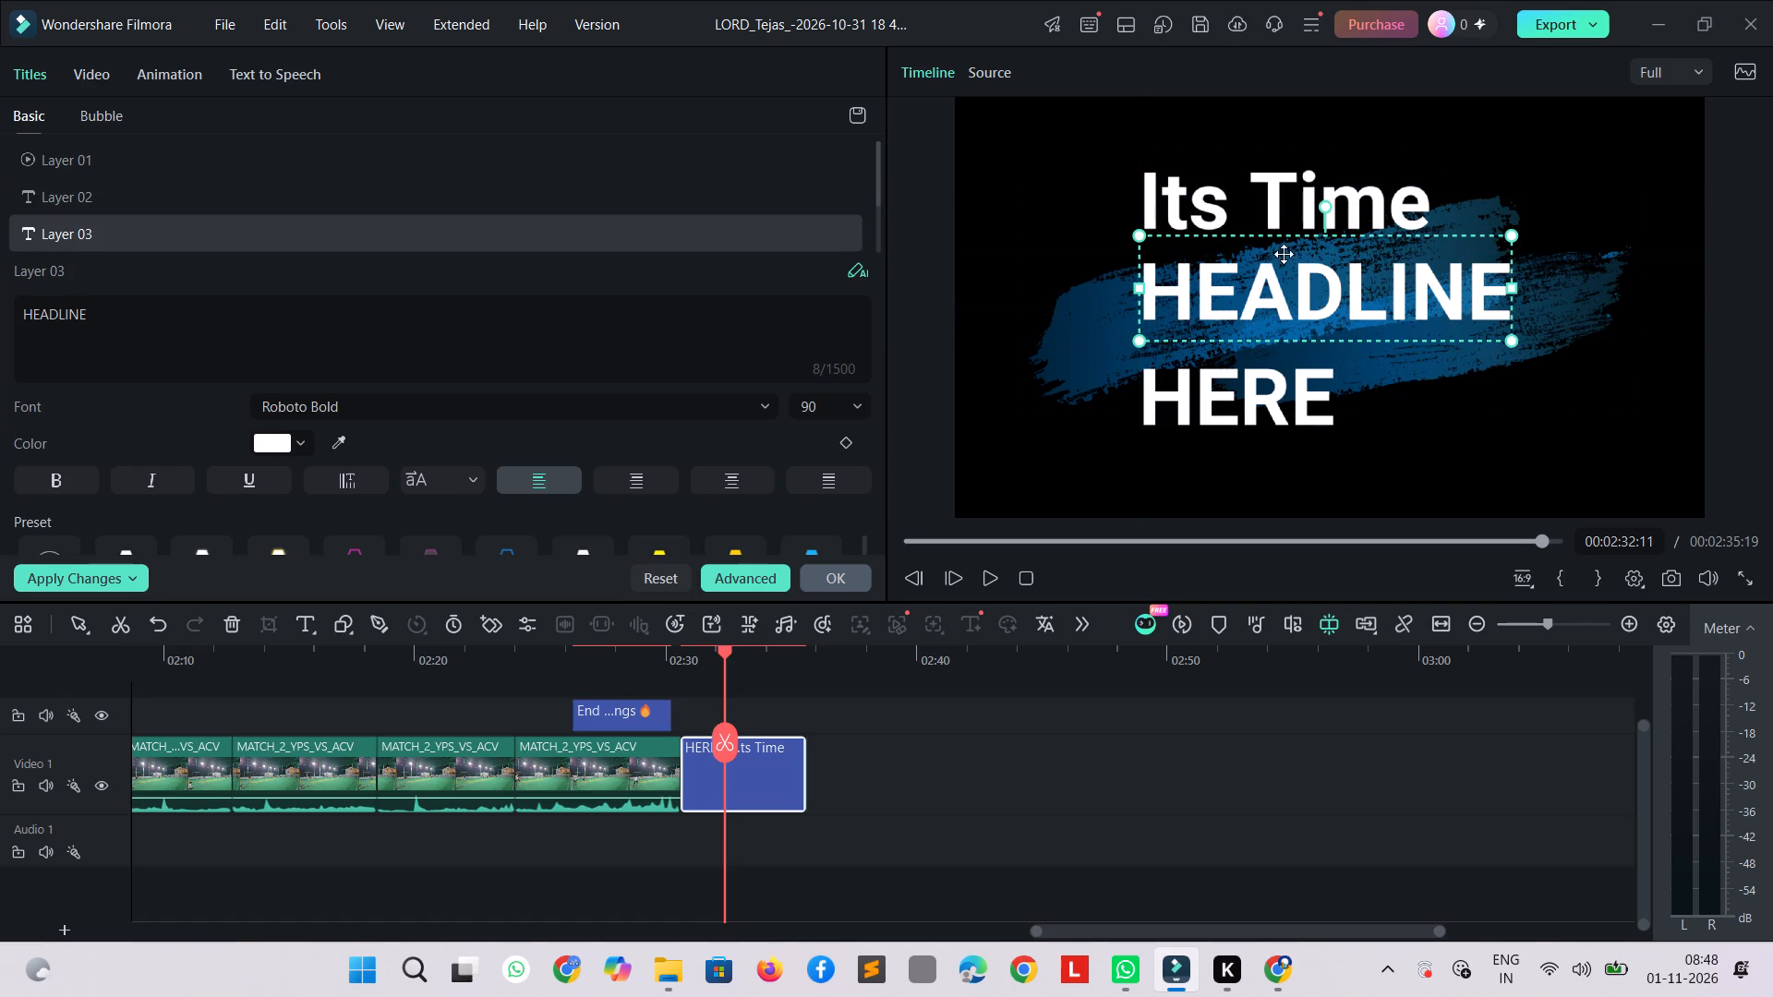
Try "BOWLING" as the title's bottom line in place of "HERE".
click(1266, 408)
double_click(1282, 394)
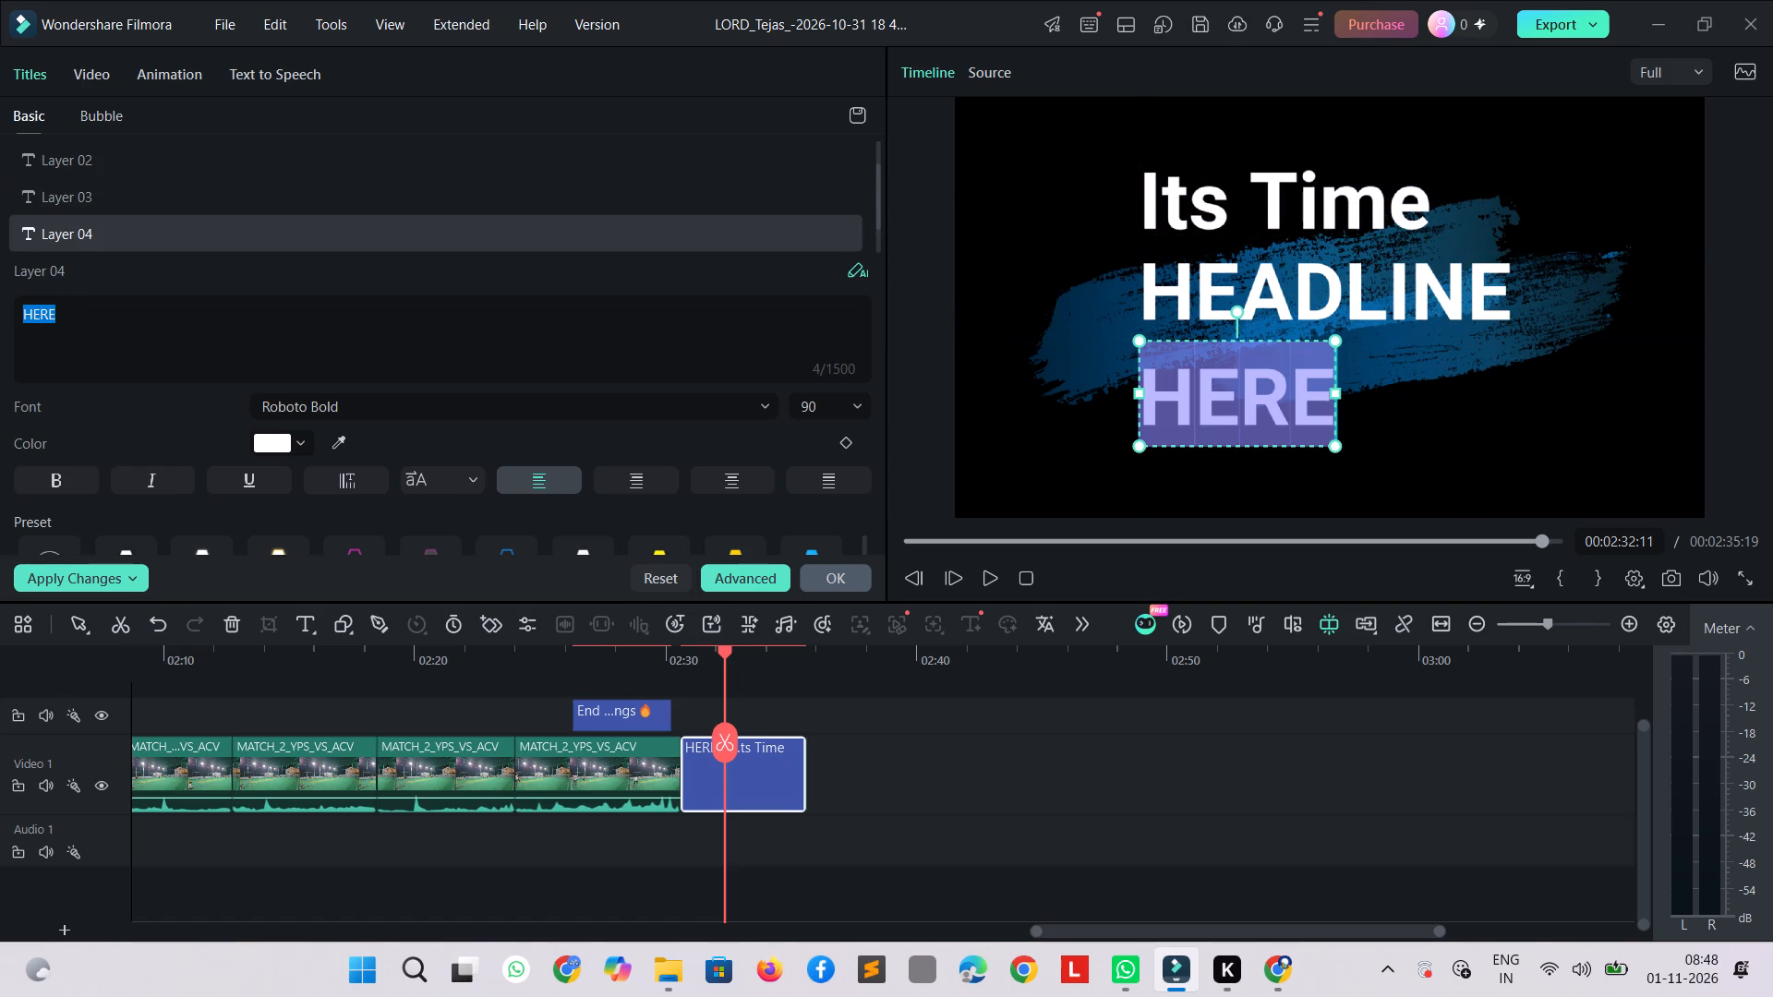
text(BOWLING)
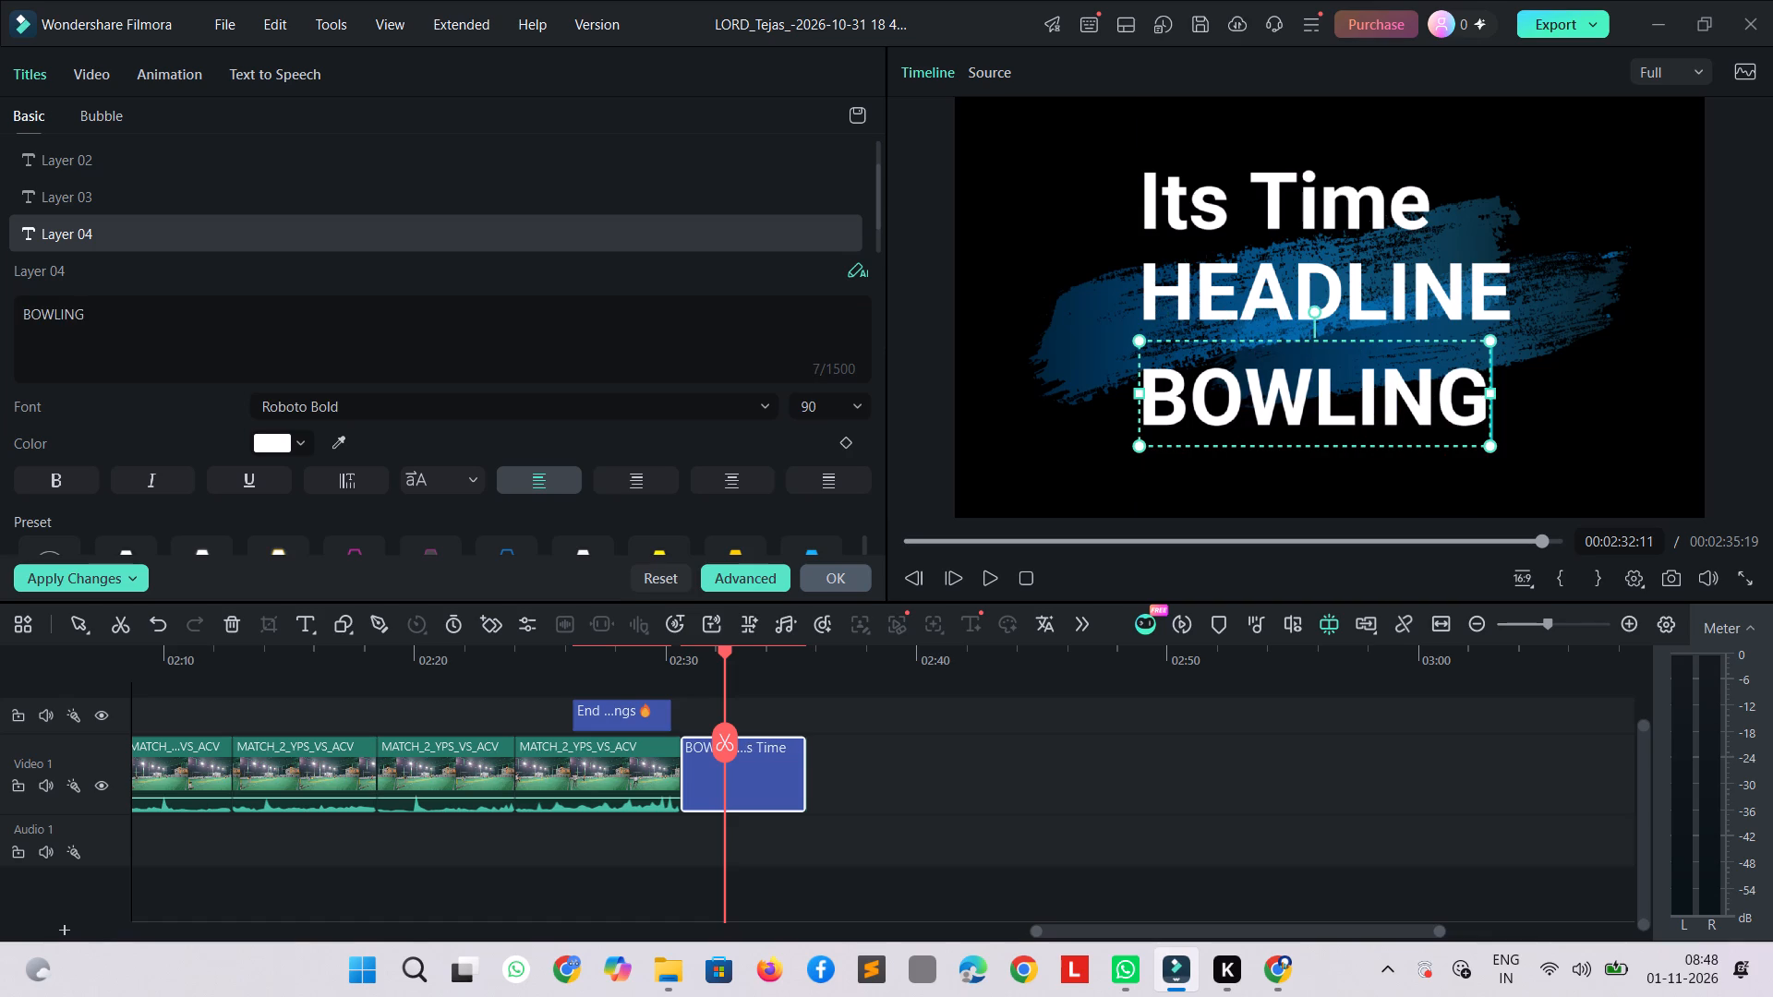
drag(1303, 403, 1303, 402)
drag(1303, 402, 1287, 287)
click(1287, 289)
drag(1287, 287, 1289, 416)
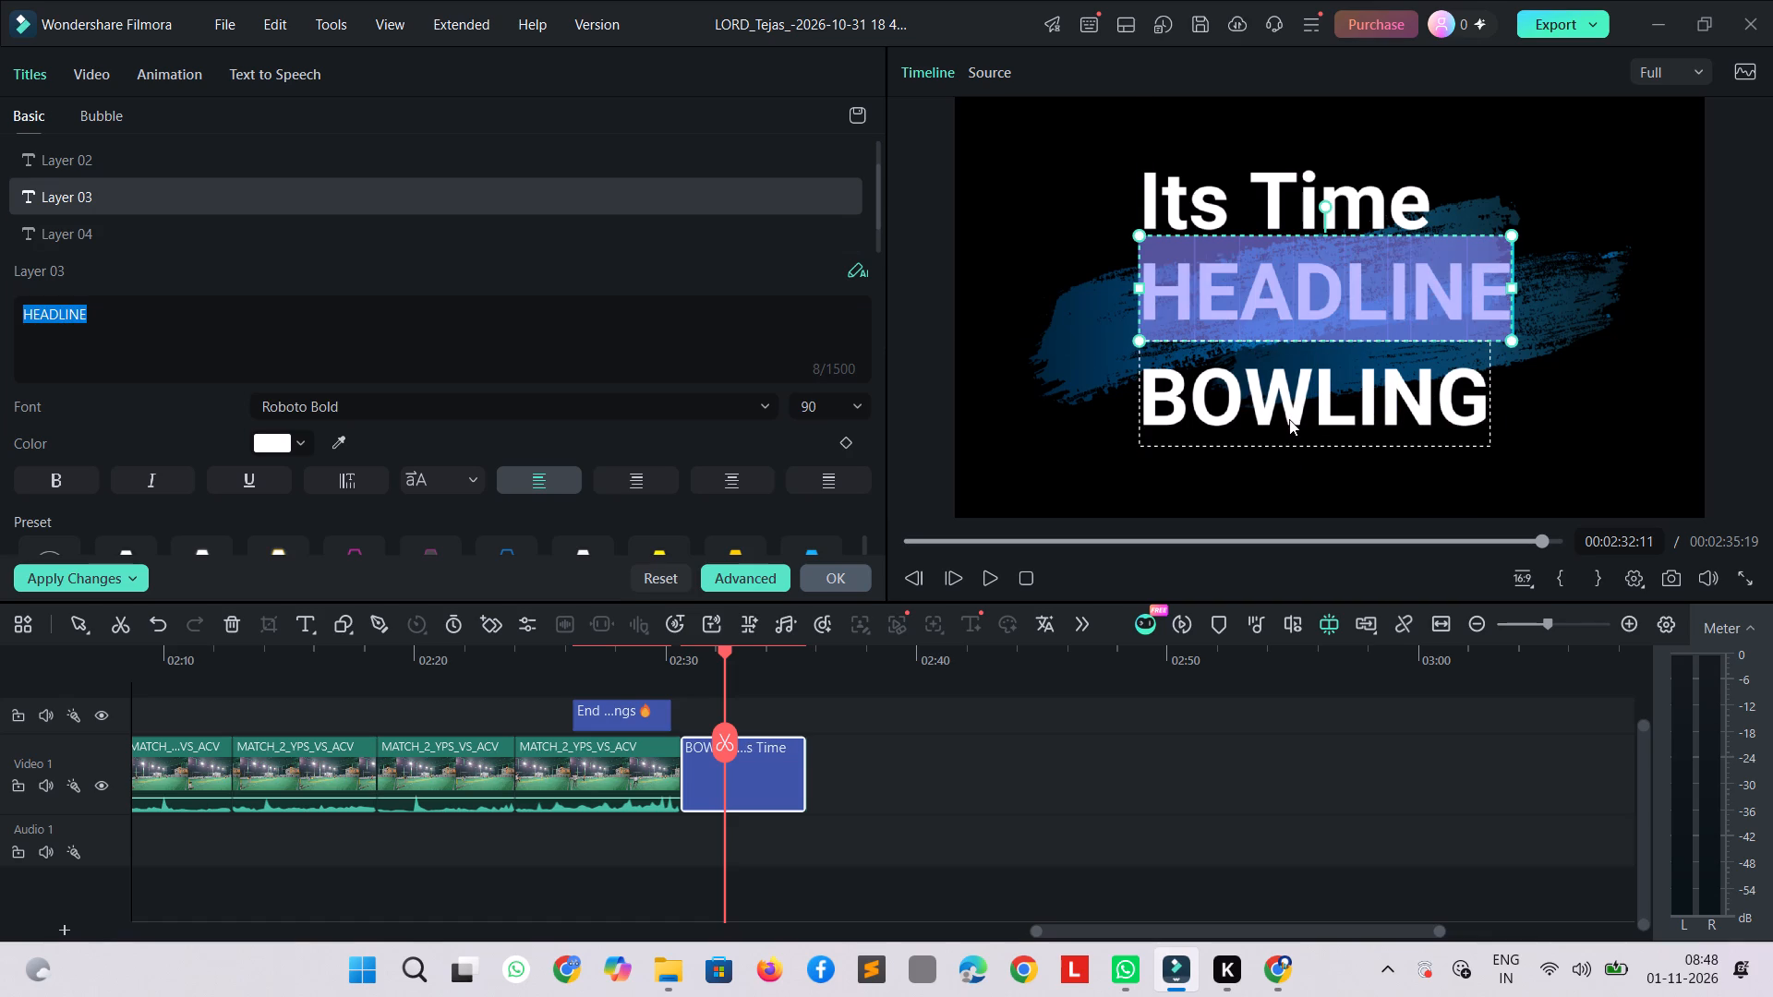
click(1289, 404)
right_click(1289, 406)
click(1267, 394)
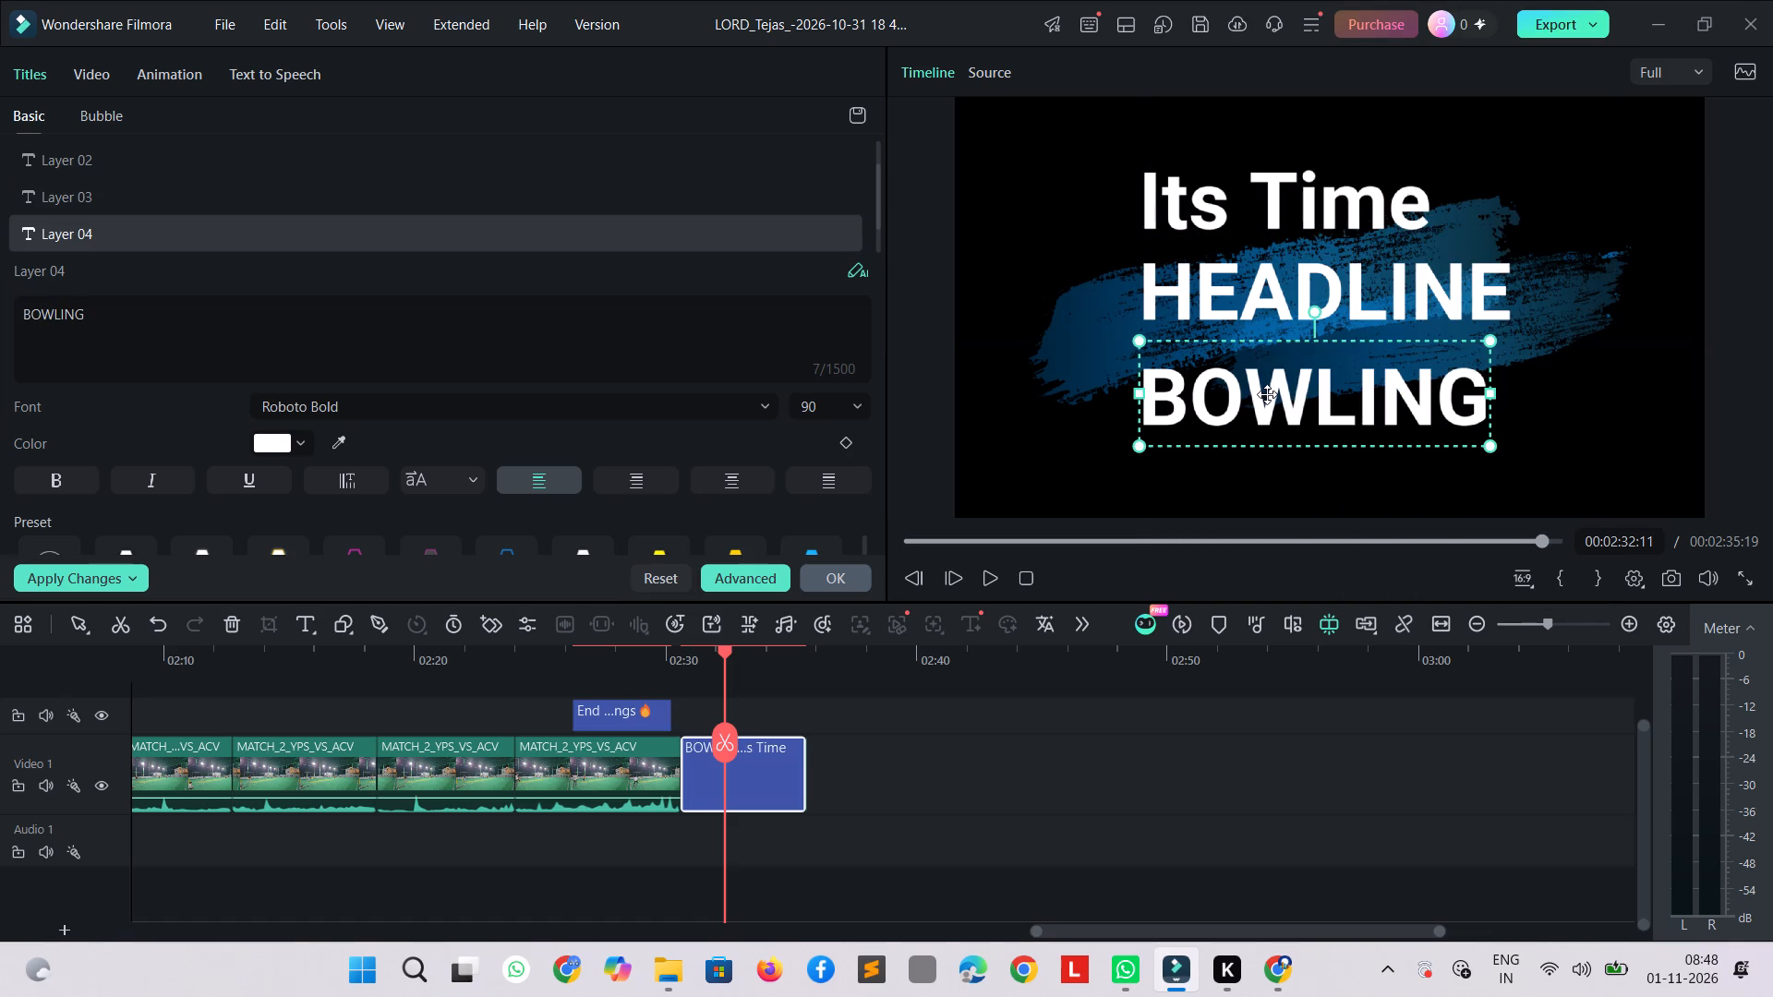
Replace the title's bottom line text with "TIME".
double_click(1339, 423)
key(BackSpace)
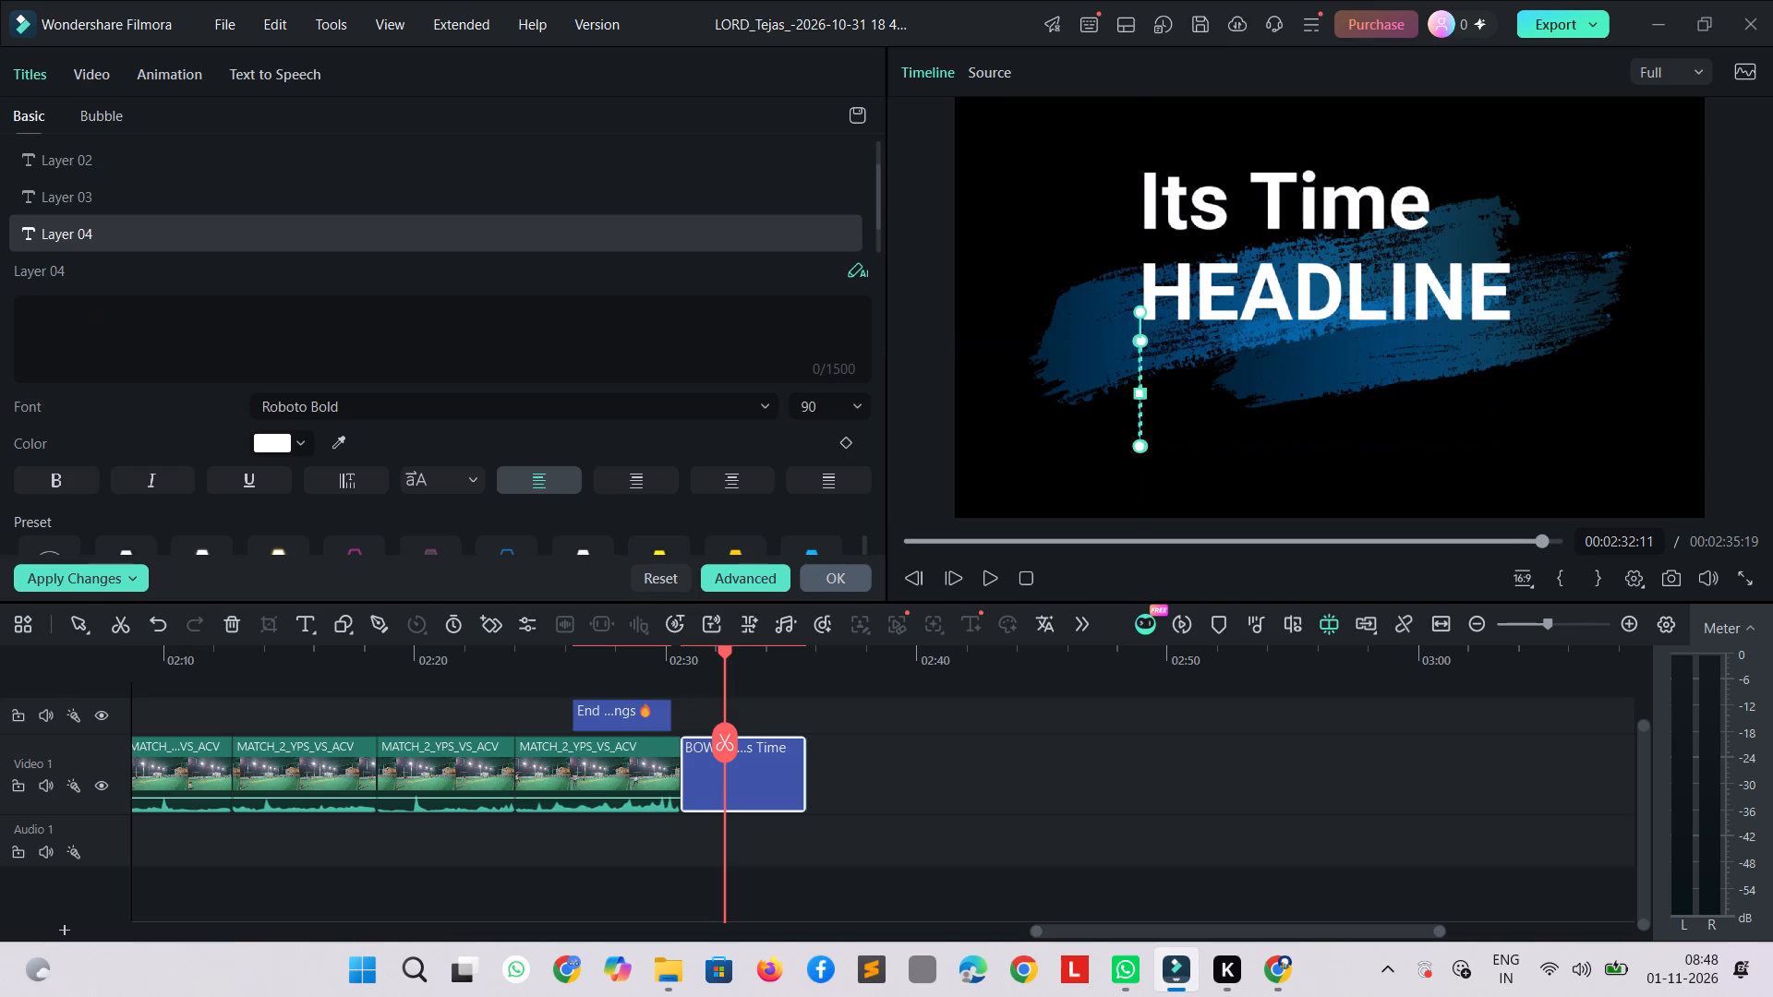
text(TIME)
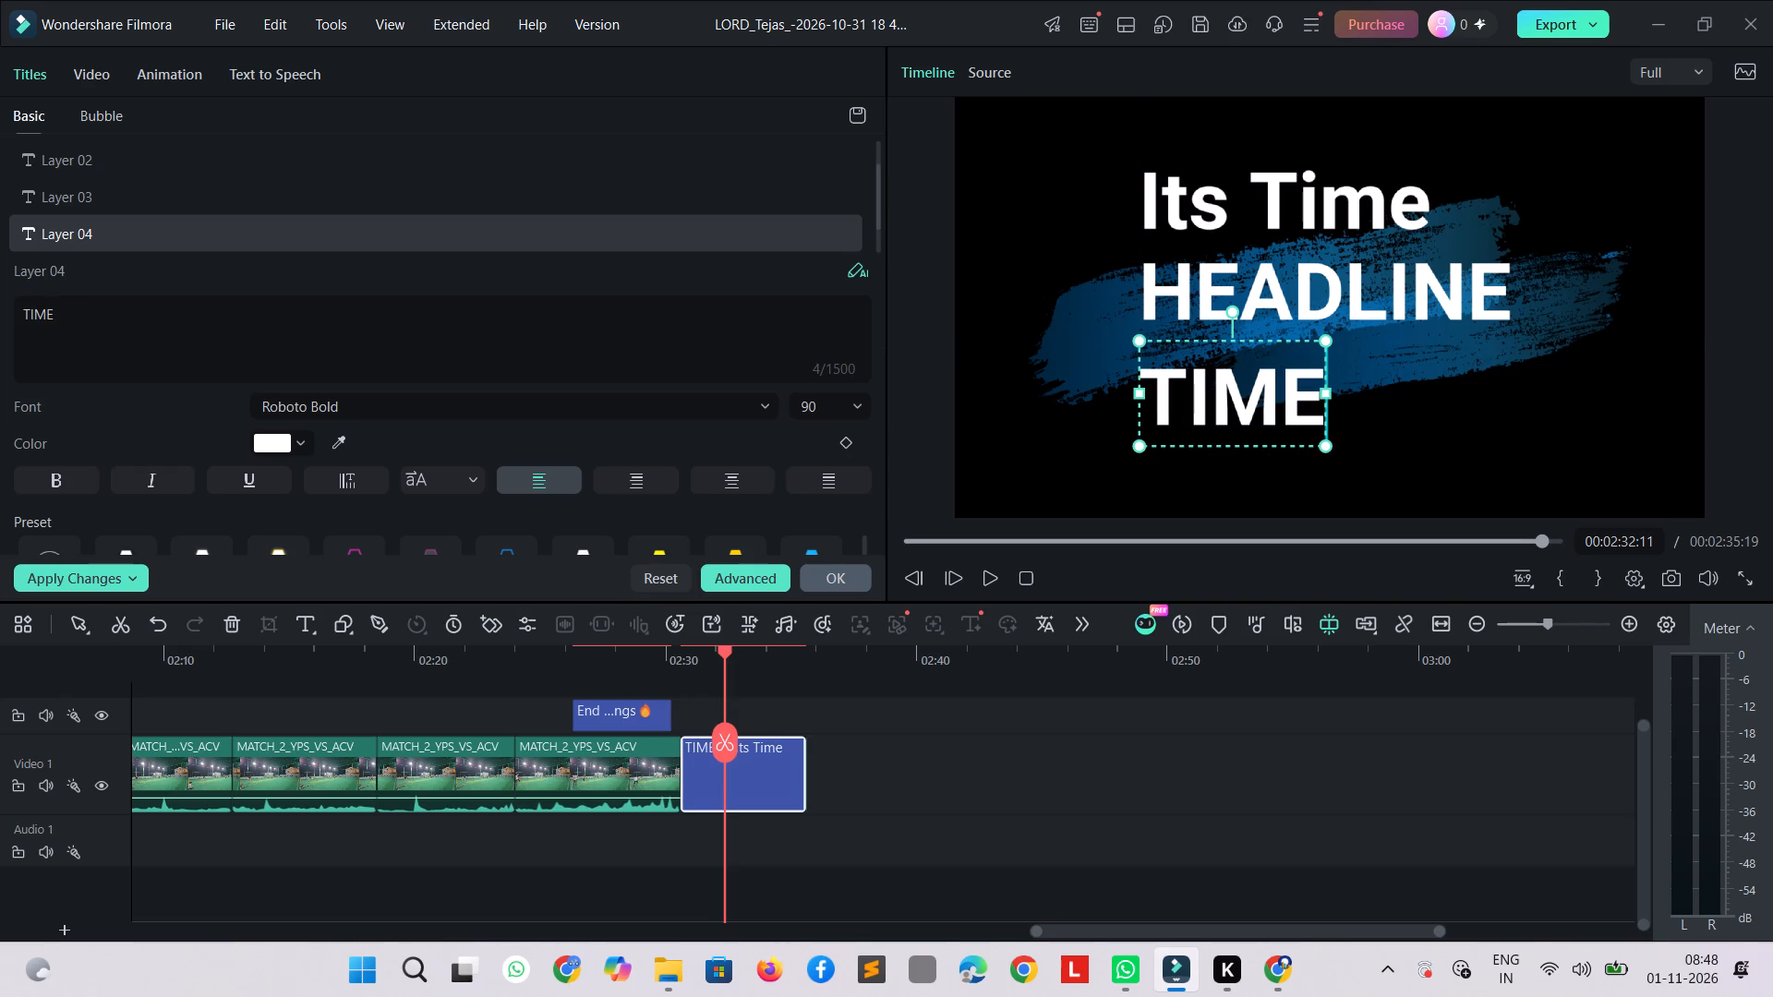
Replace the title's middle line "HEADLINE" with "BOWLING".
right_click(1339, 421)
double_click(1275, 256)
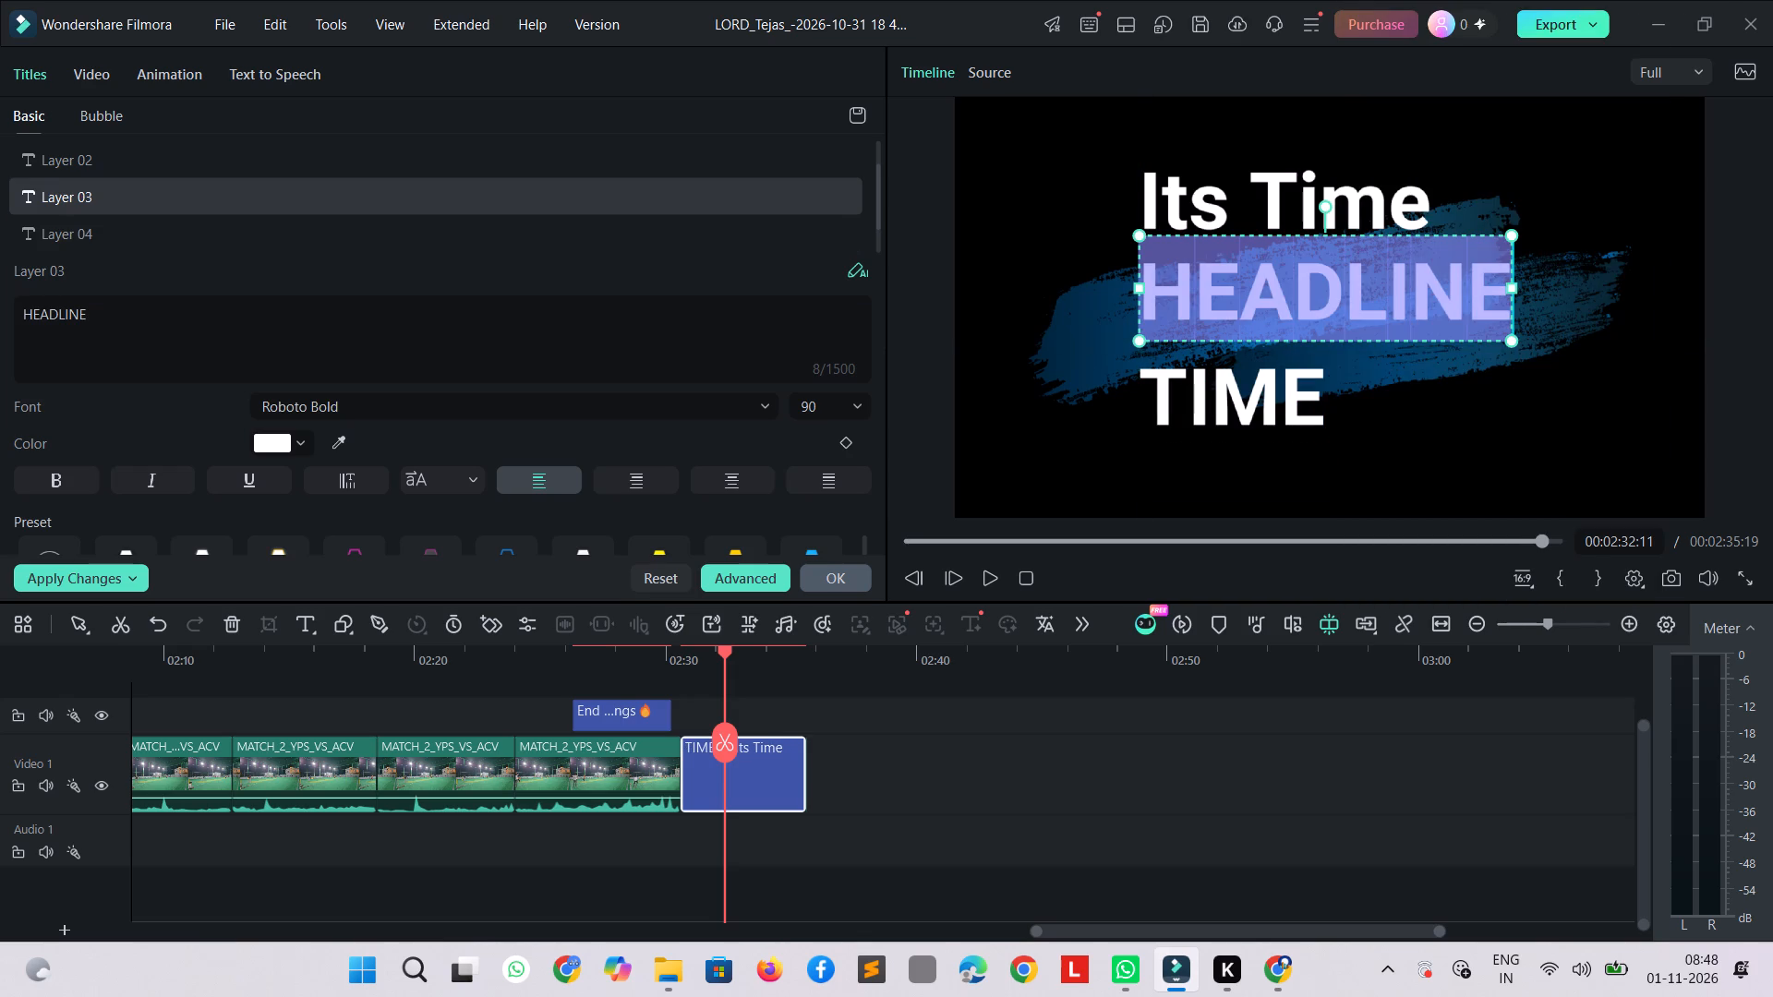
text(BOWLING)
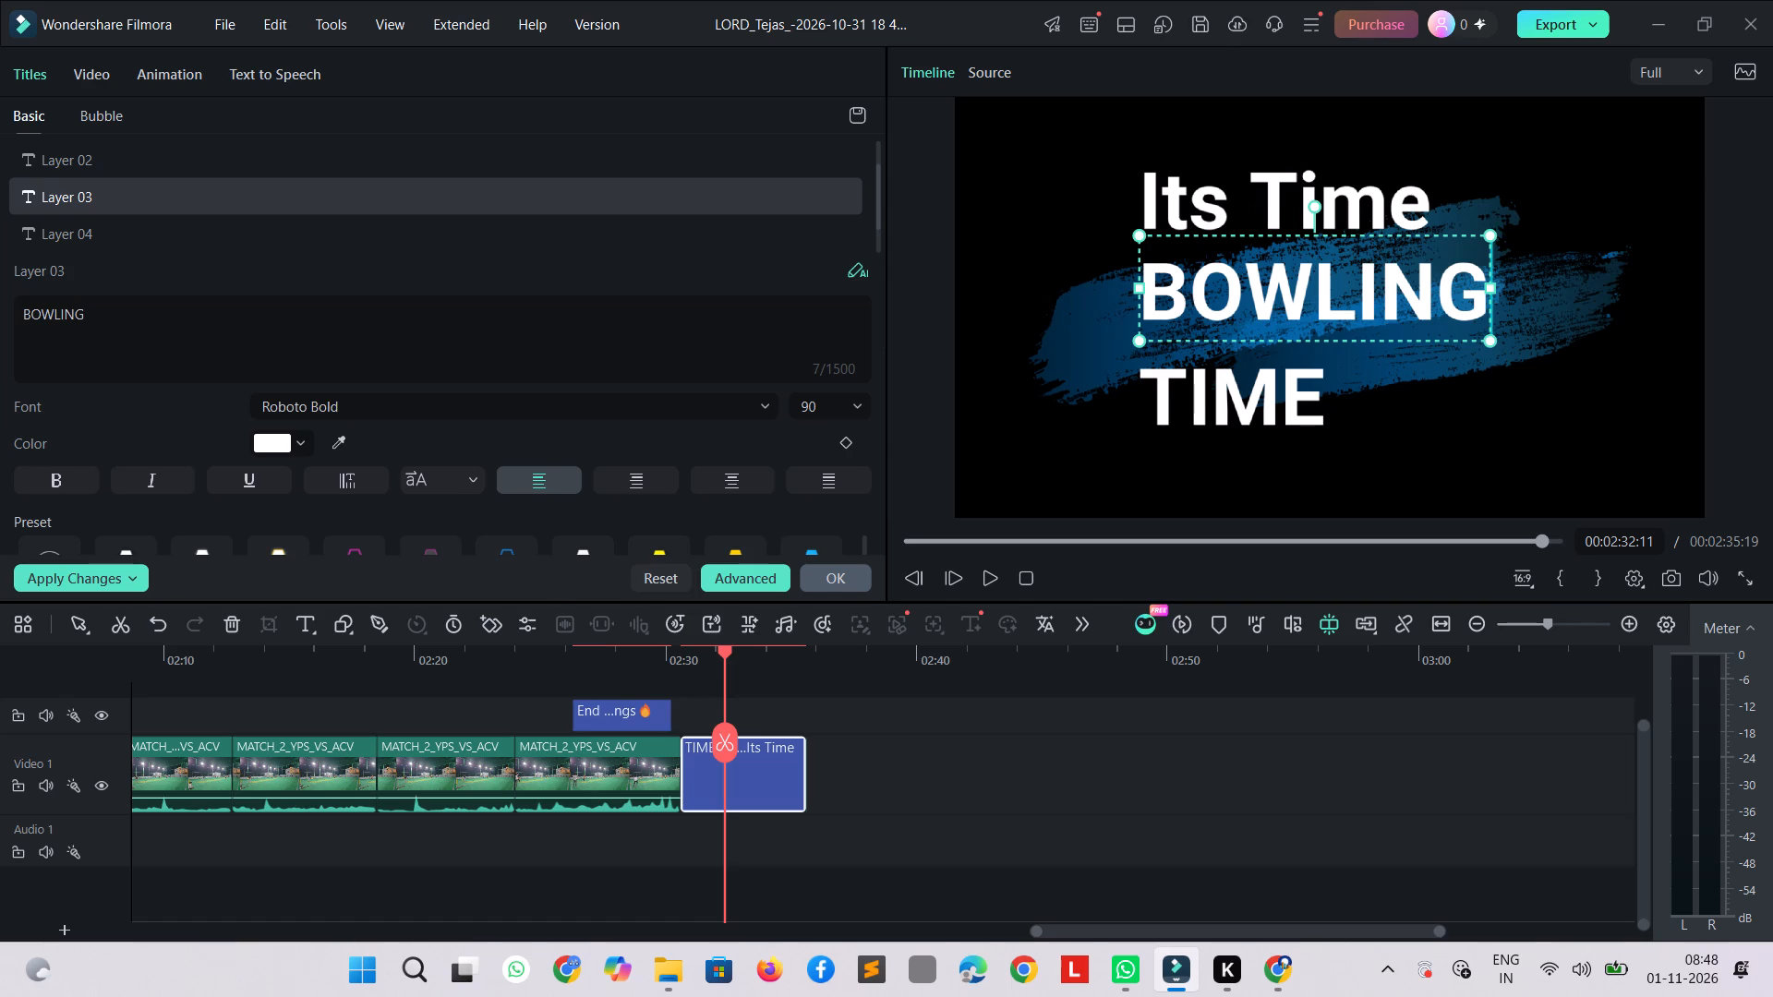
Search the emoji picker for an emoji to go with "BOWLING", using the terms "ball" and "Cricket Ball".
key(super+semicolon)
text(va)
key(BackSpace)
key(BackSpace)
key(BackSpace)
text(call)
key(BackSpace)
key(BackSpace)
key(BackSpace)
key(BackSpace)
key(BackSpace)
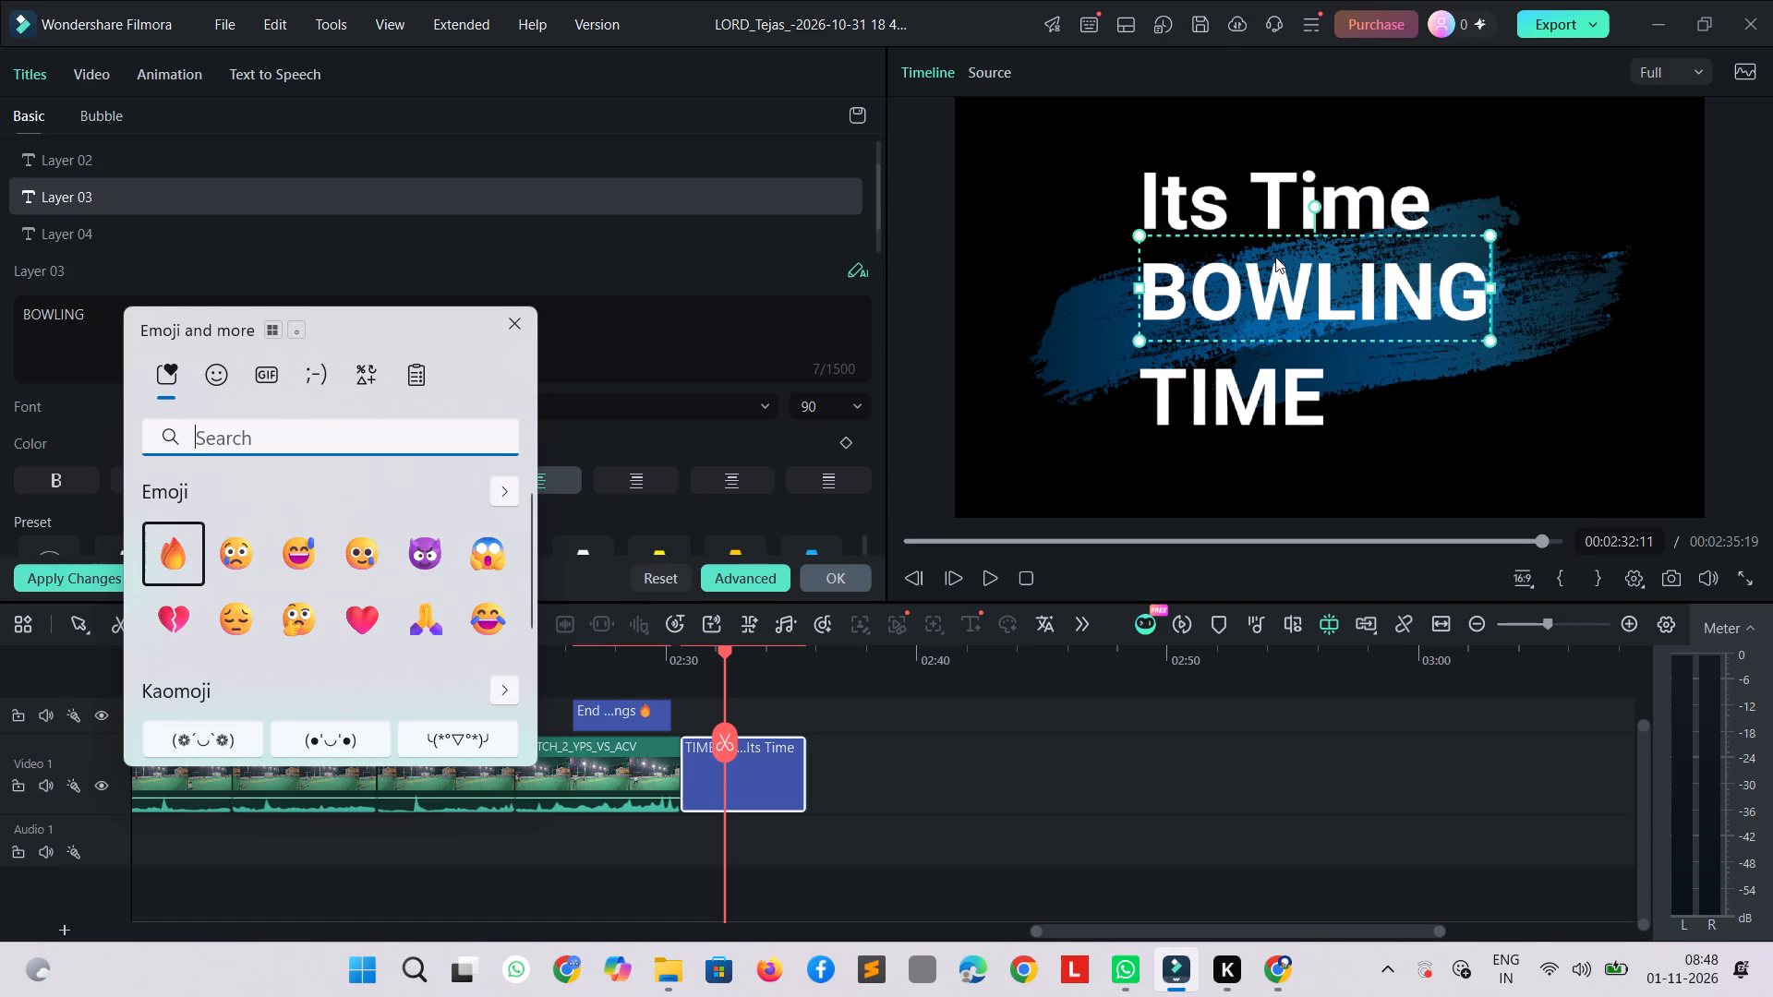
text(ball)
scroll(1275, 253, down, 1)
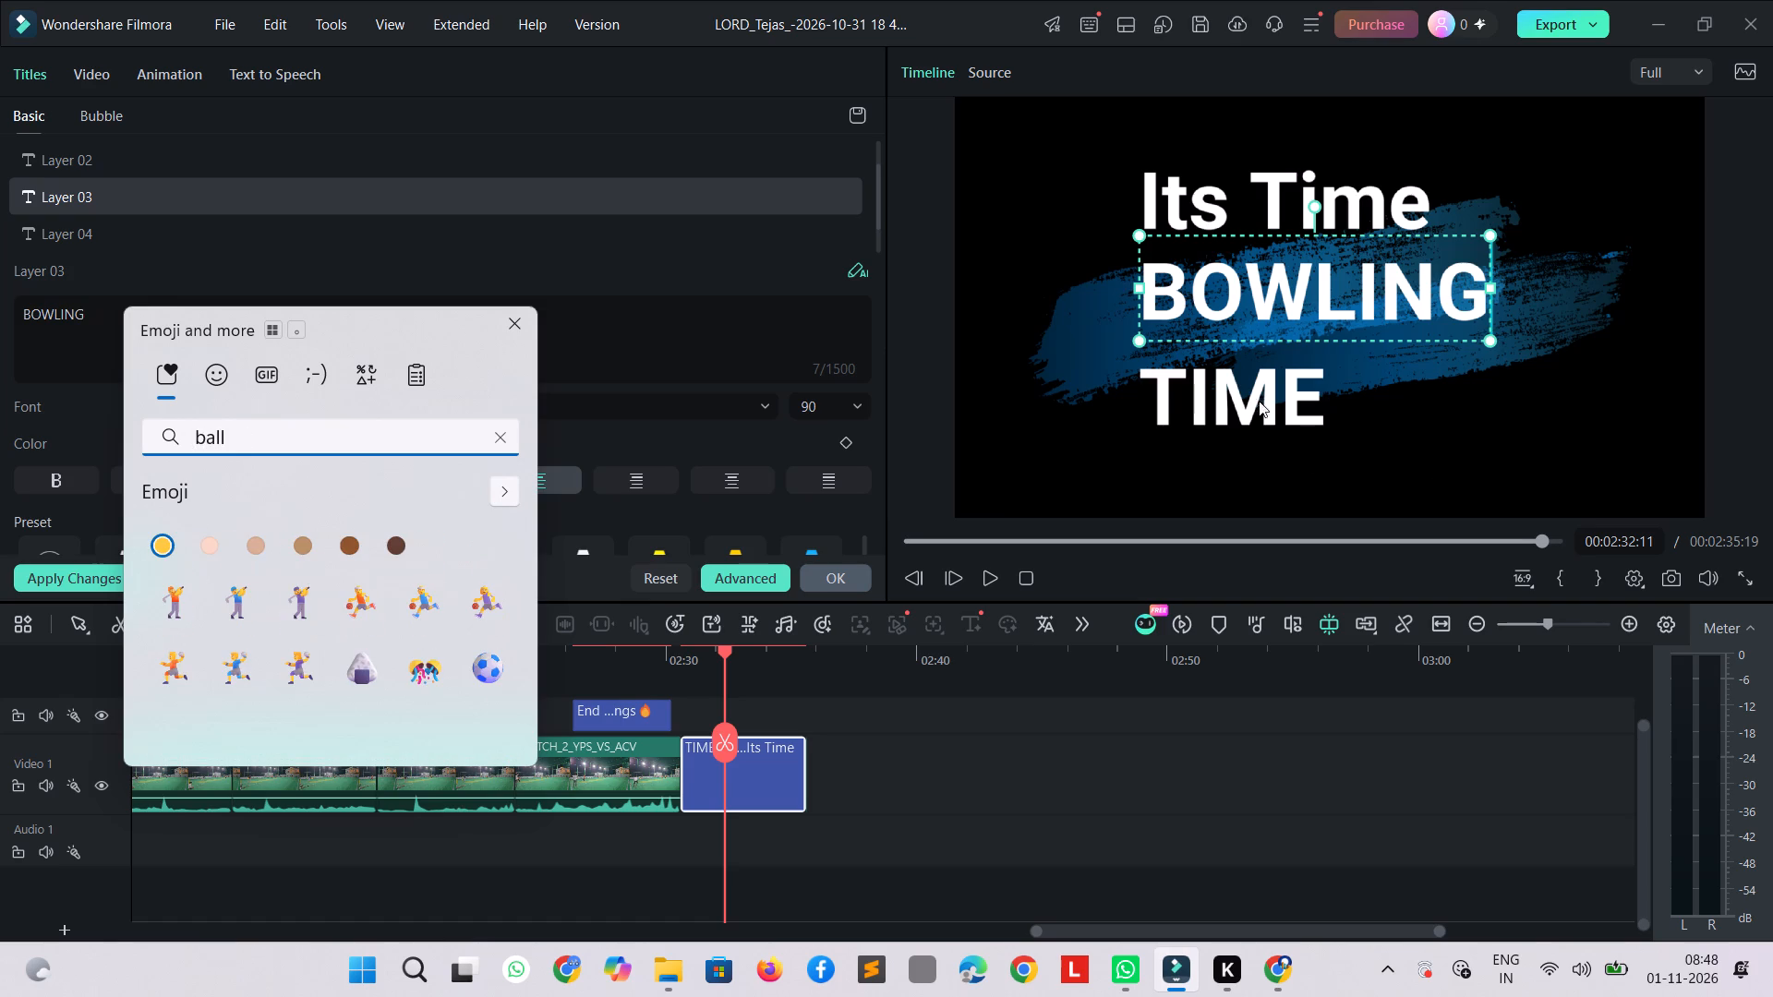
scroll(215, 551, down, 4)
key(space)
key(BackSpace)
key(BackSpace)
key(BackSpace)
key(BackSpace)
text(ow;)
key(BackSpace)
key(BackSpace)
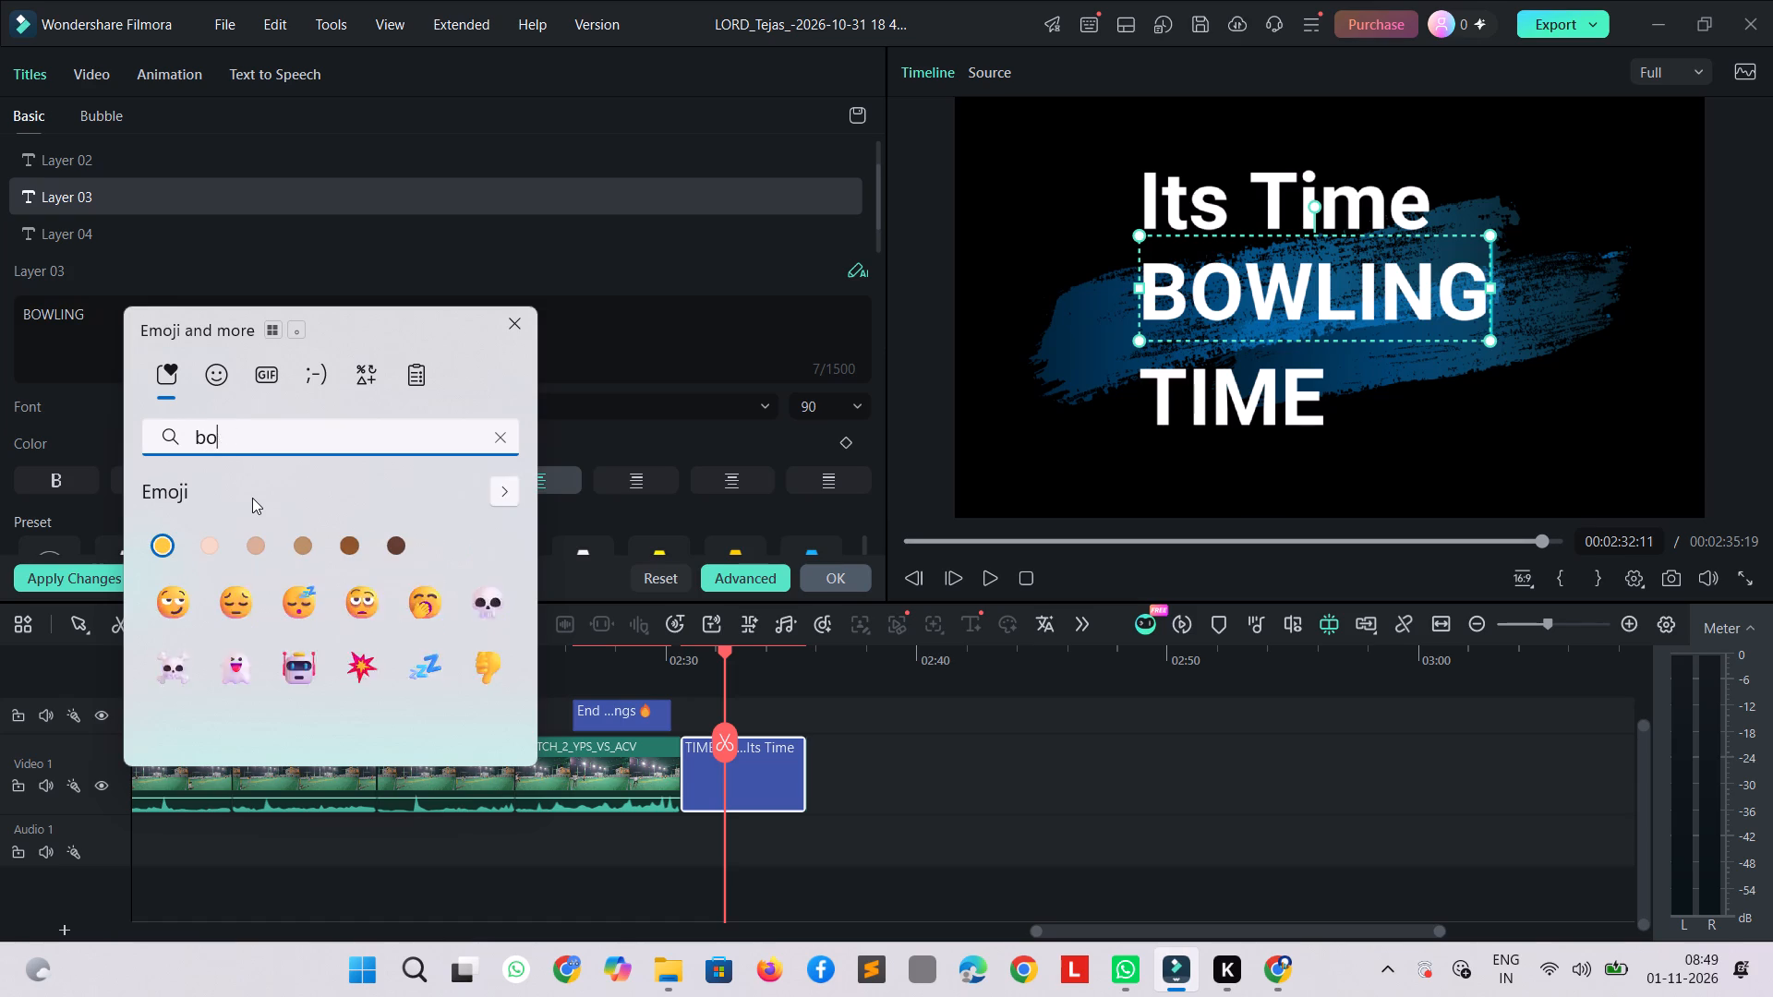
key(BackSpace)
key(BackSpace)
key(BackSpace)
text(Criclk)
key(BackSpace)
key(BackSpace)
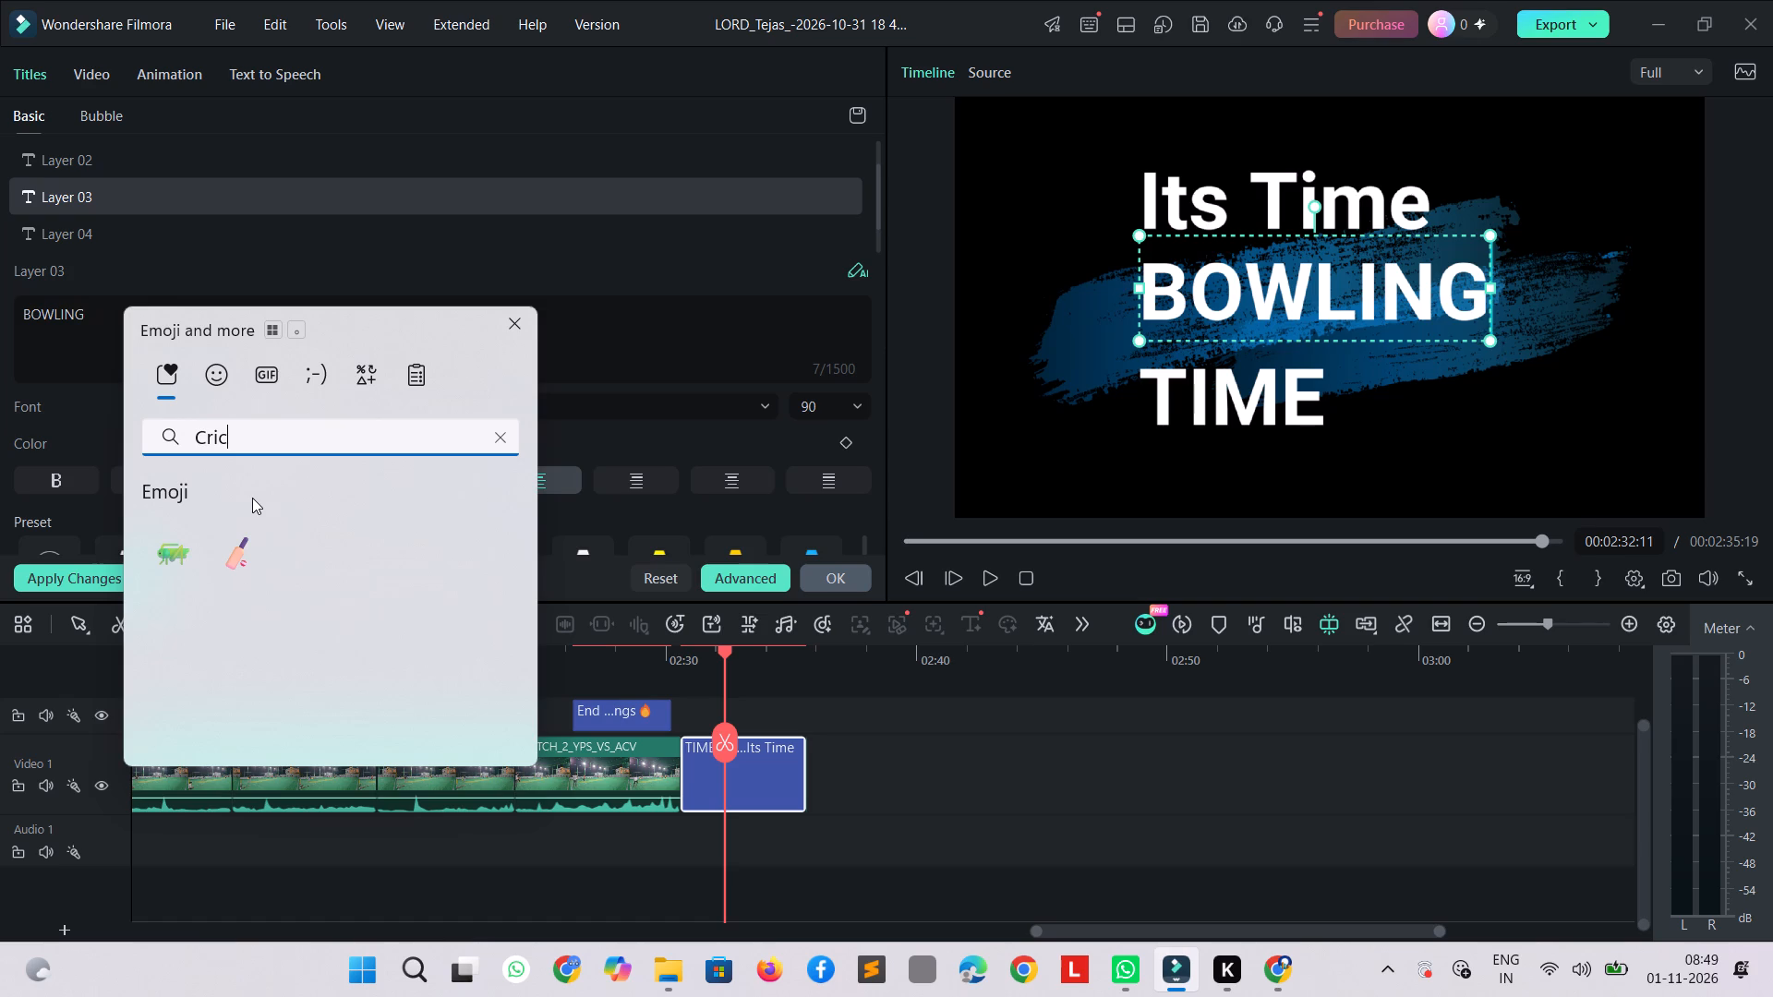
text(ket Ball)
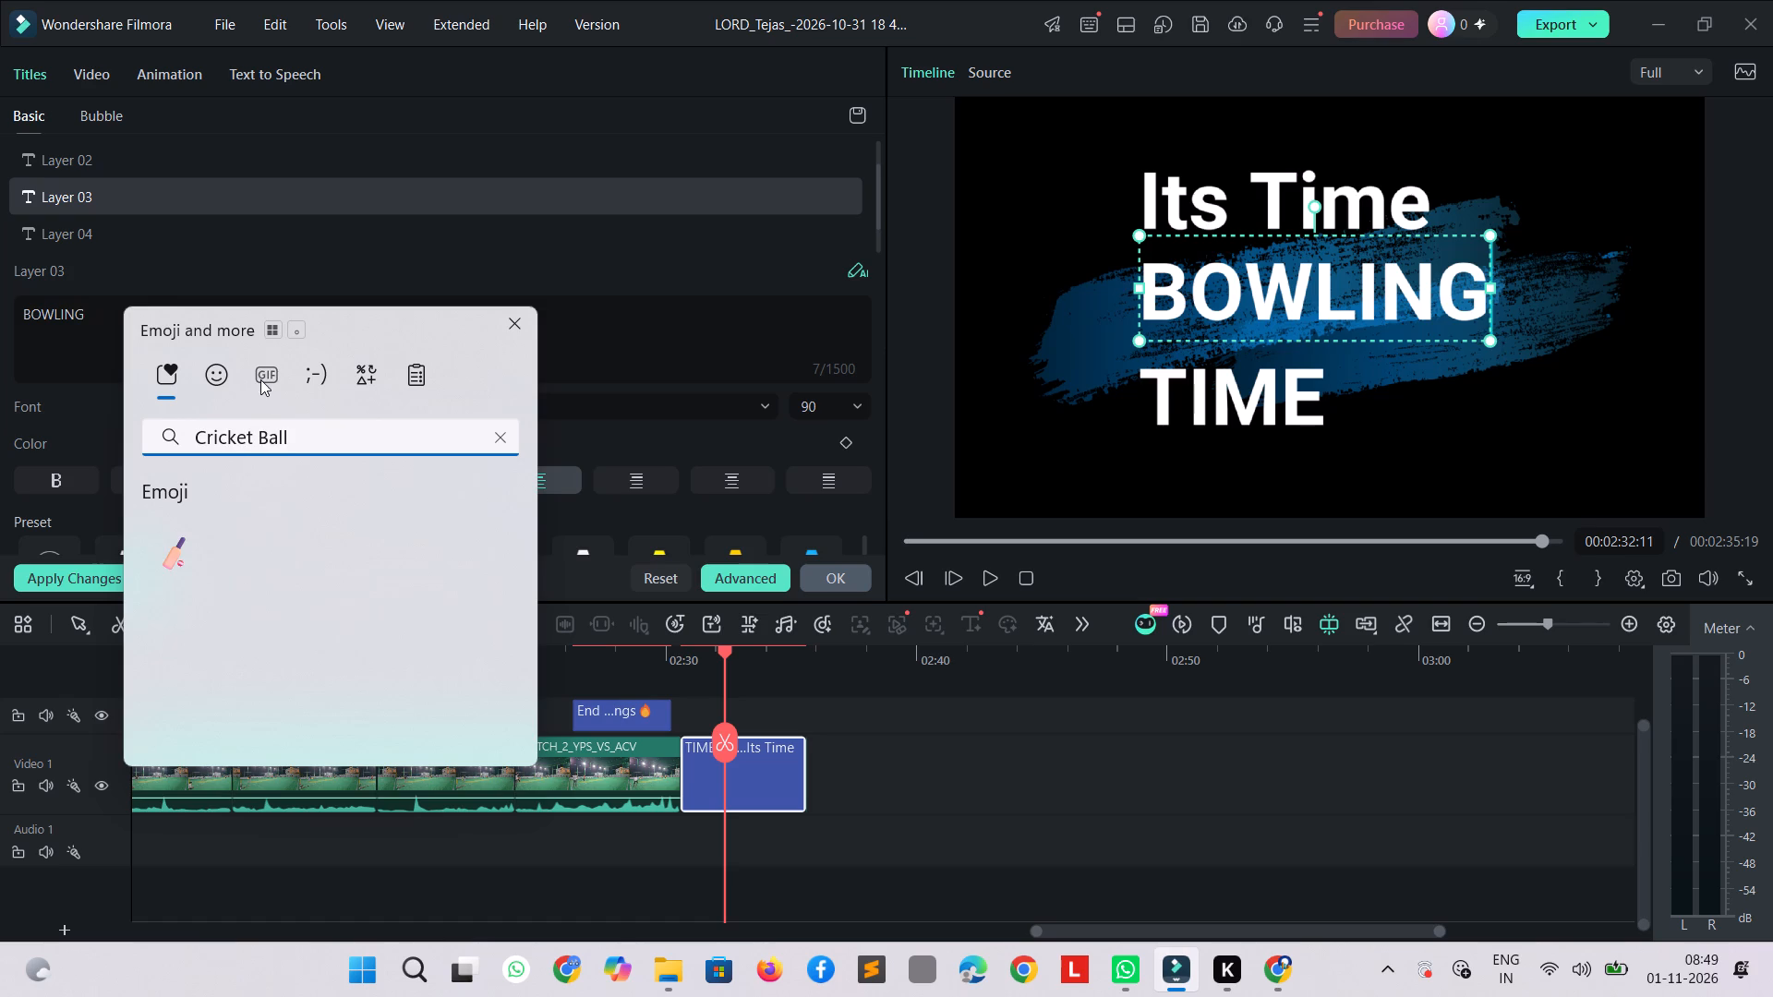
Browse the emoji categories, including objects, transportation, symbols and smileys, for a bowling-related emoji, and close the picker without choosing one.
click(205, 379)
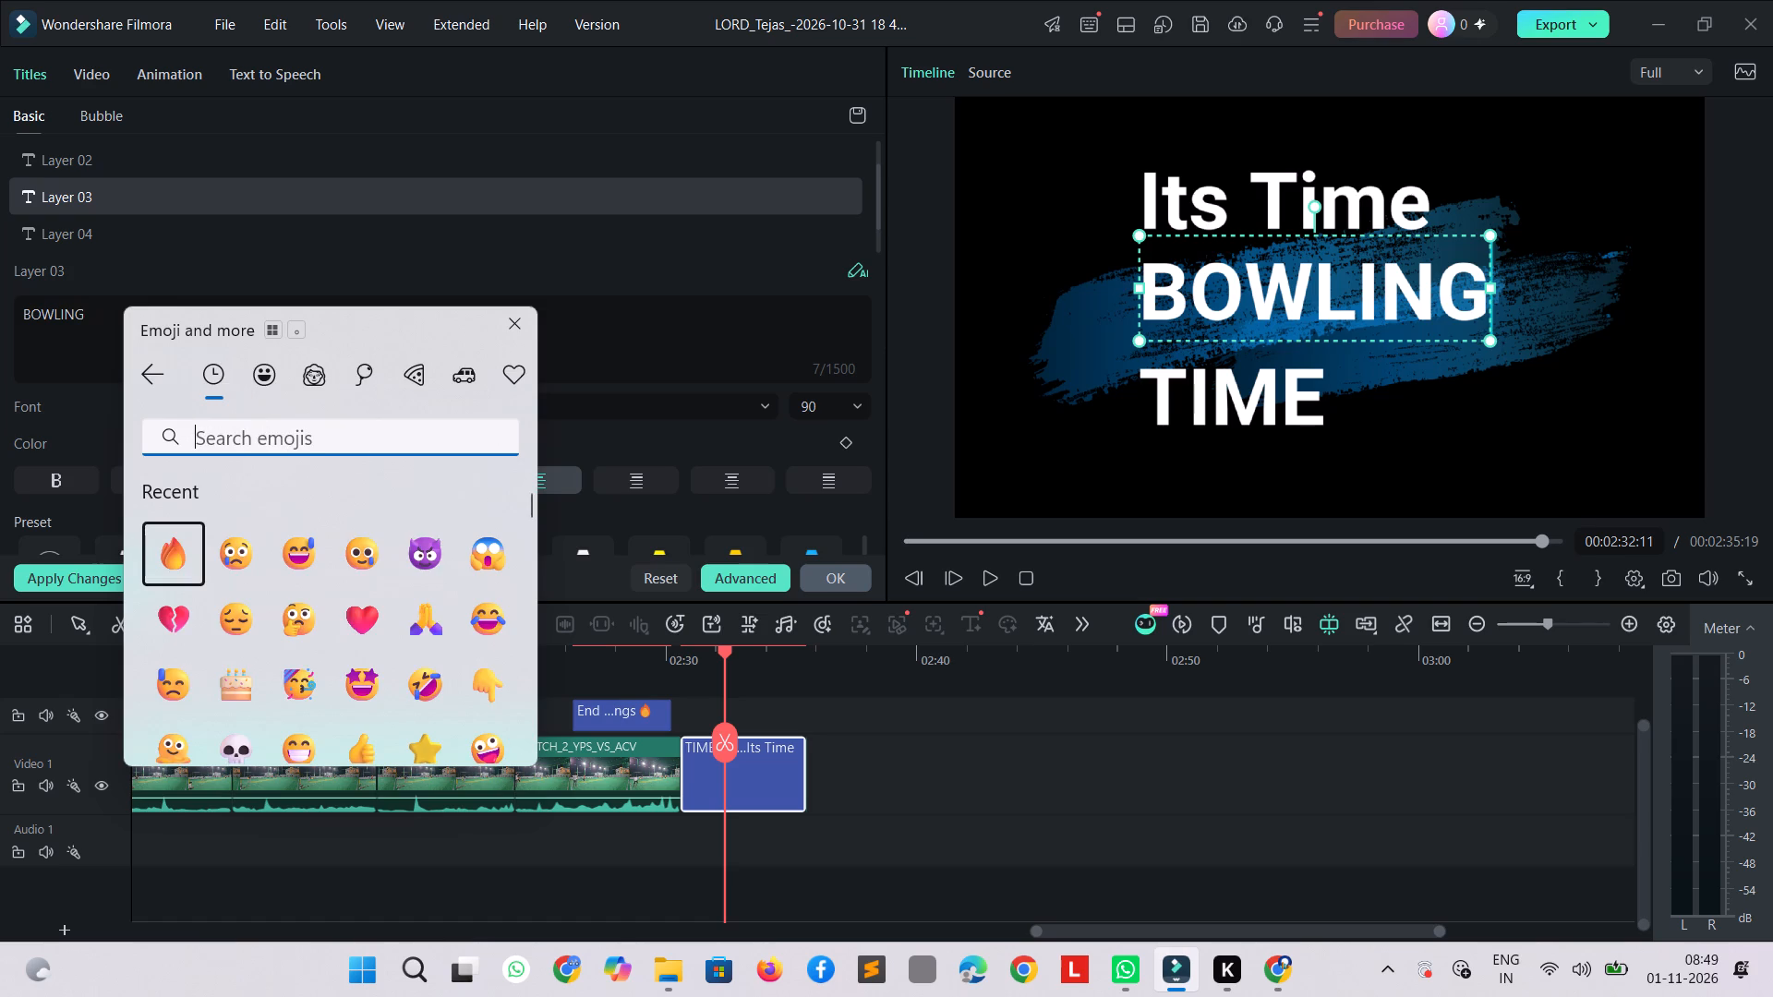
click(352, 375)
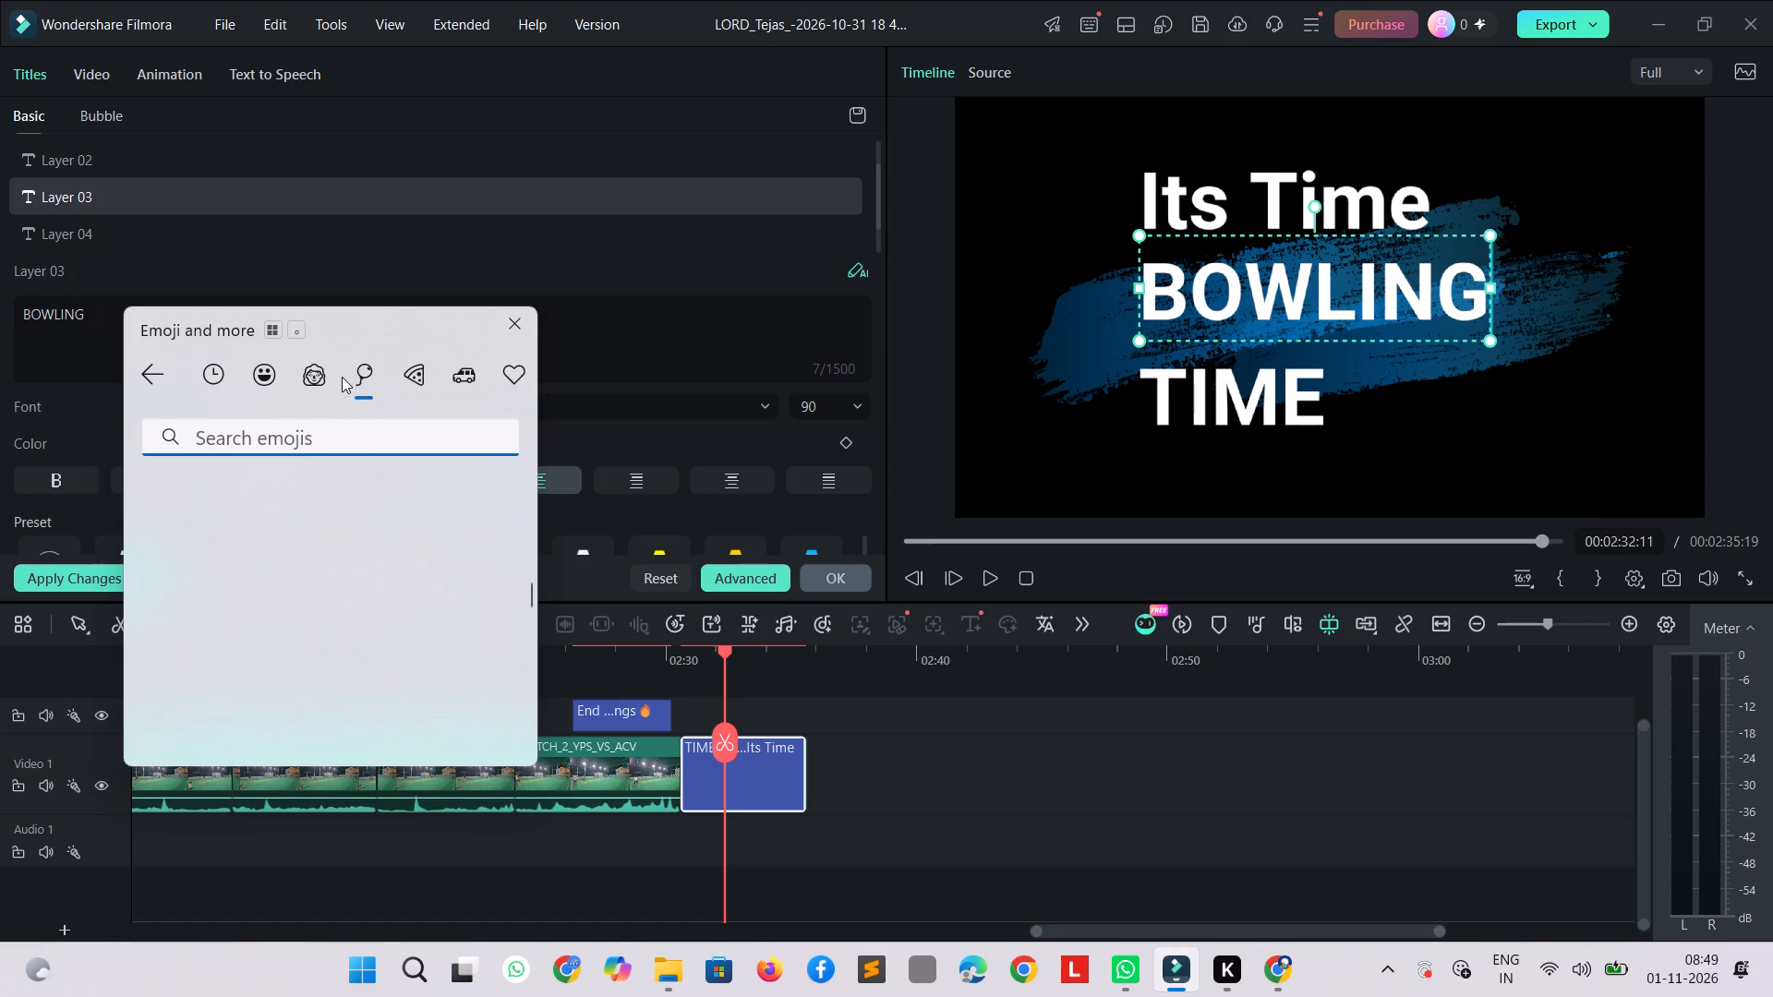
scroll(307, 685, down, 10)
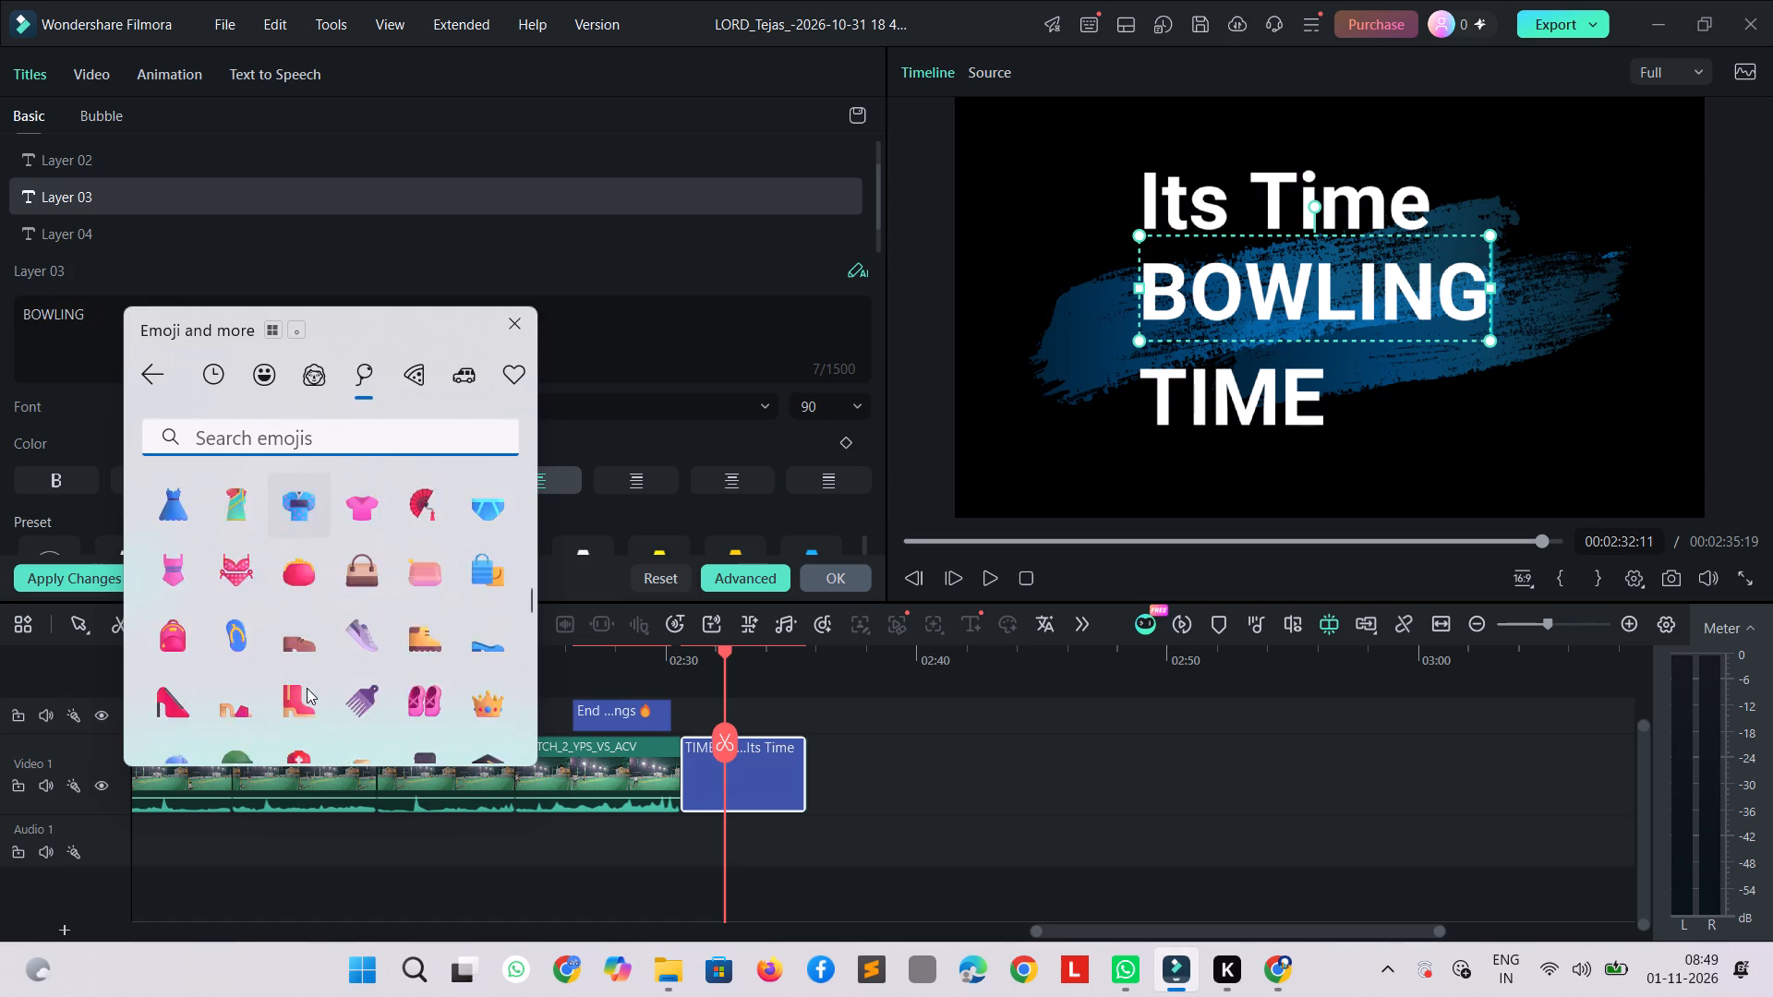
scroll(307, 688, down, 16)
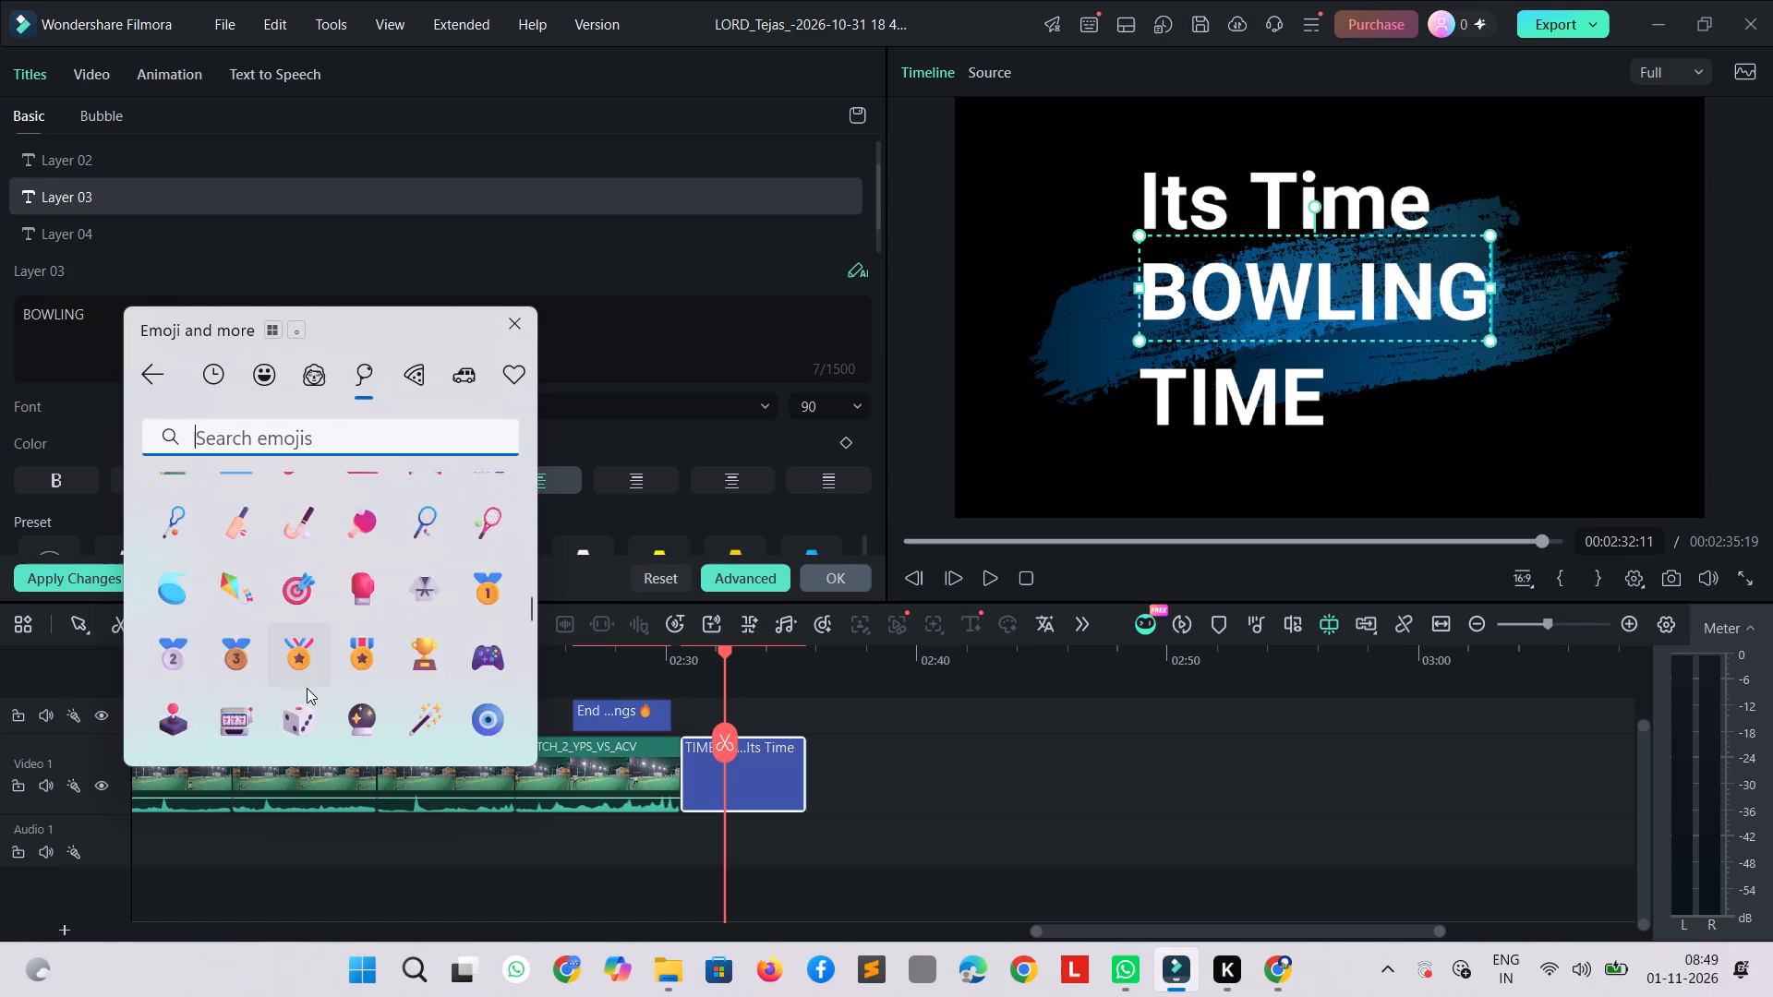
scroll(307, 688, down, 12)
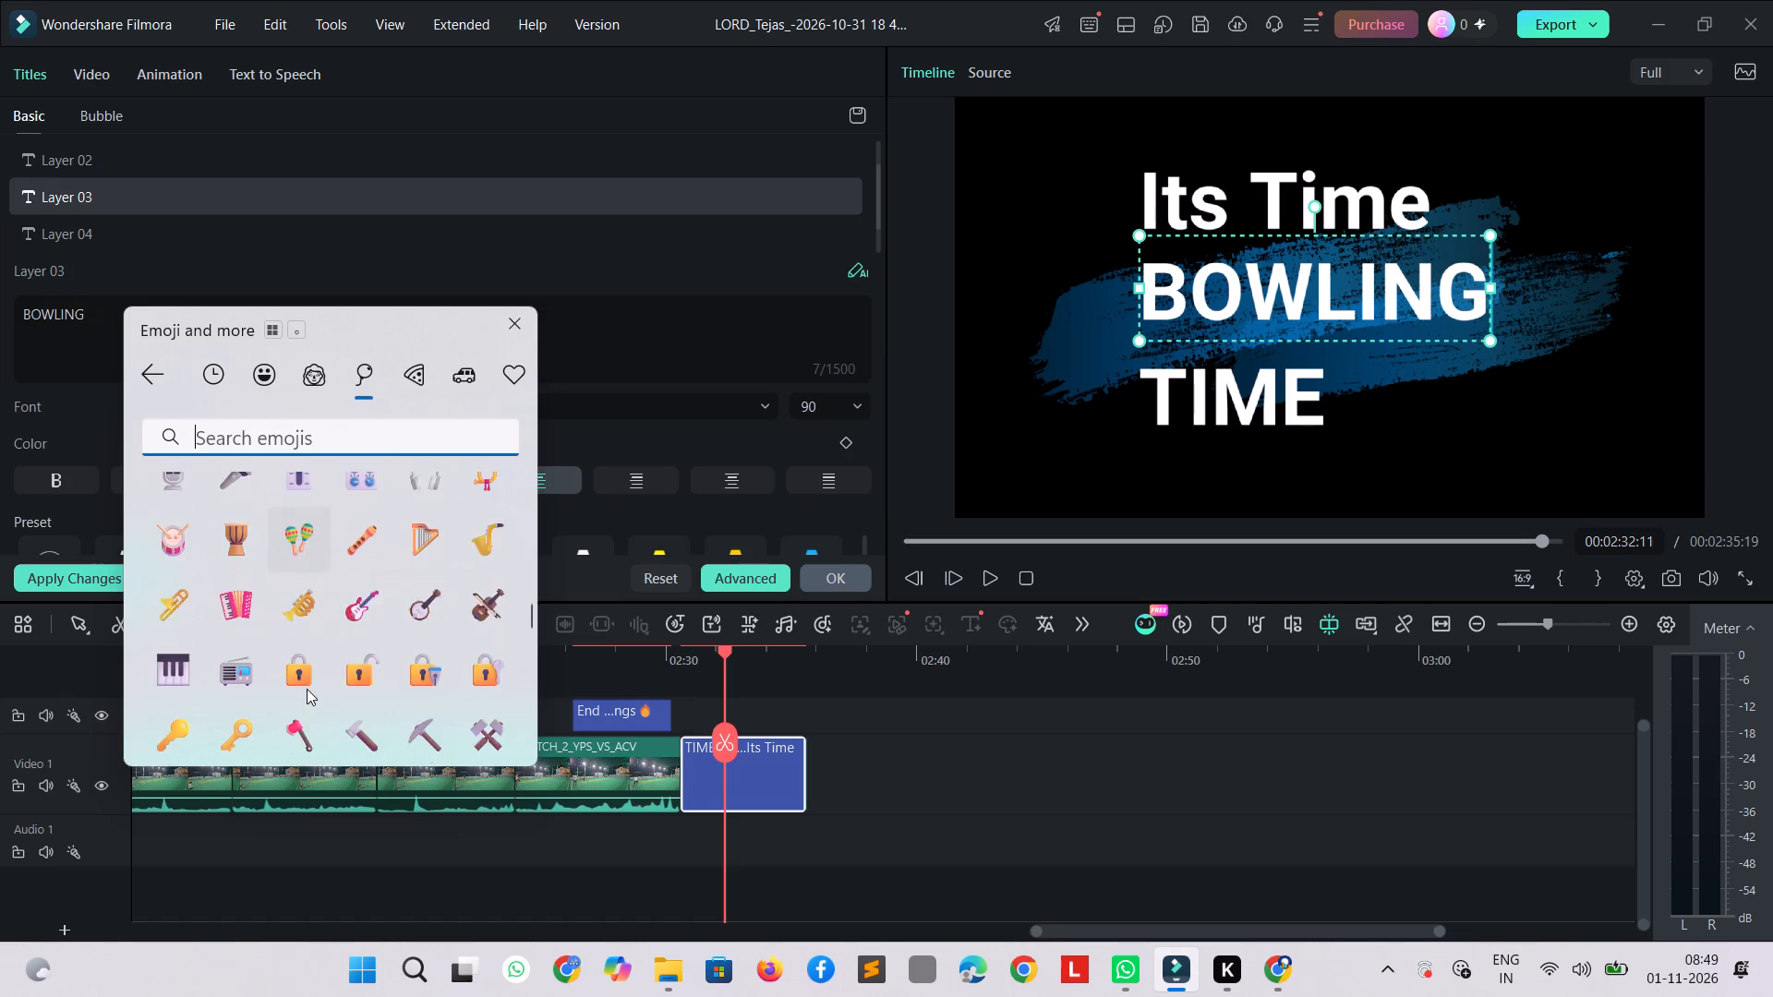
scroll(307, 689, down, 14)
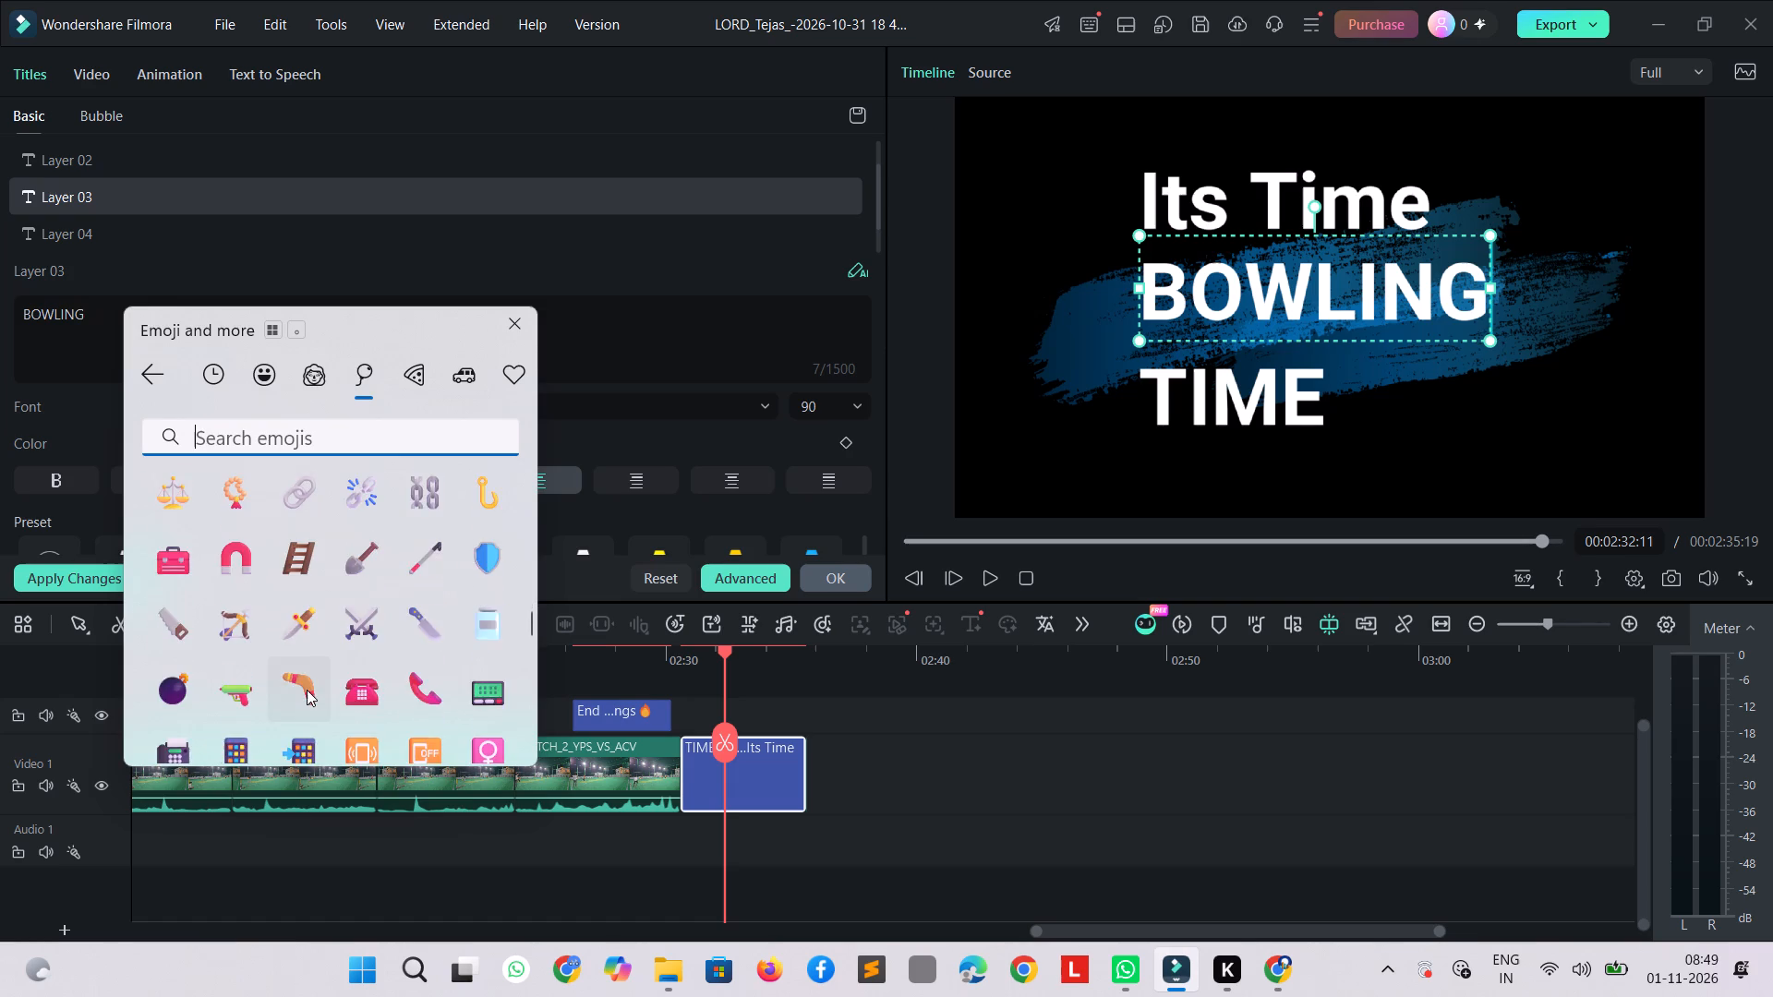
scroll(307, 690, down, 19)
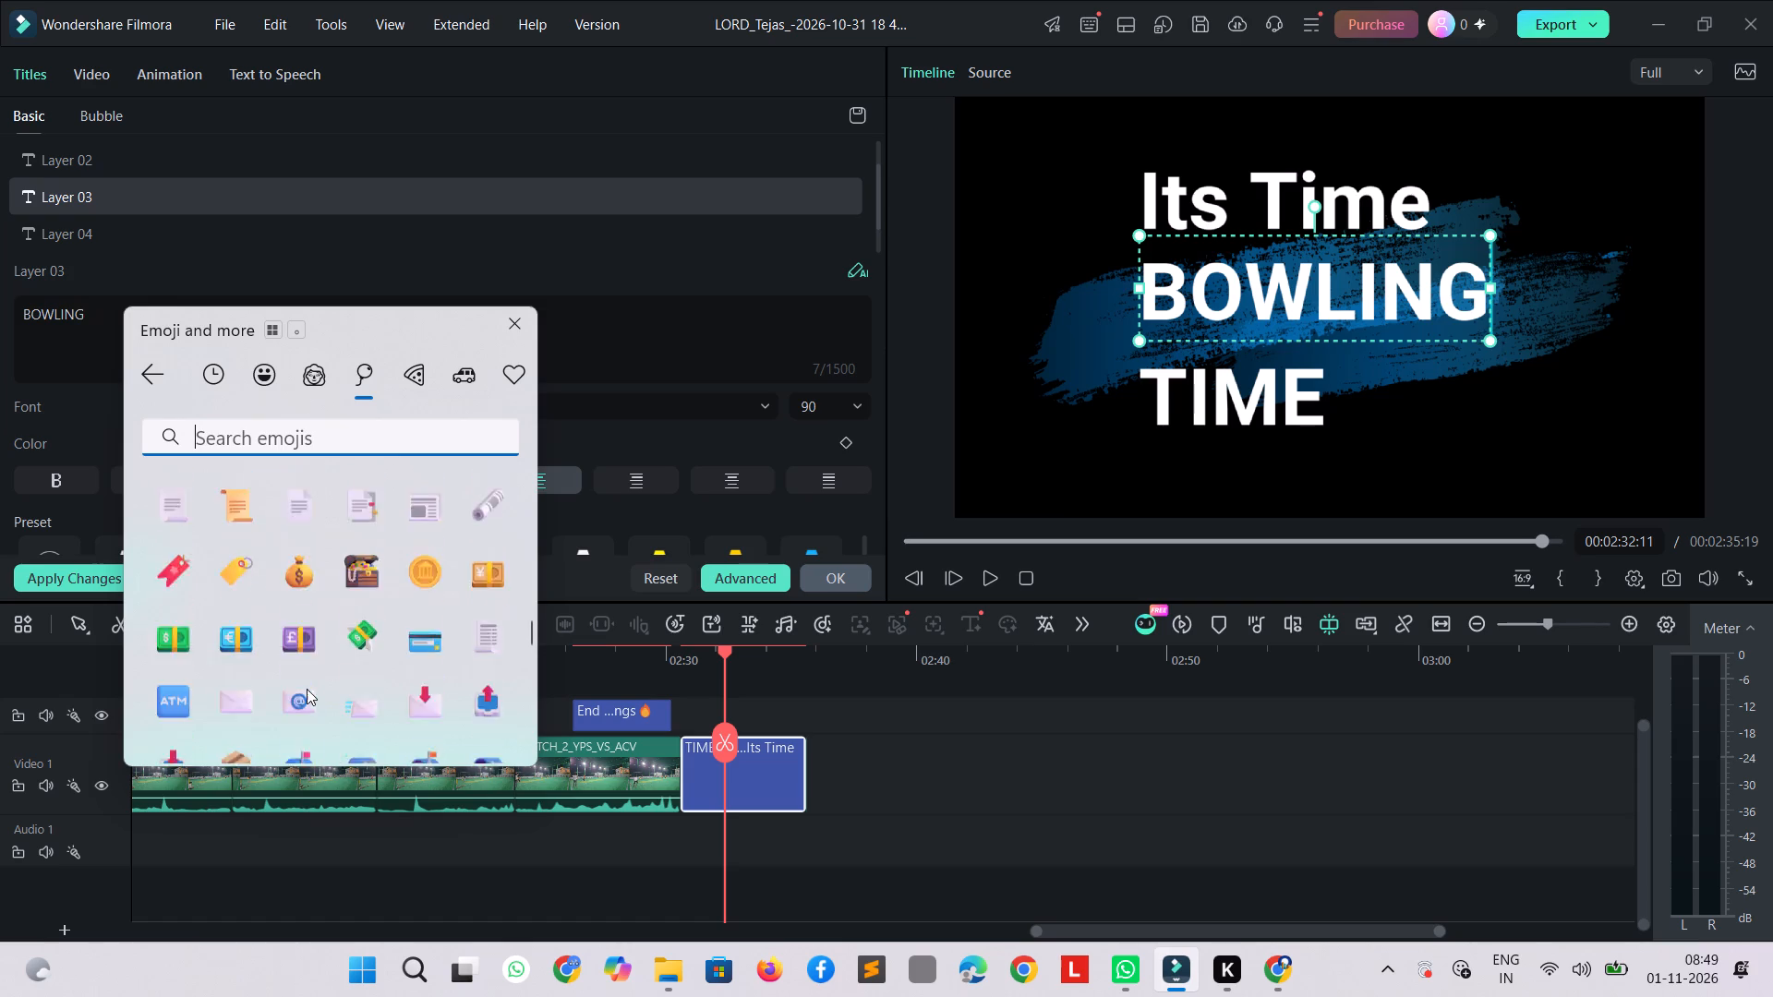
scroll(307, 689, down, 15)
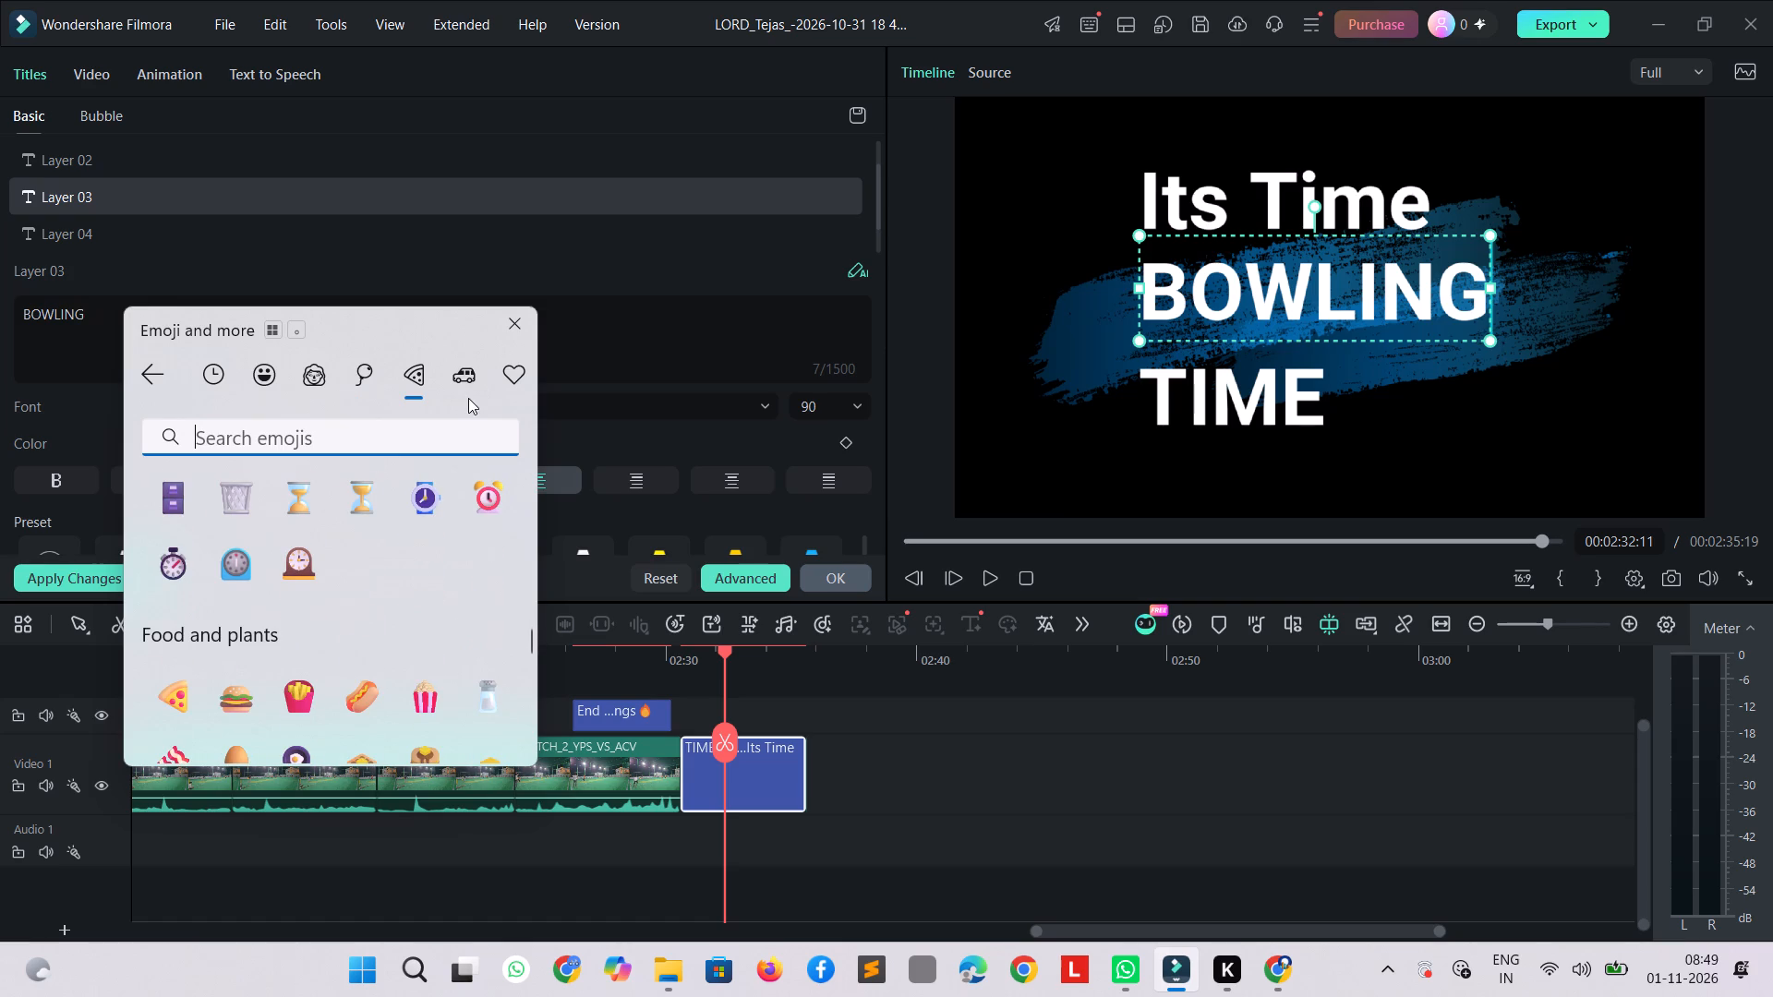
click(458, 371)
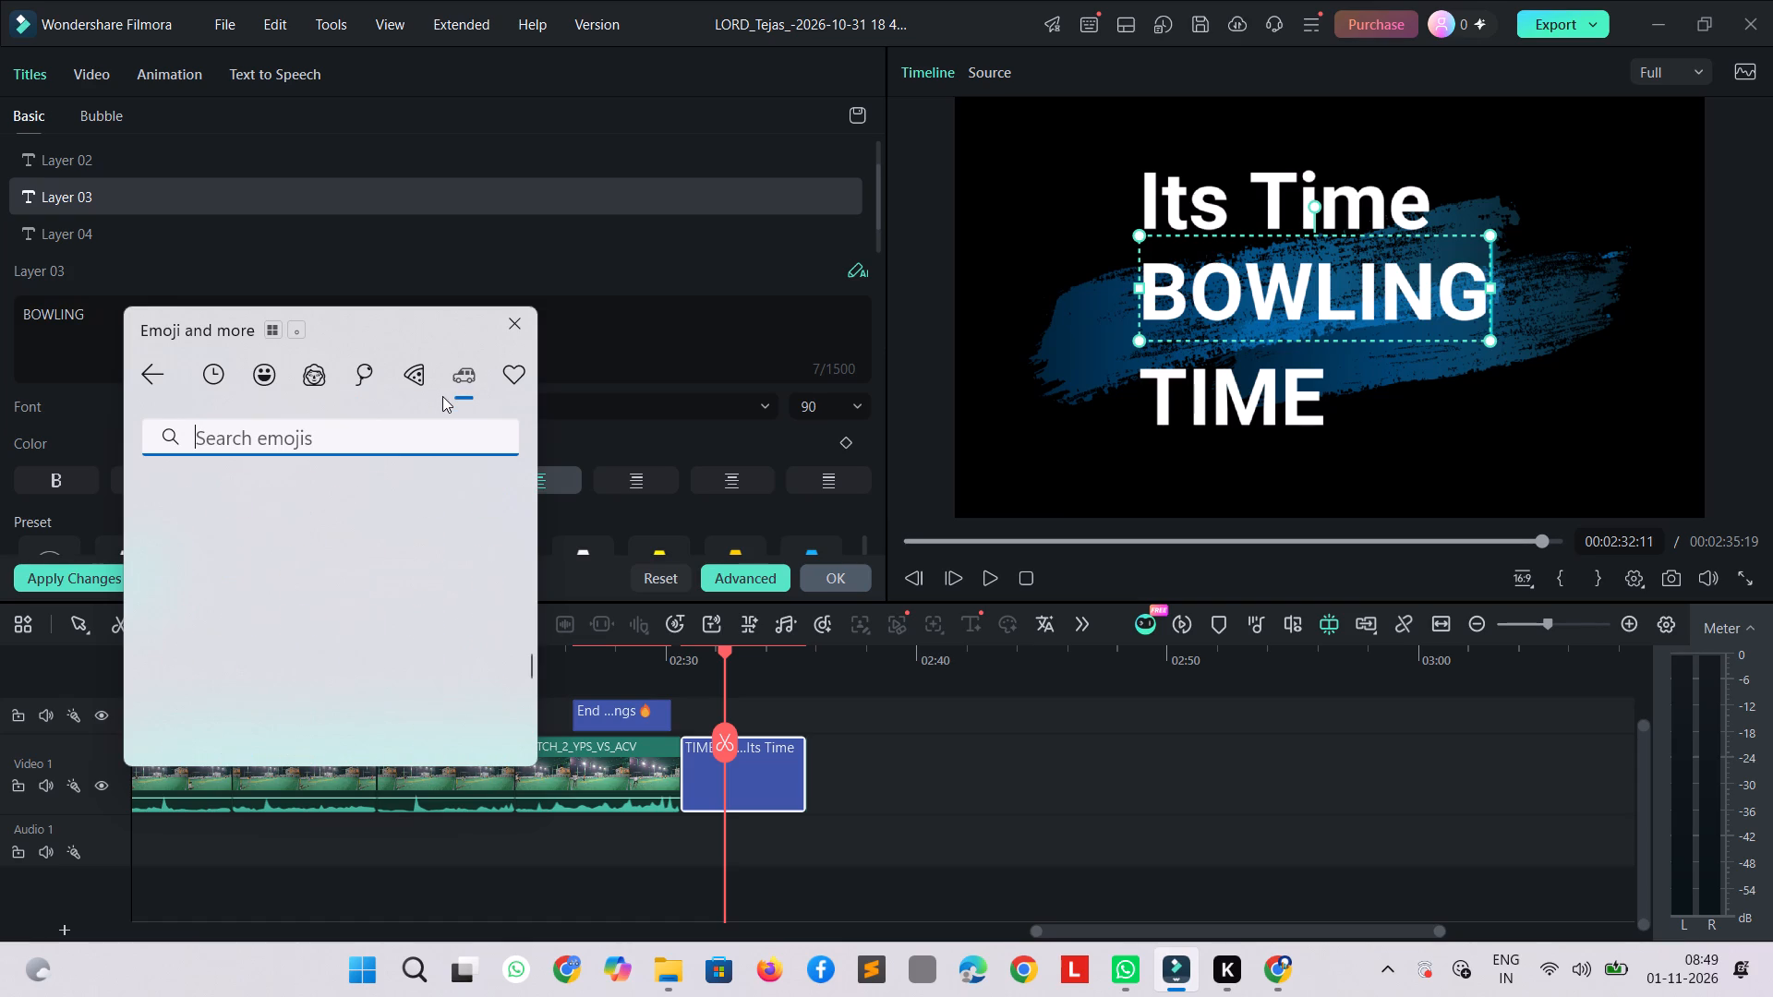
scroll(404, 497, down, 9)
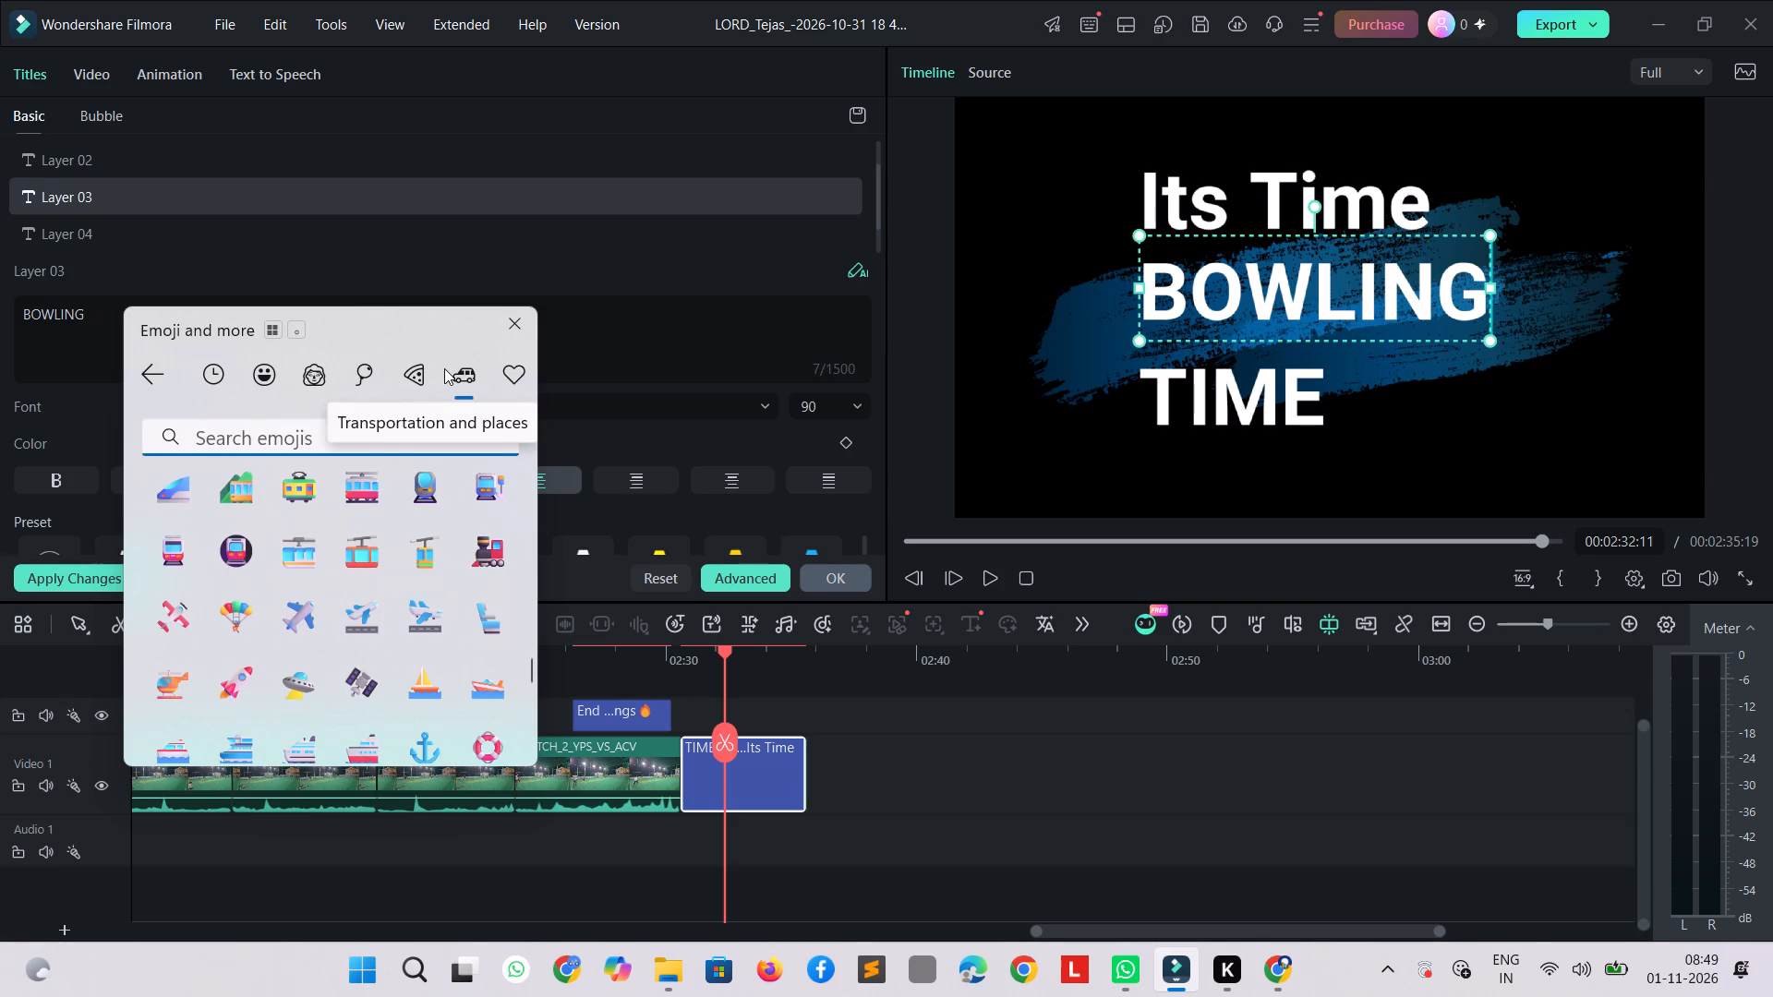
click(509, 389)
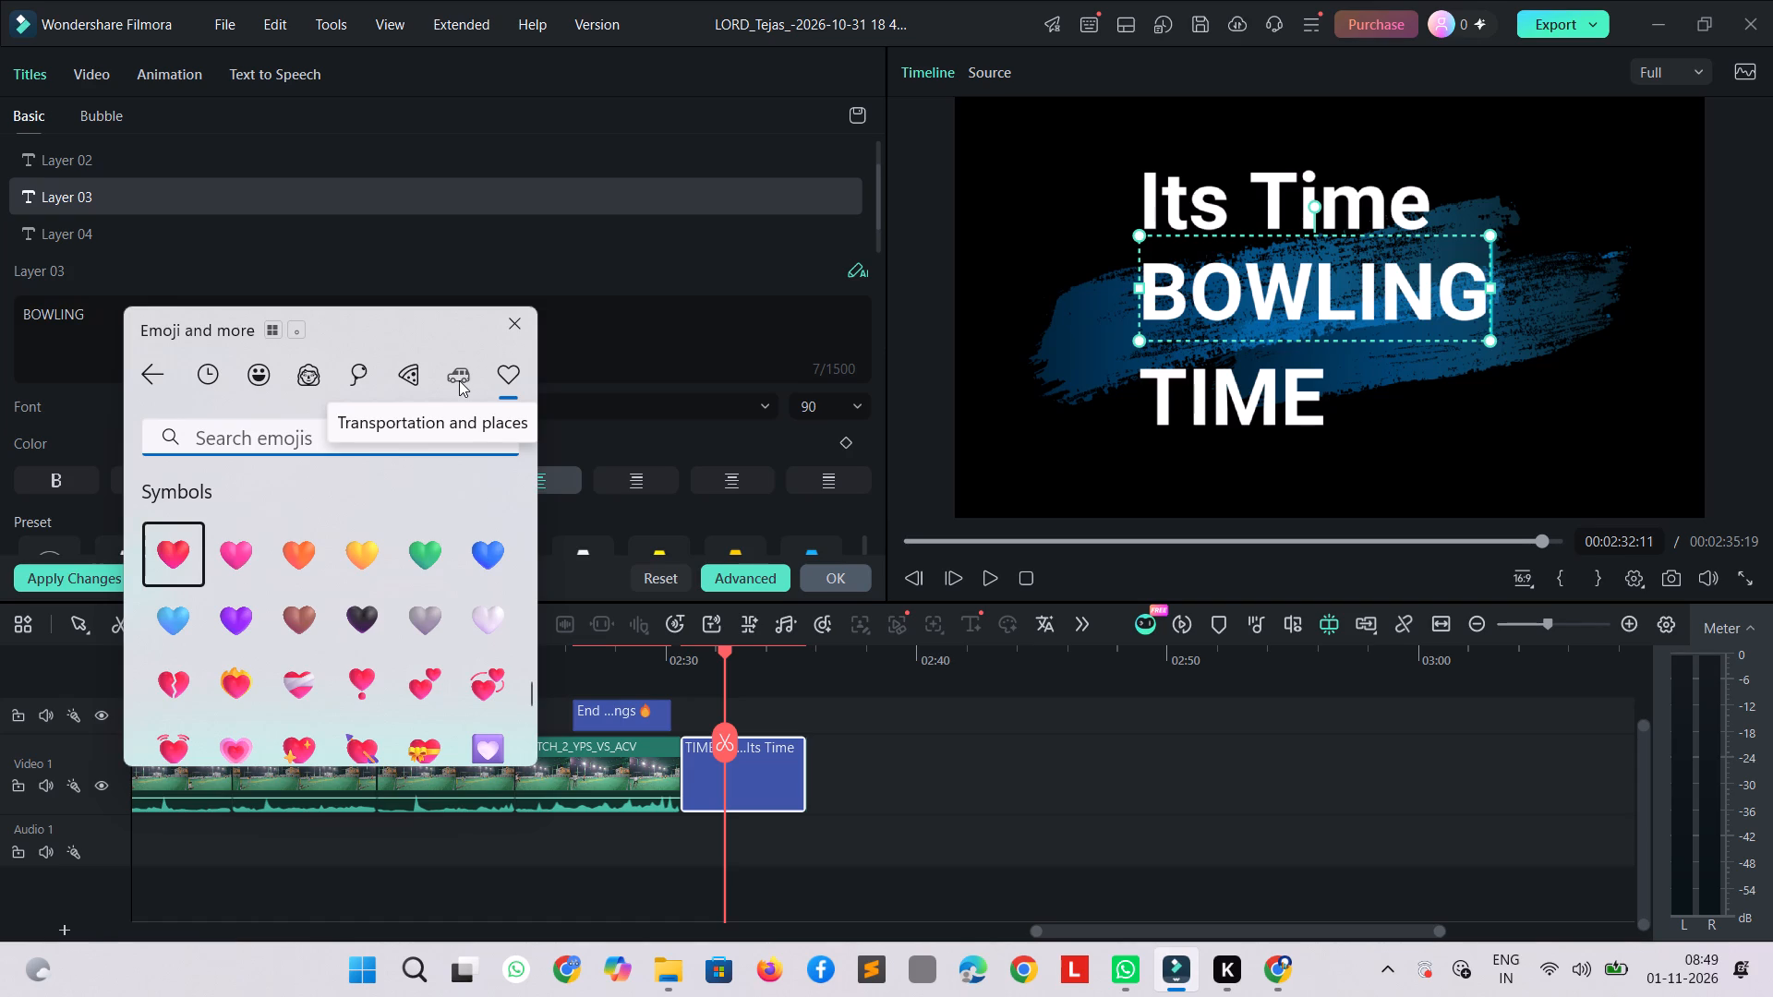
scroll(402, 639, down, 2)
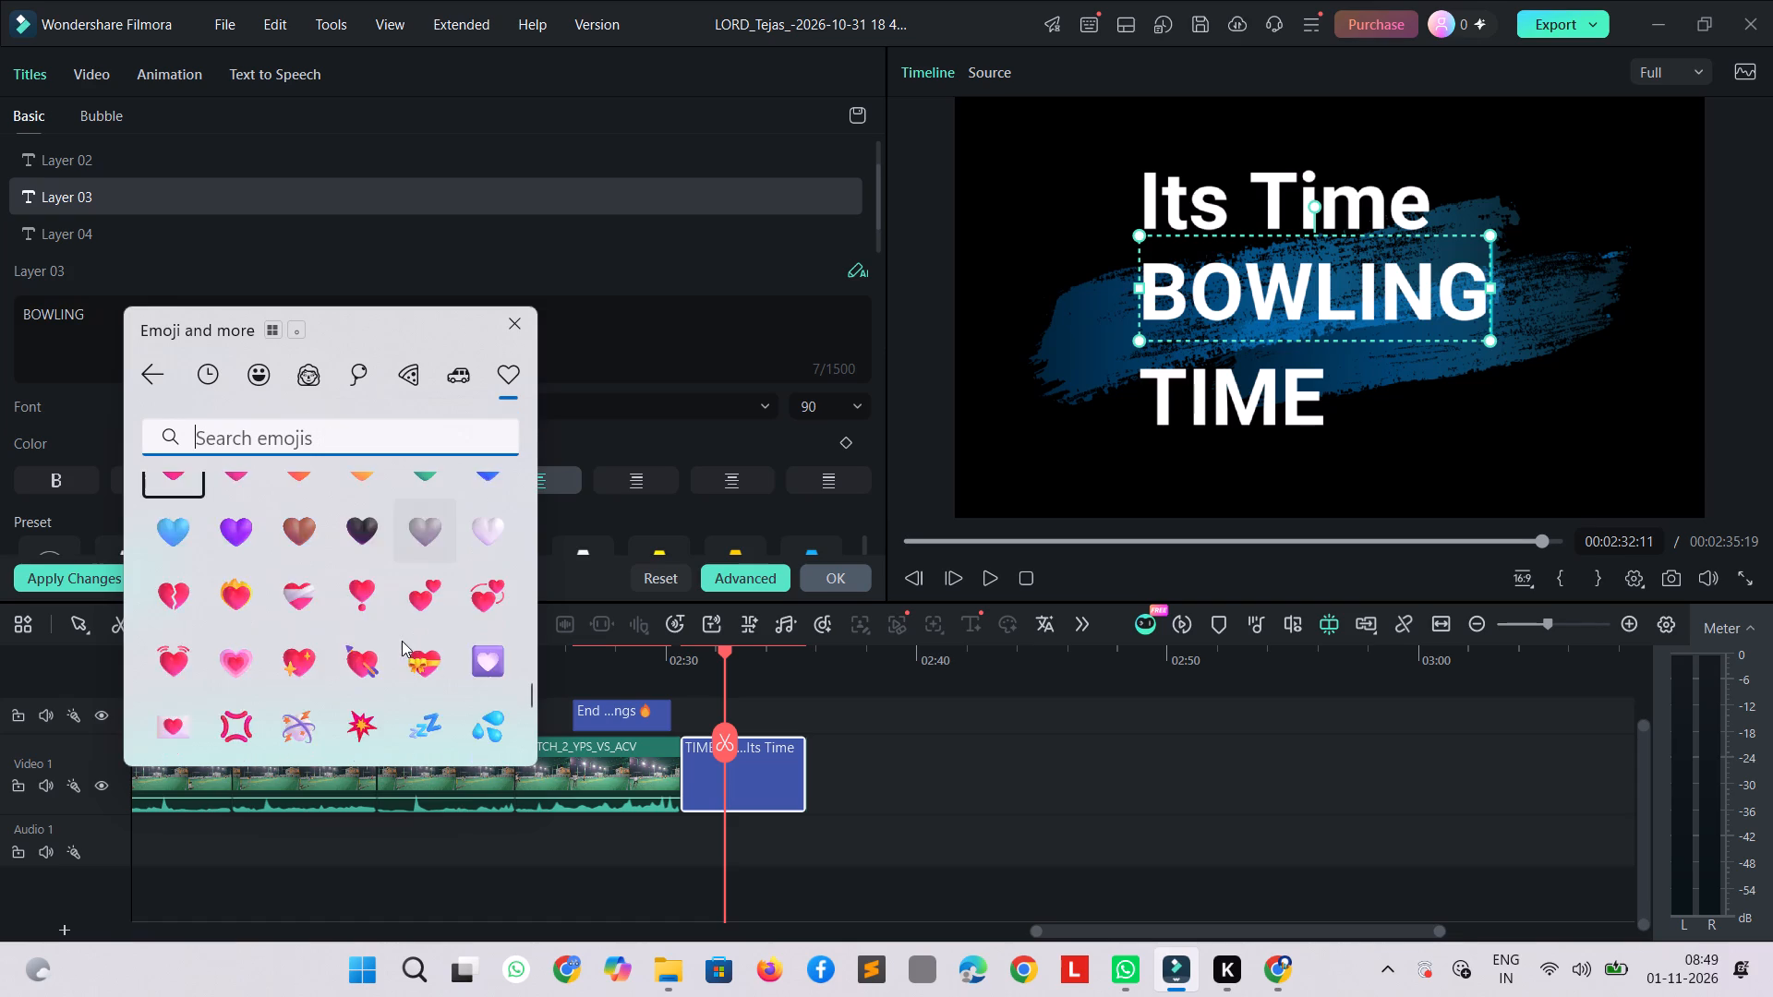
scroll(402, 641, down, 3)
scroll(401, 643, up, 1)
scroll(401, 643, down, 16)
scroll(400, 649, down, 6)
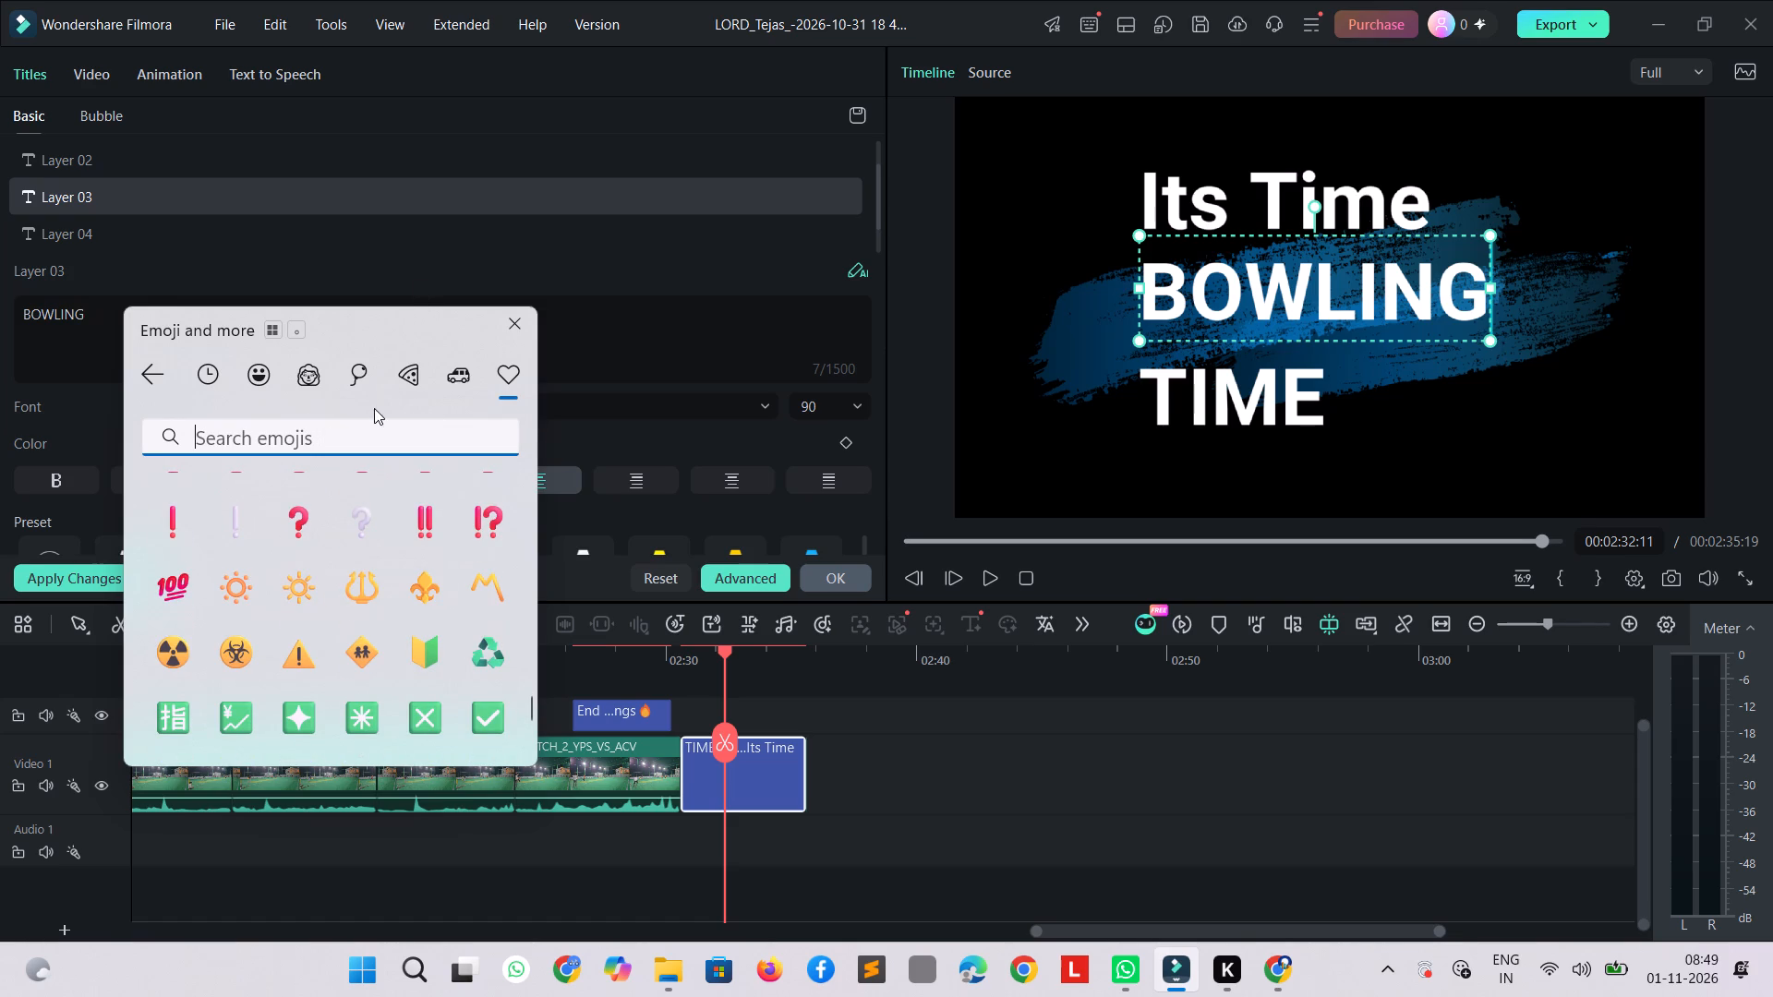
click(257, 371)
scroll(295, 637, down, 17)
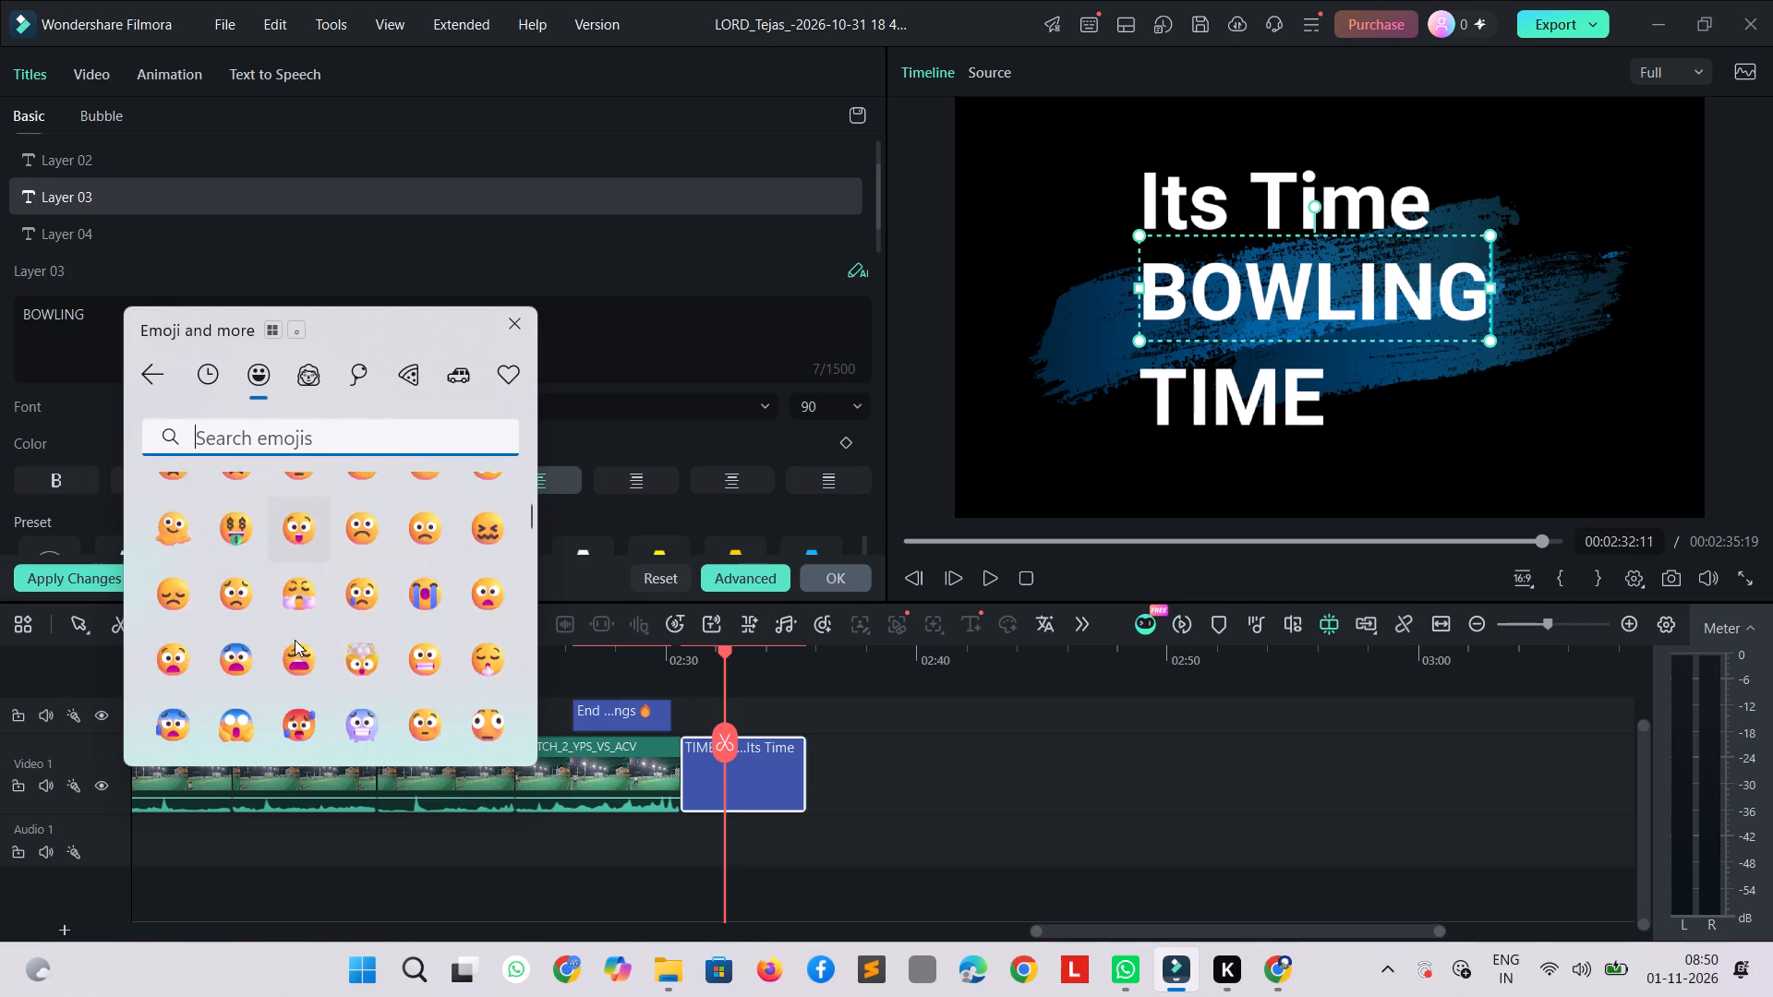
scroll(295, 640, down, 20)
scroll(295, 640, down, 17)
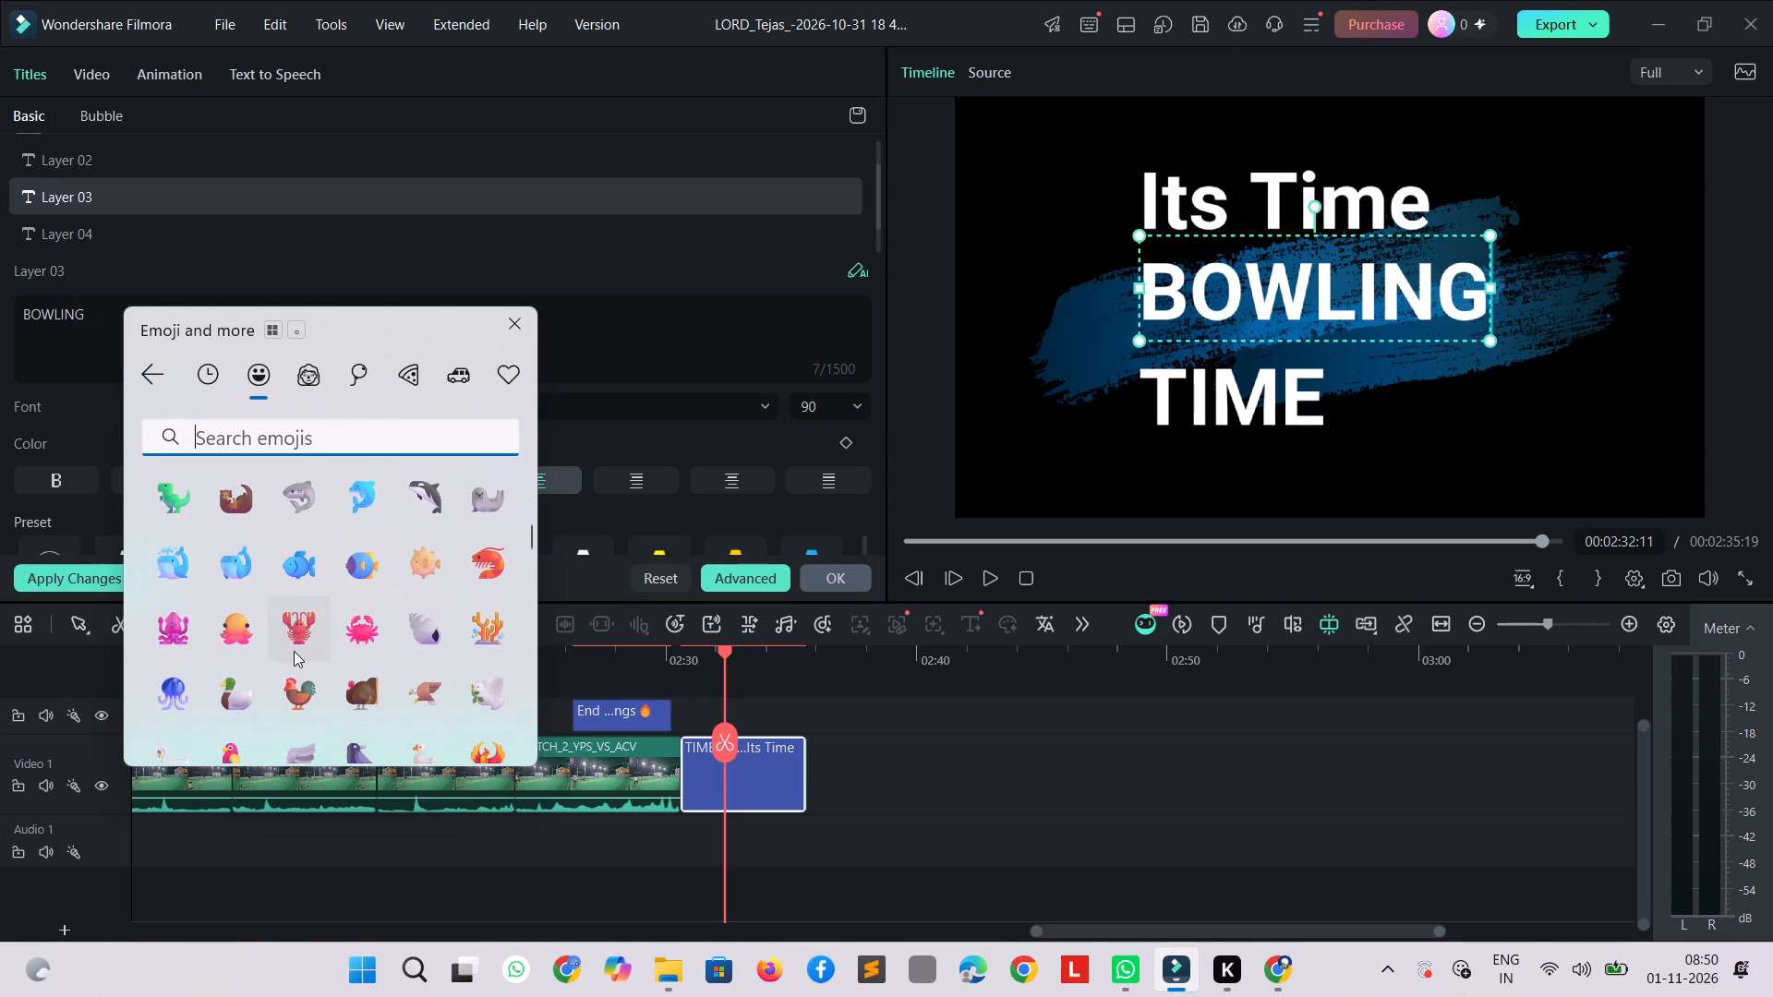
scroll(294, 651, down, 20)
scroll(294, 651, down, 2)
scroll(294, 657, up, 6)
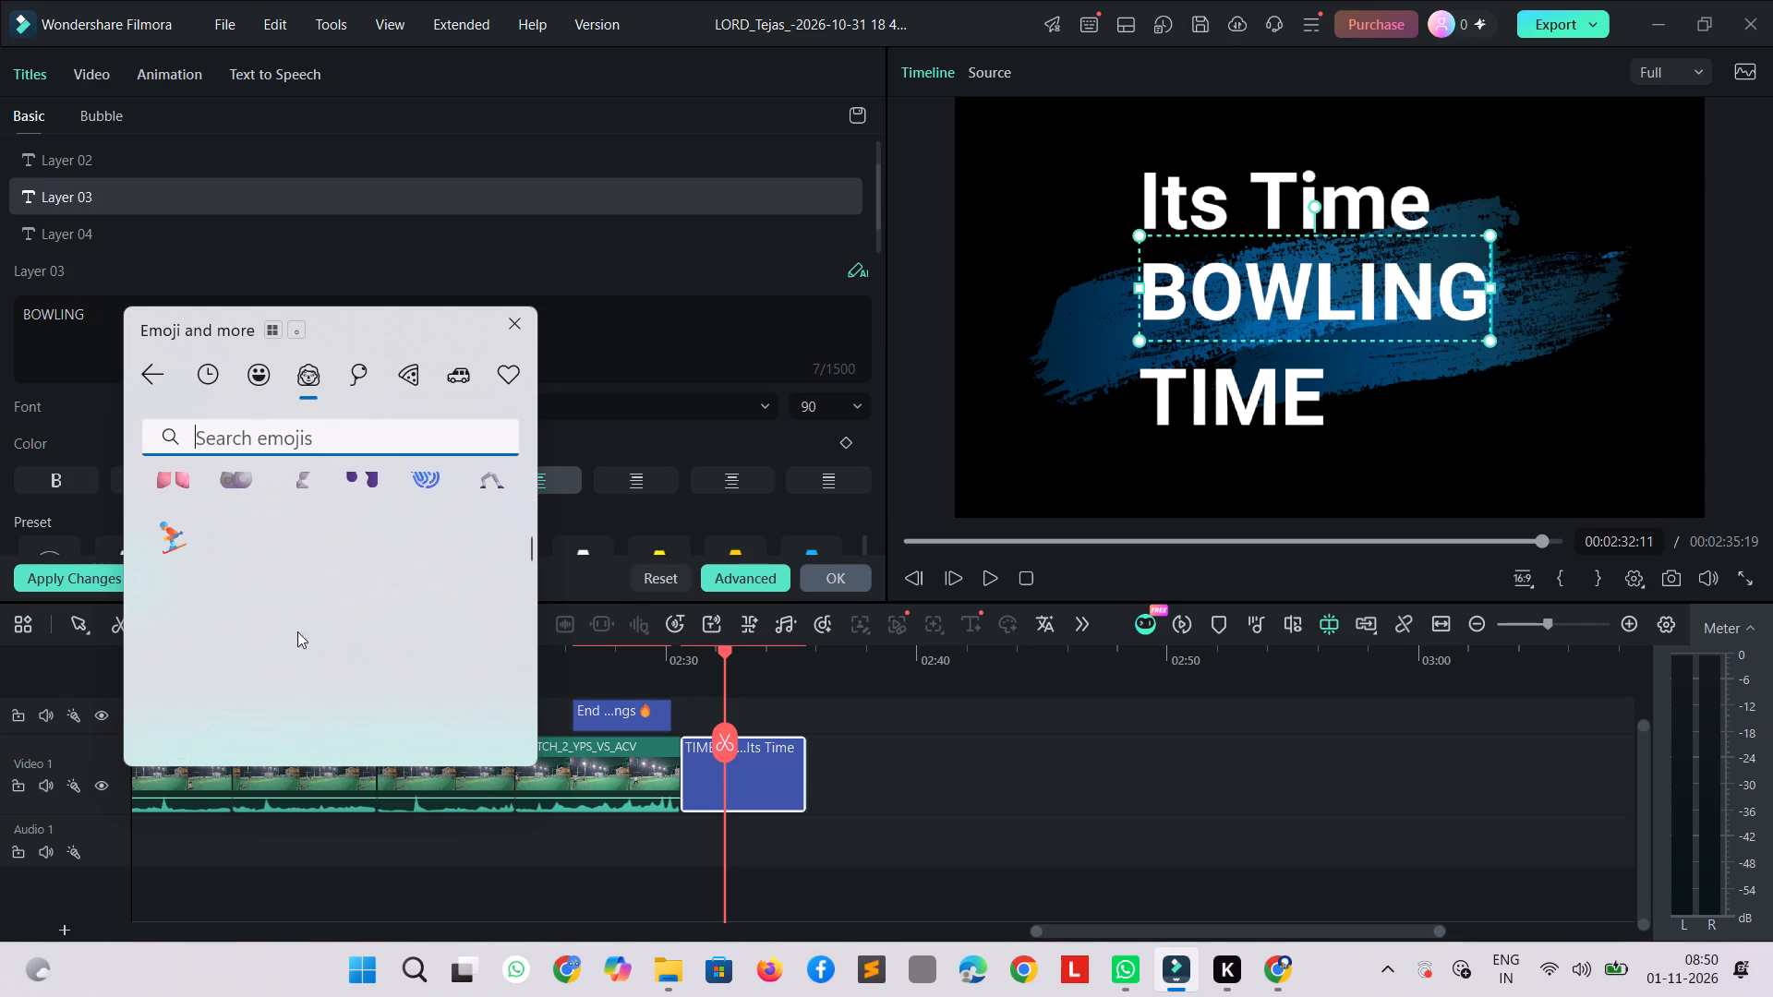
click(826, 663)
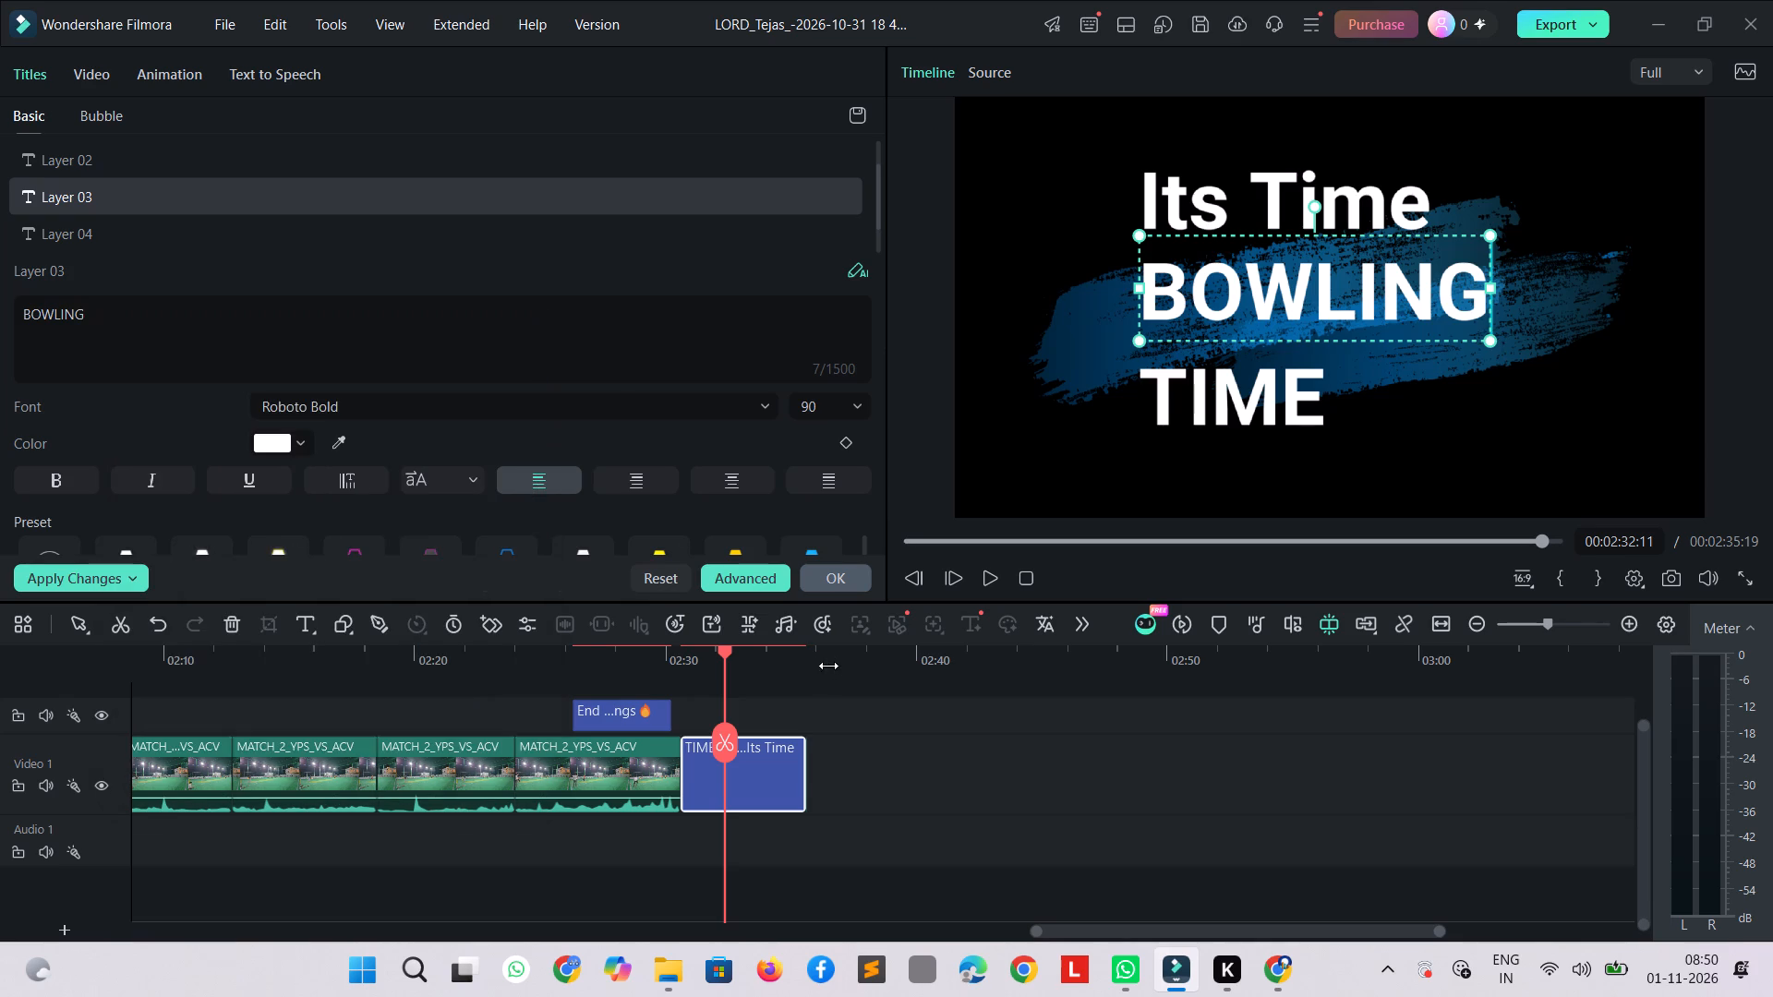
Shorten the title's top line to "It's", removing the word "Time" and adding the apostrophe.
click(1193, 224)
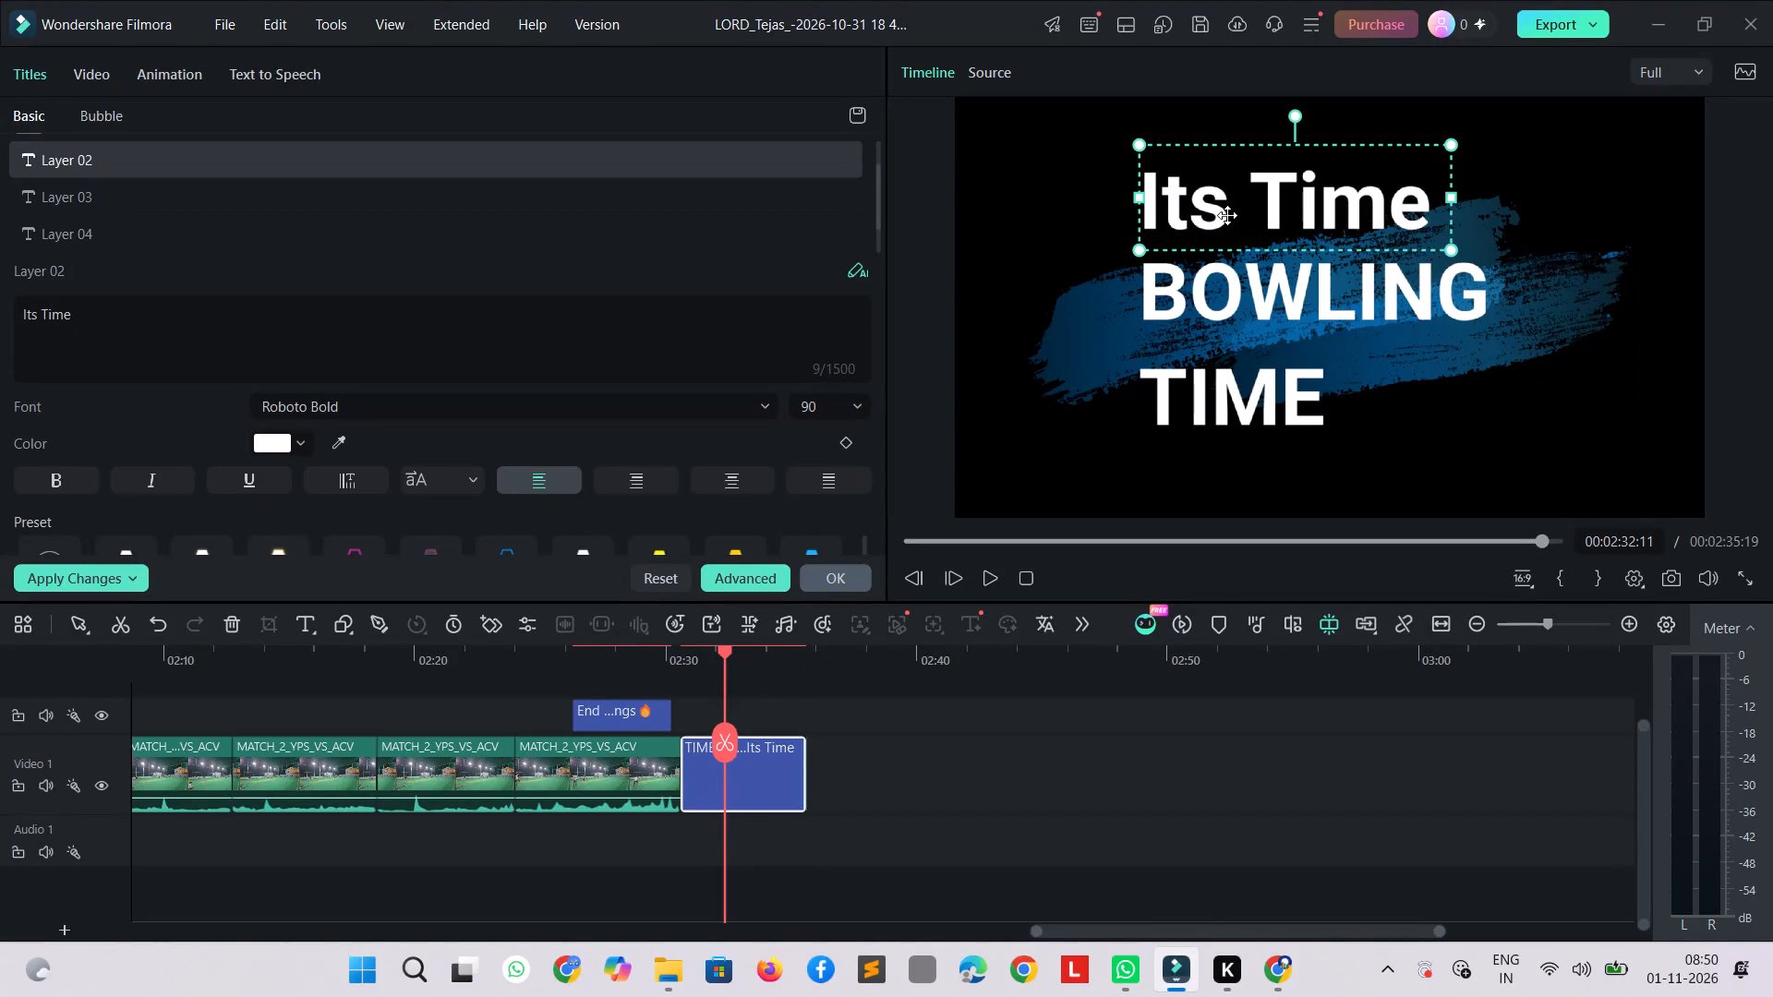
double_click(1310, 223)
click(1310, 222)
key(shift+Right)
key(Right)
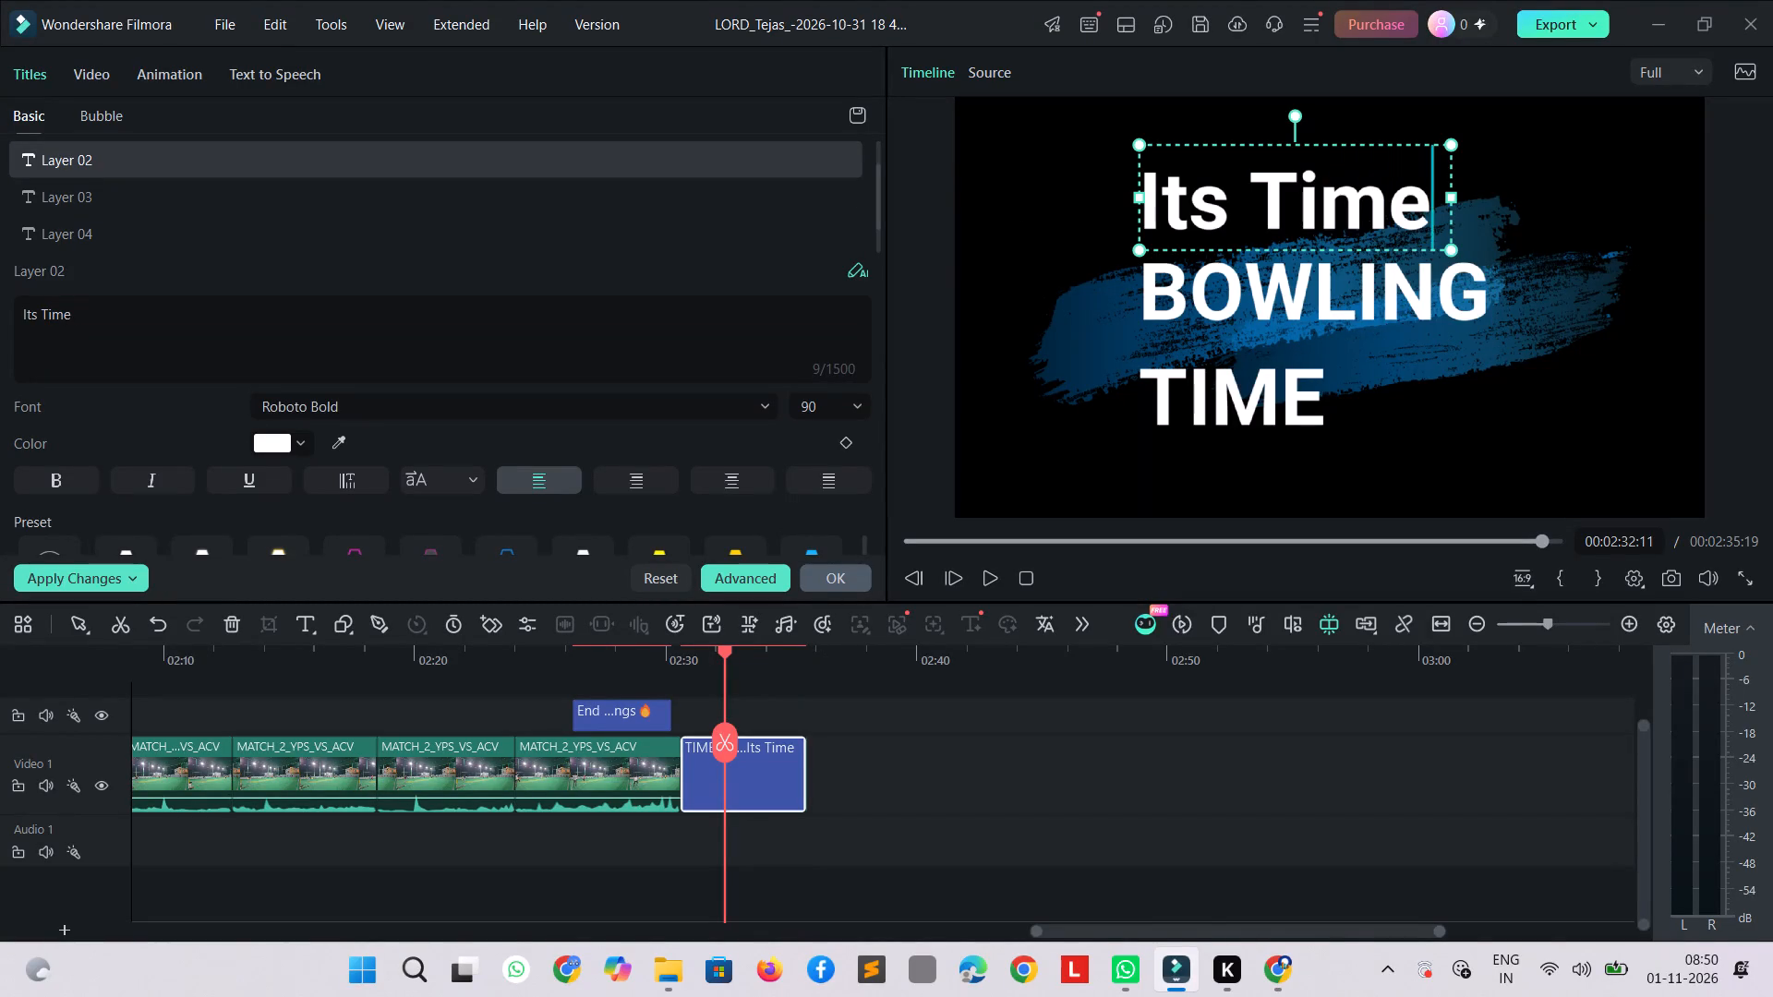
key(BackSpace)
key(BackSpace)
key(BackSpace)
key(BackSpace)
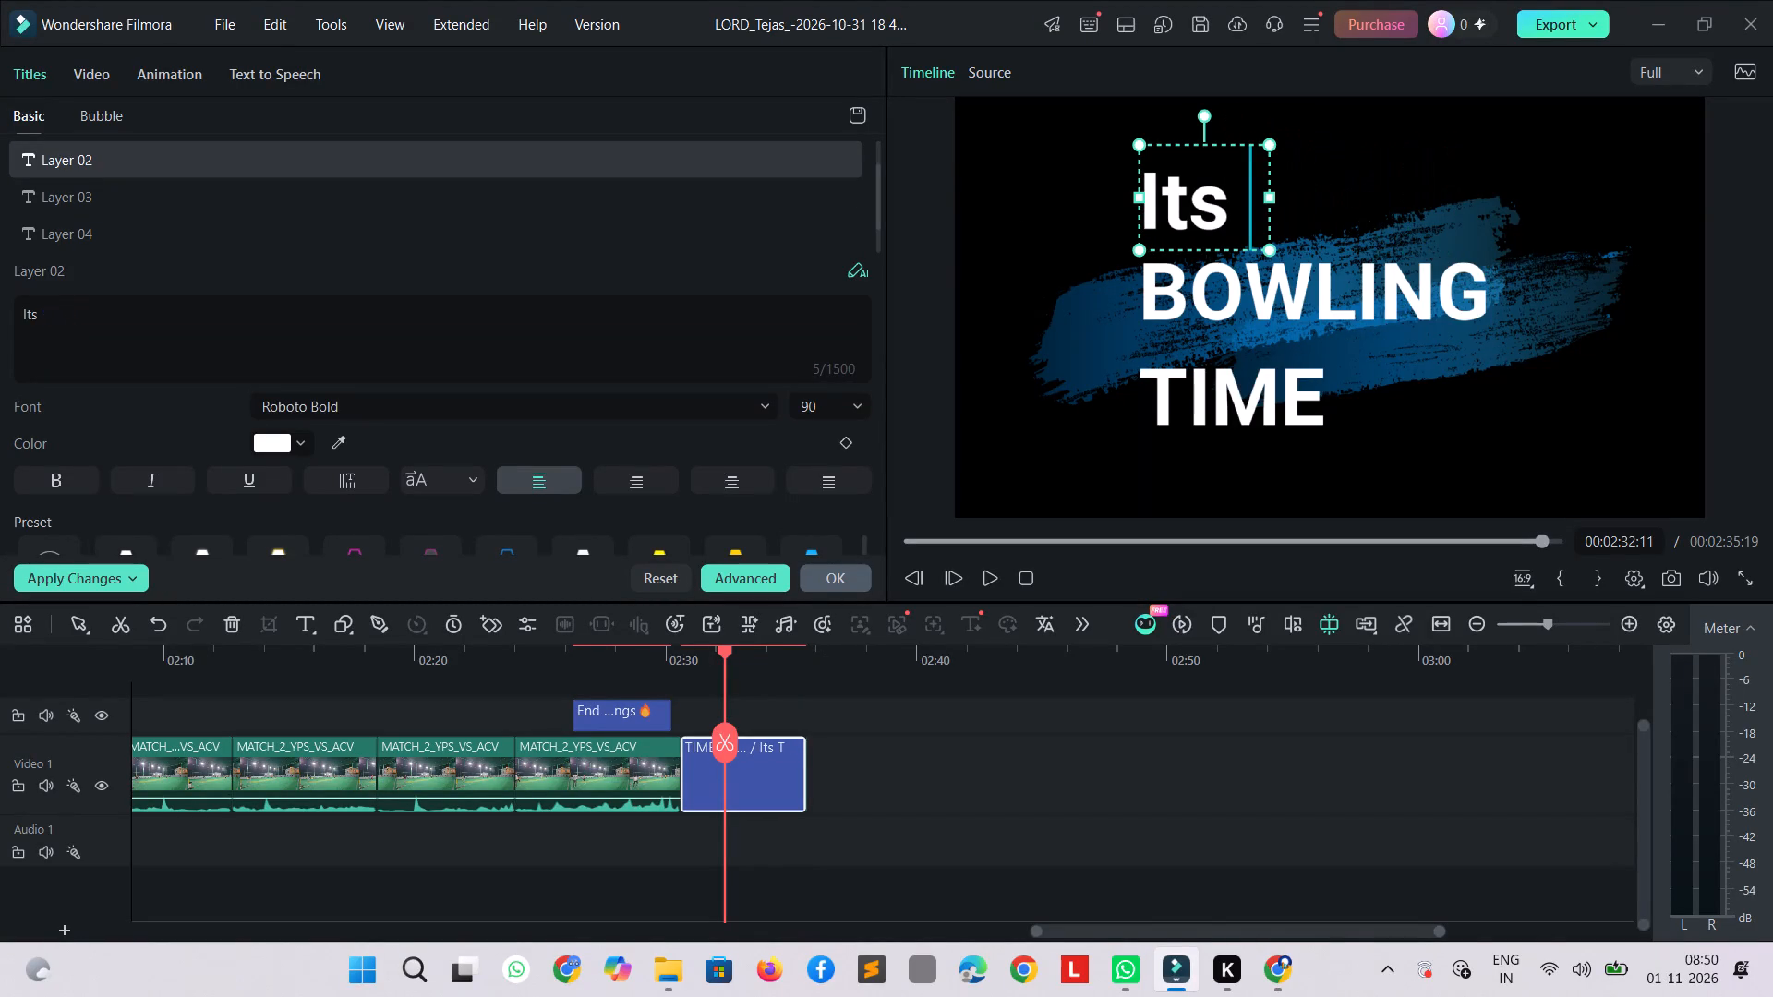
key(BackSpace)
key(BackSpace)
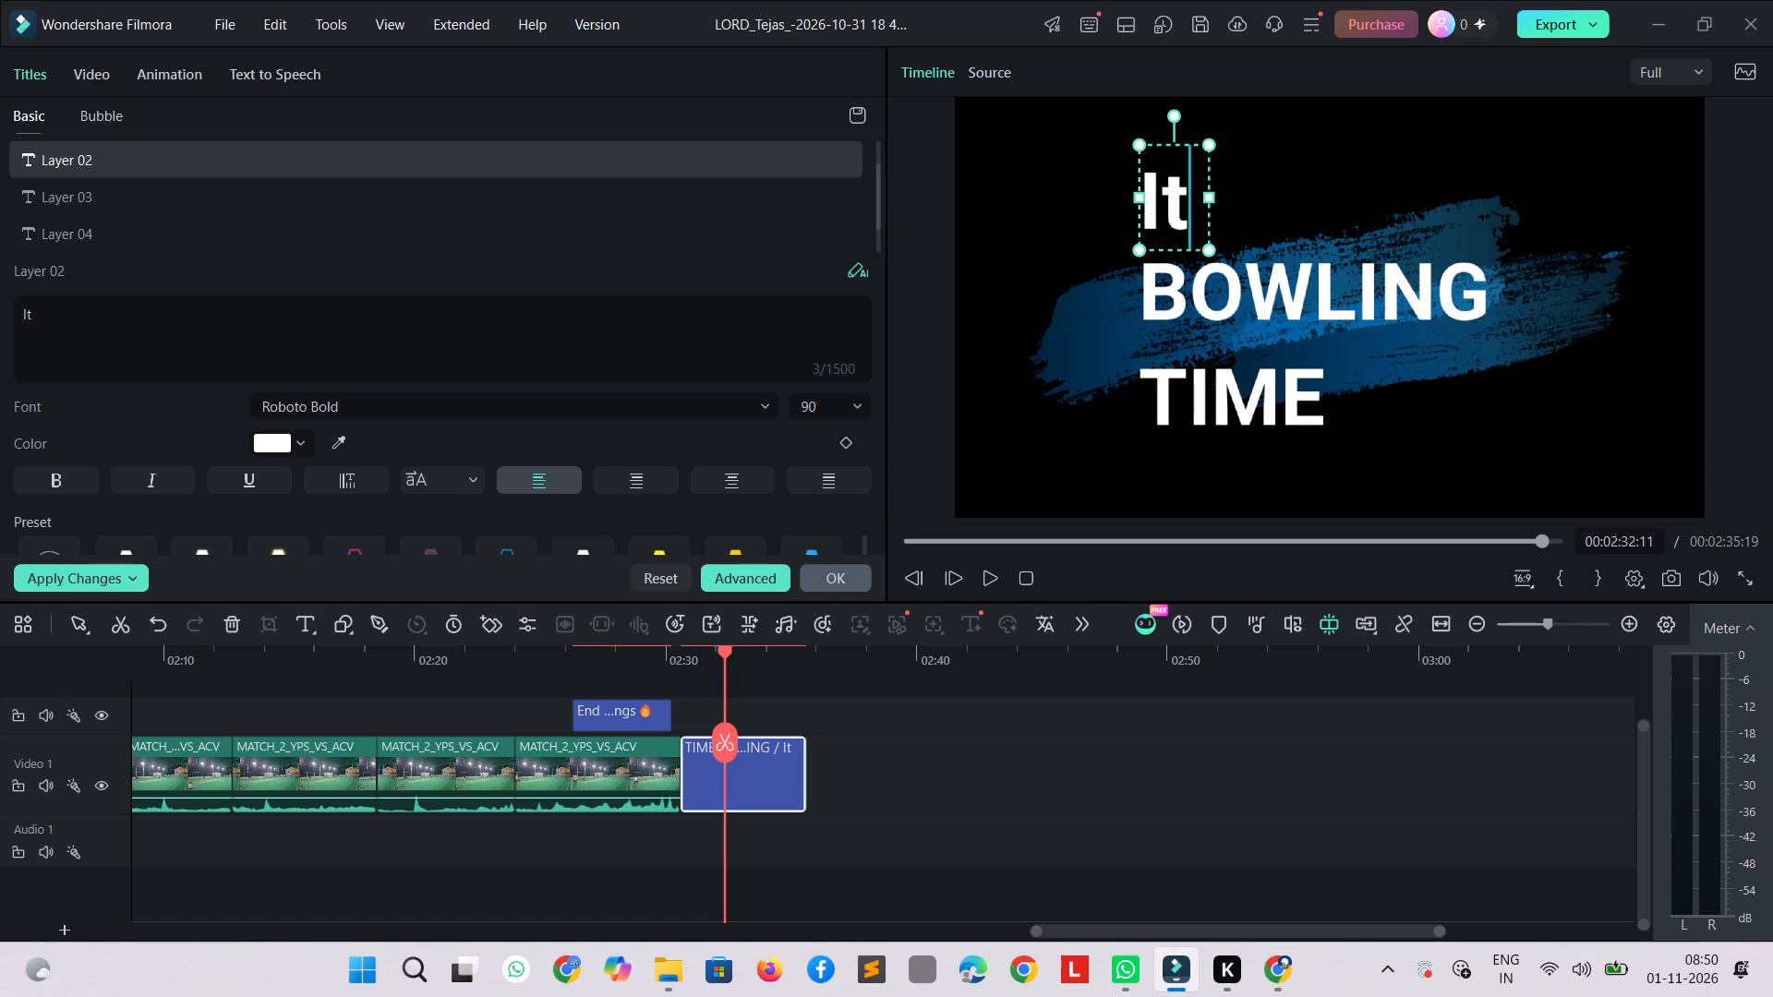
text('s)
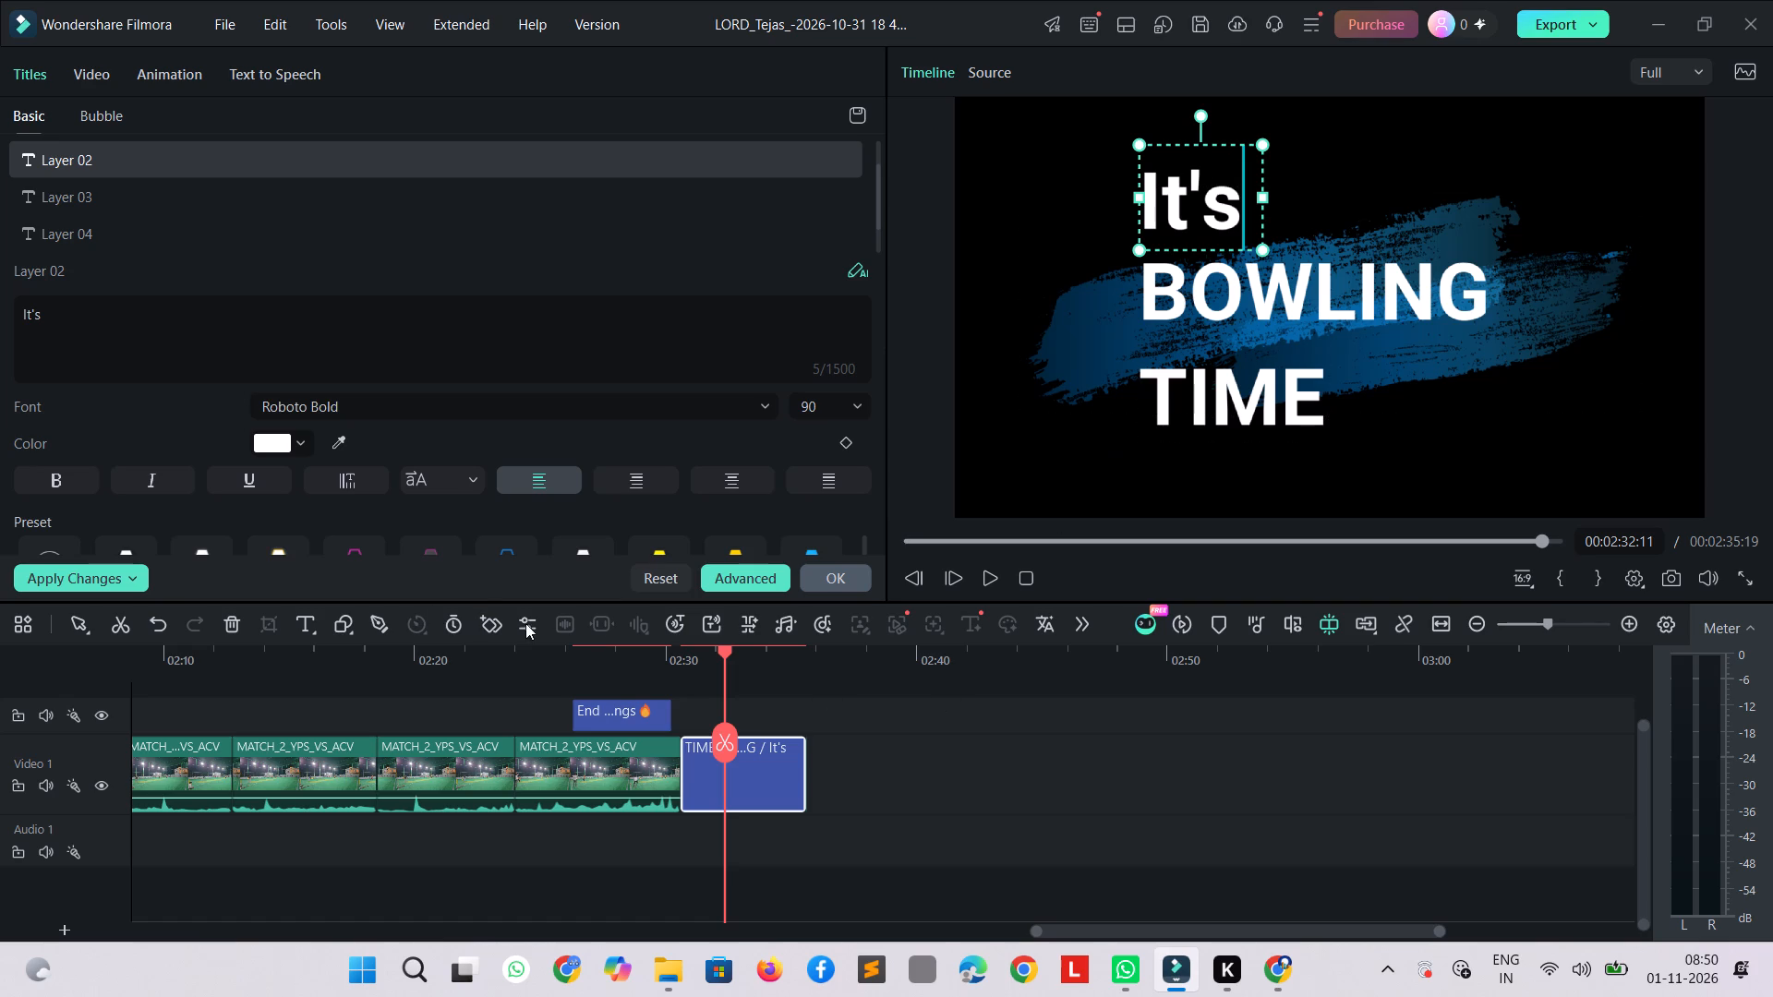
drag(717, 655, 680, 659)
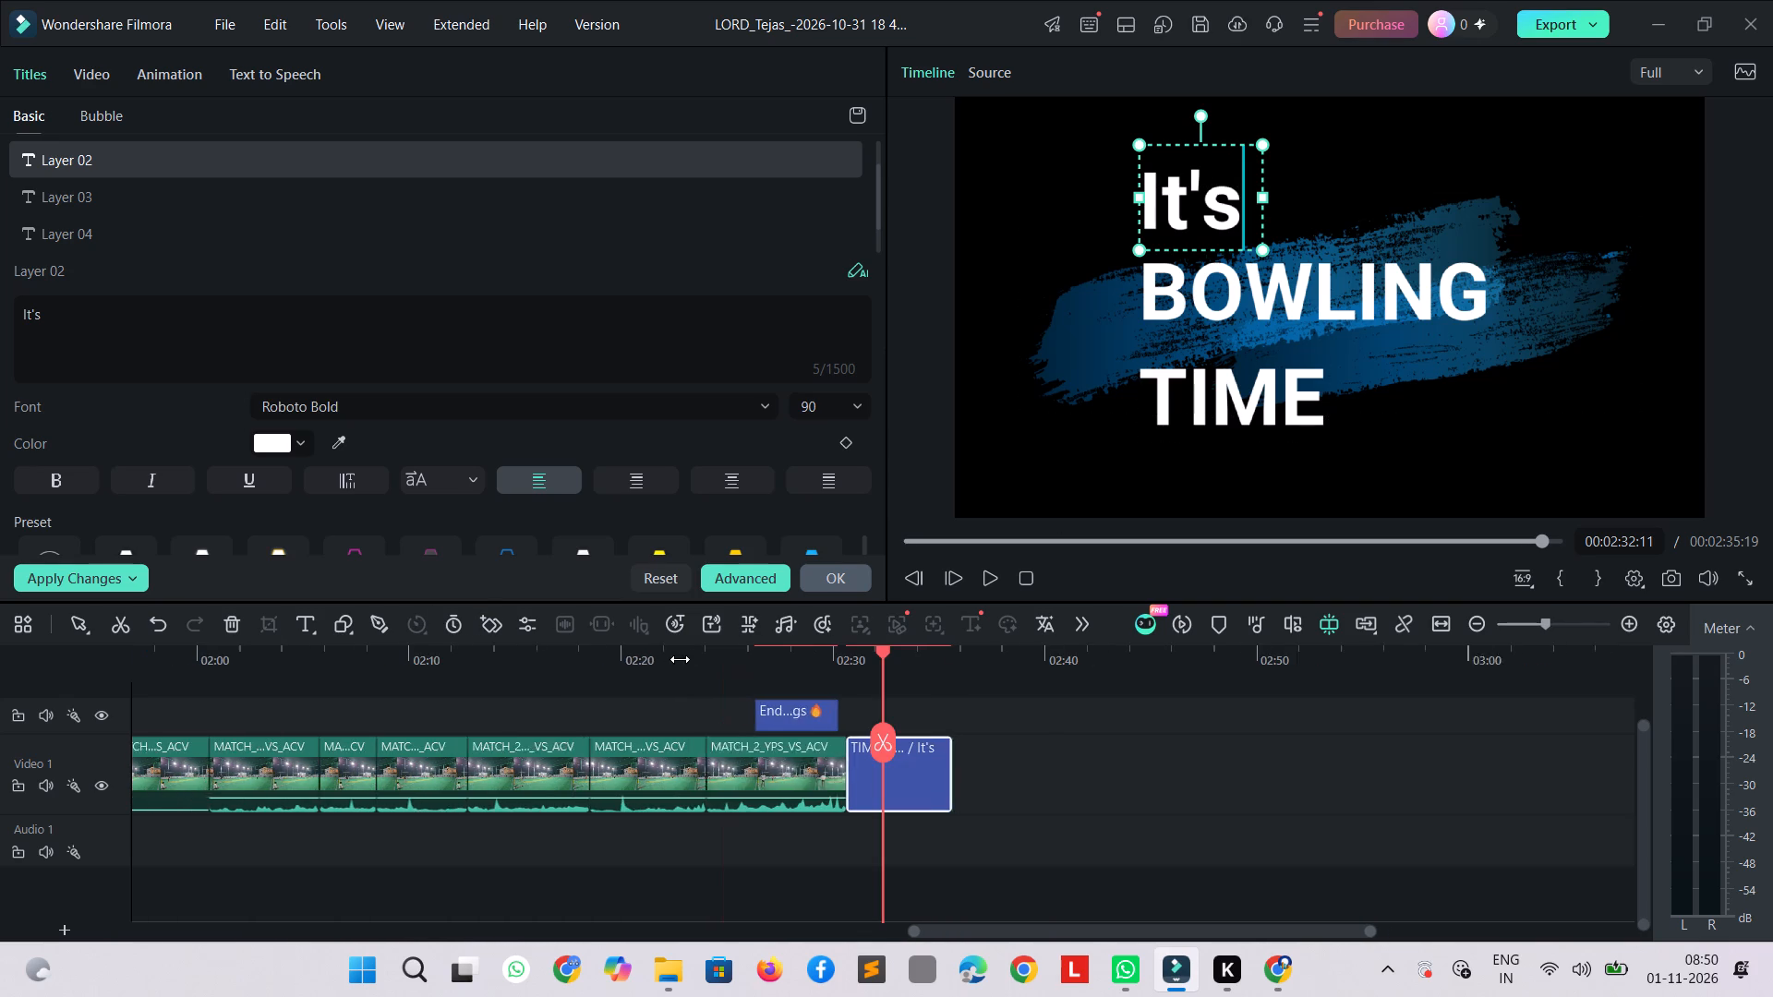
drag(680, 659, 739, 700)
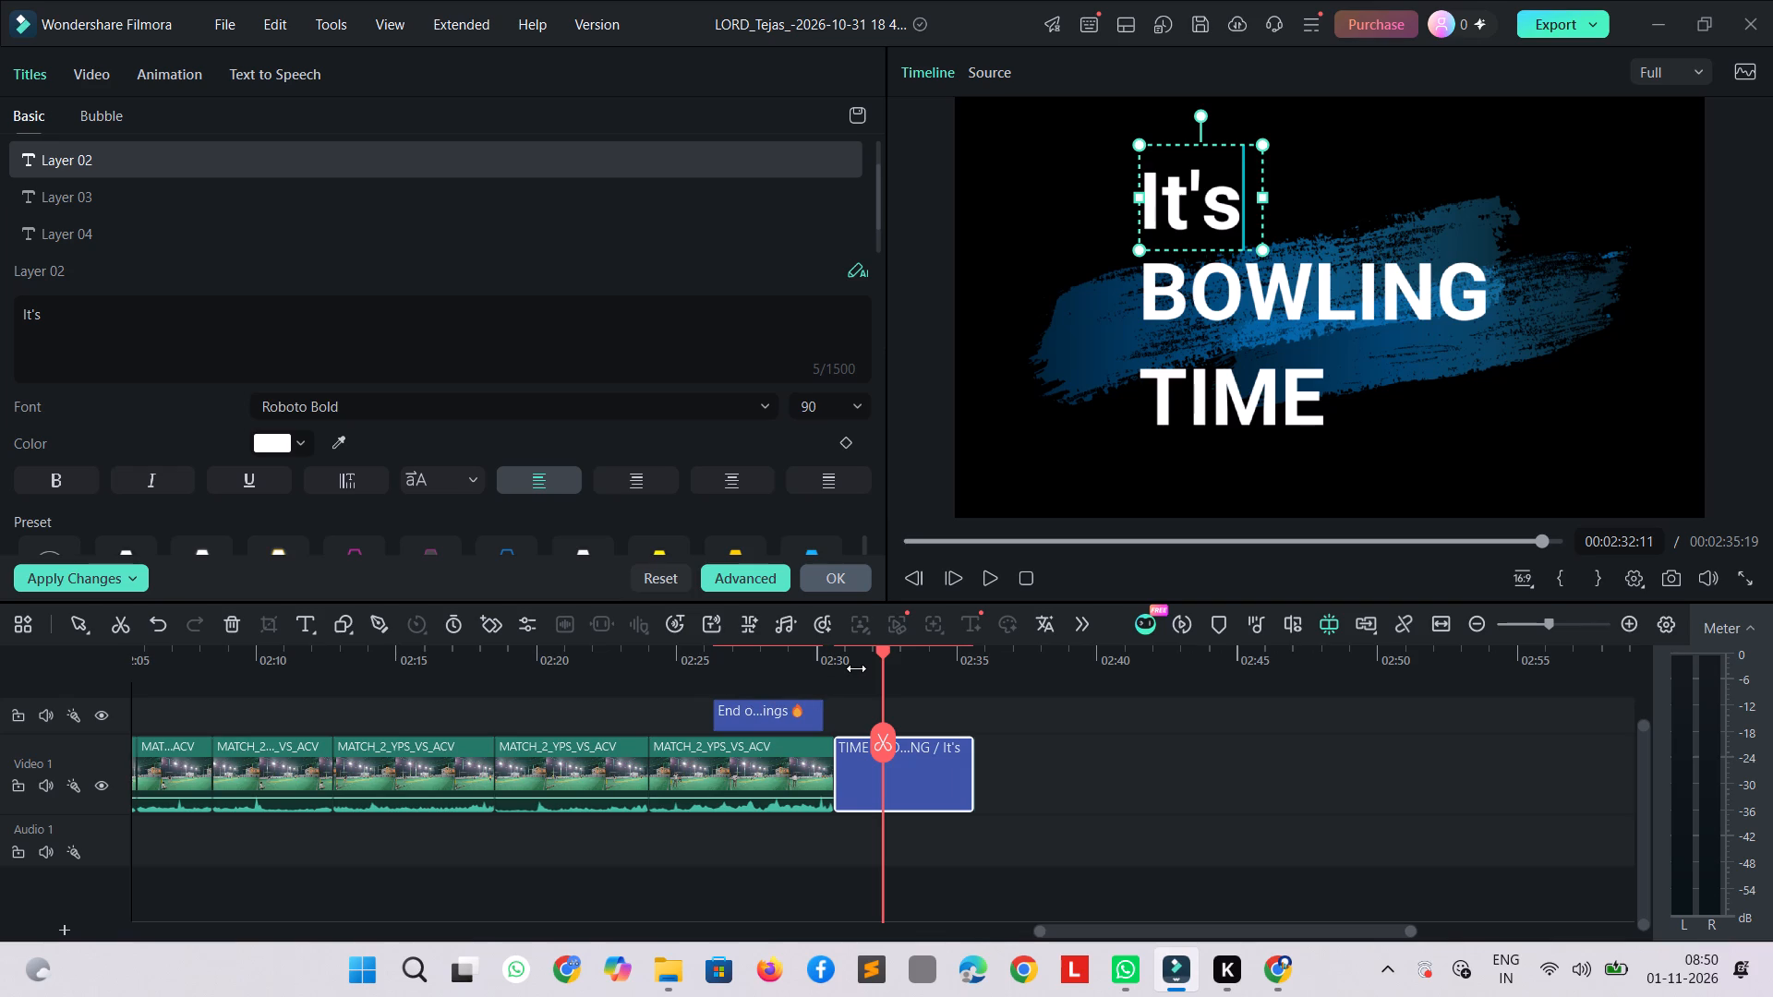
Play the "It's BOWLING TIME" title card from its start and check its in and out text animations.
drag(884, 653, 832, 659)
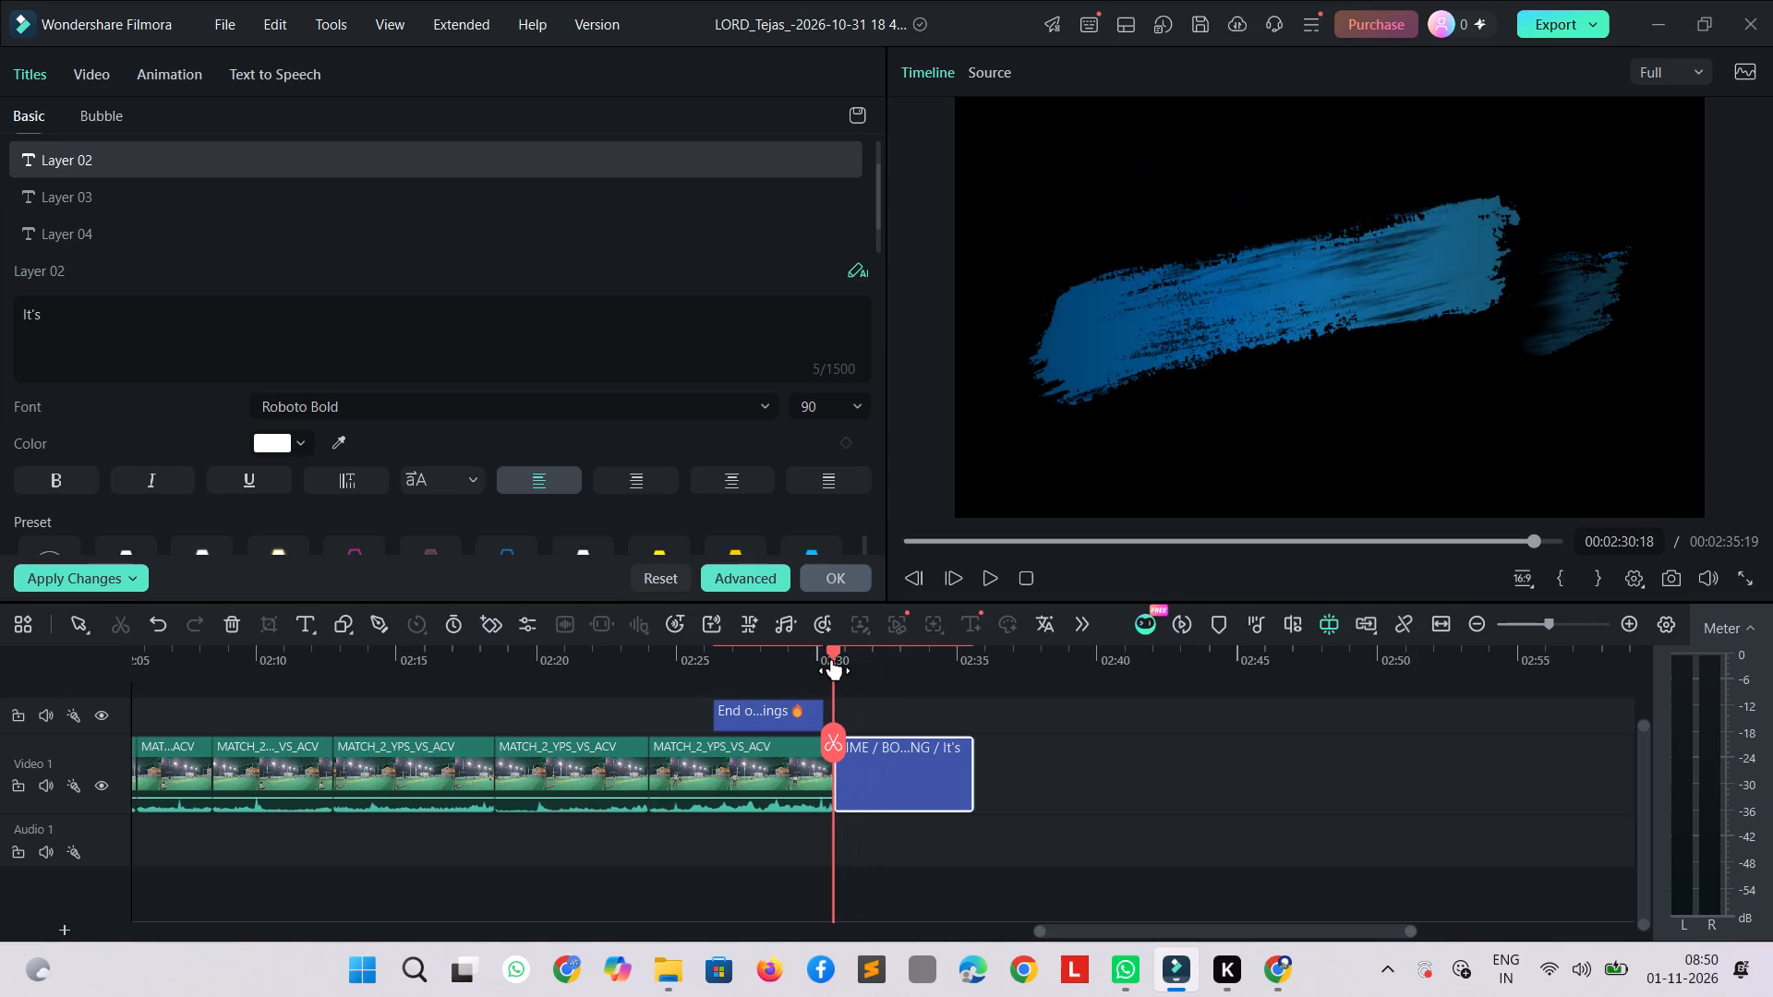
drag(832, 659, 831, 659)
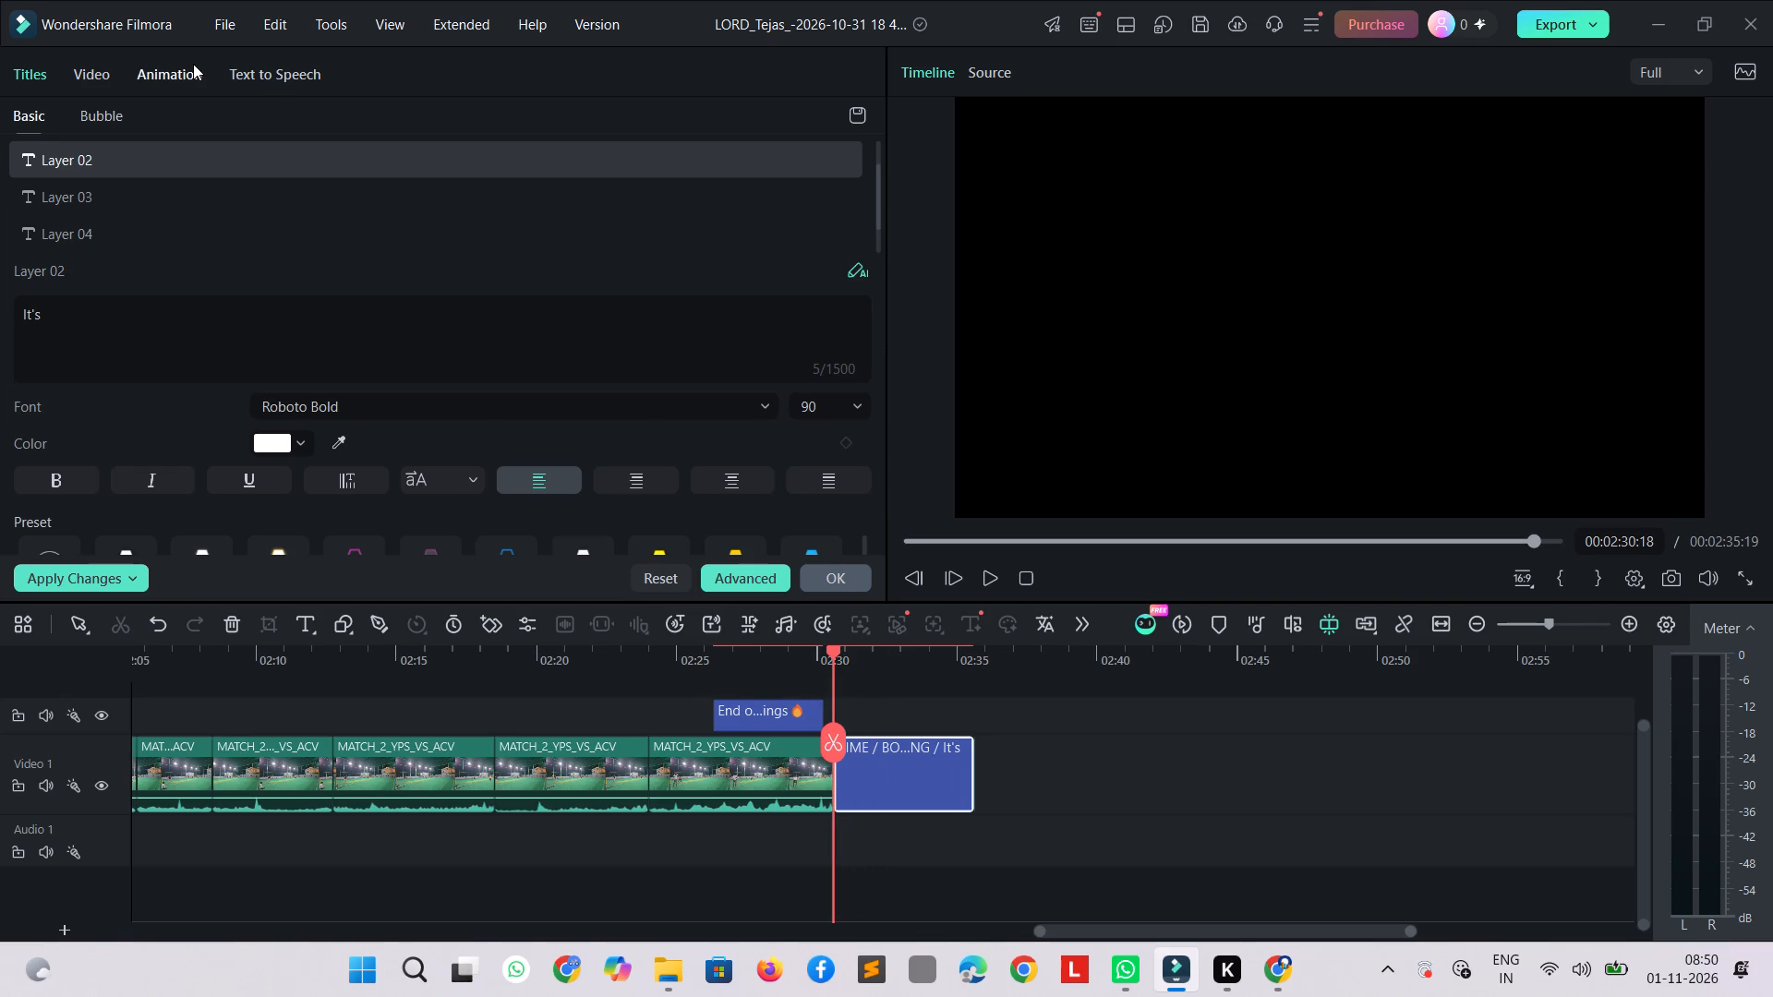
click(193, 64)
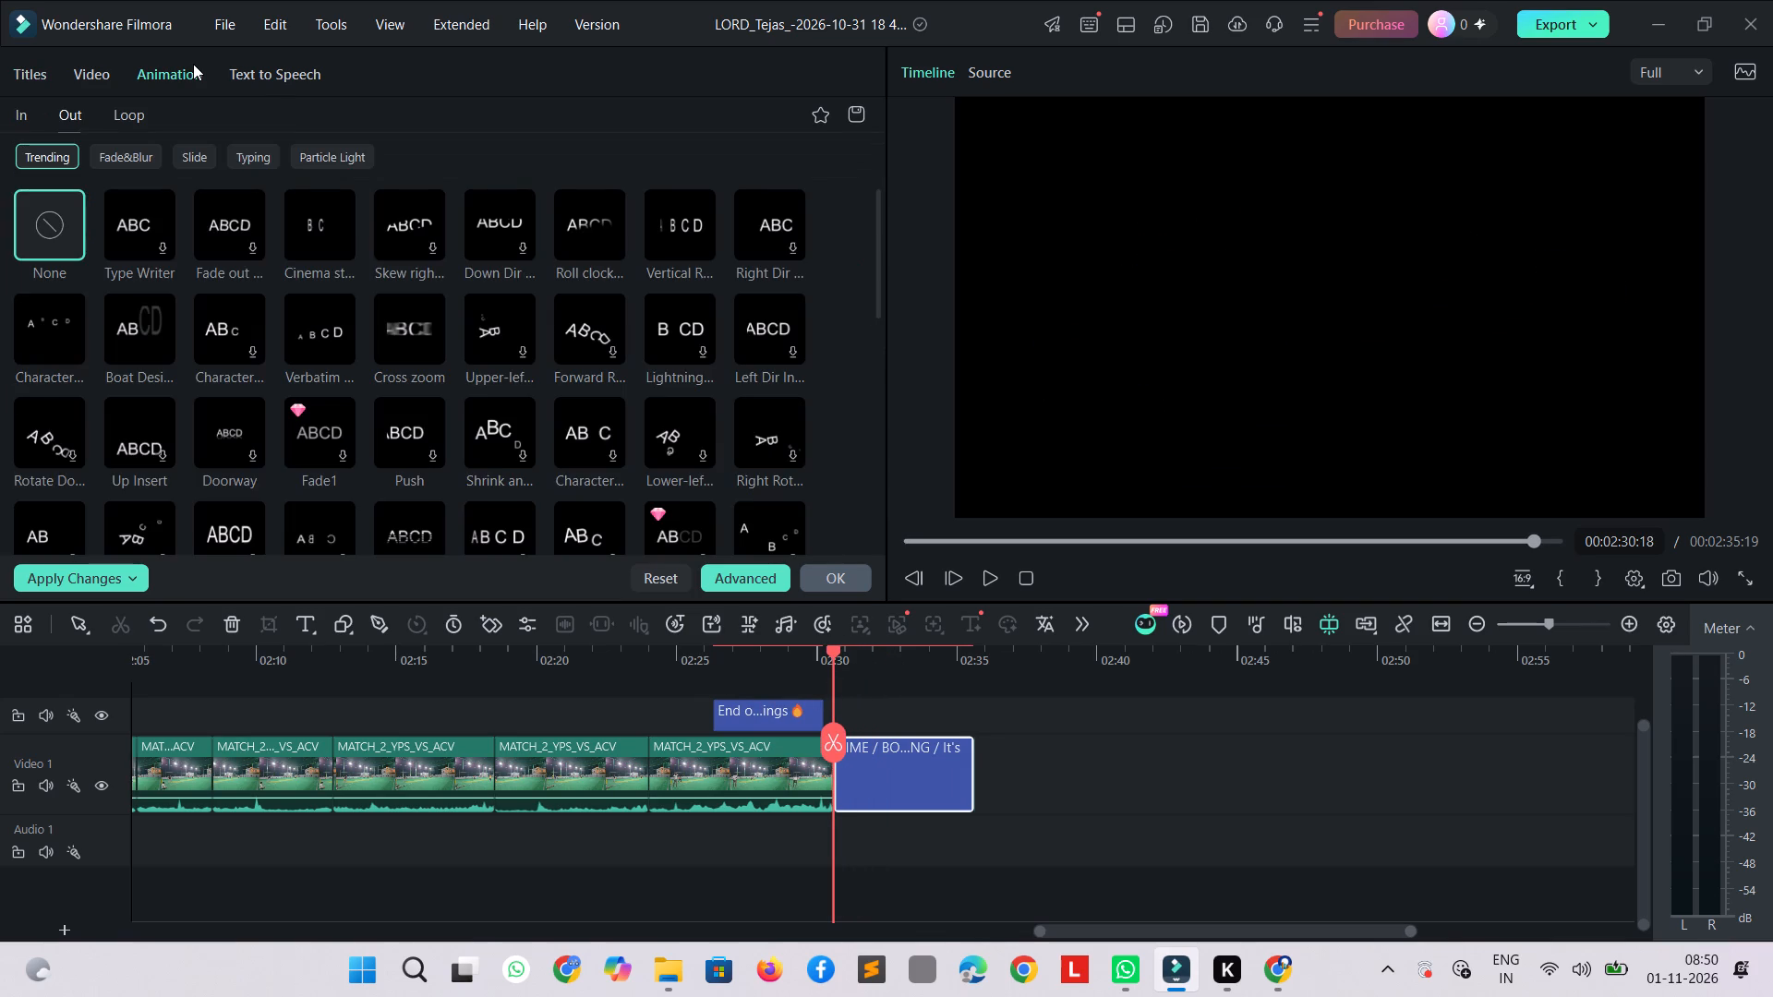
click(71, 107)
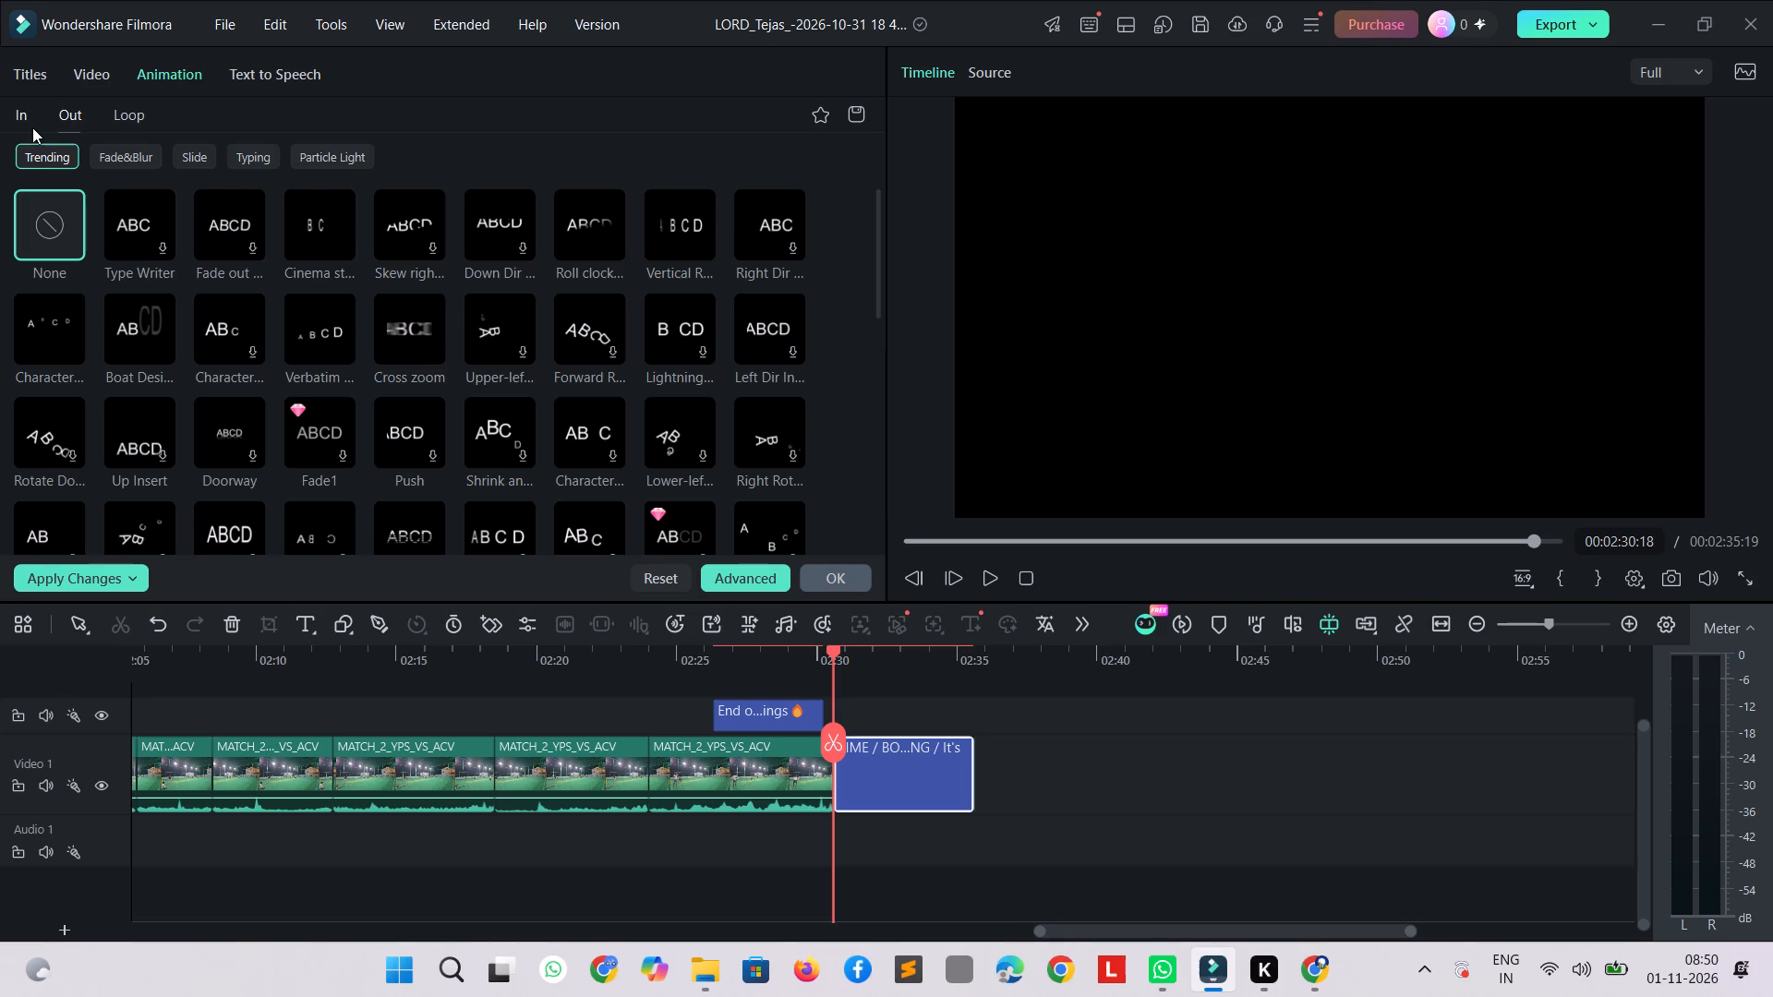
click(27, 114)
key(space)
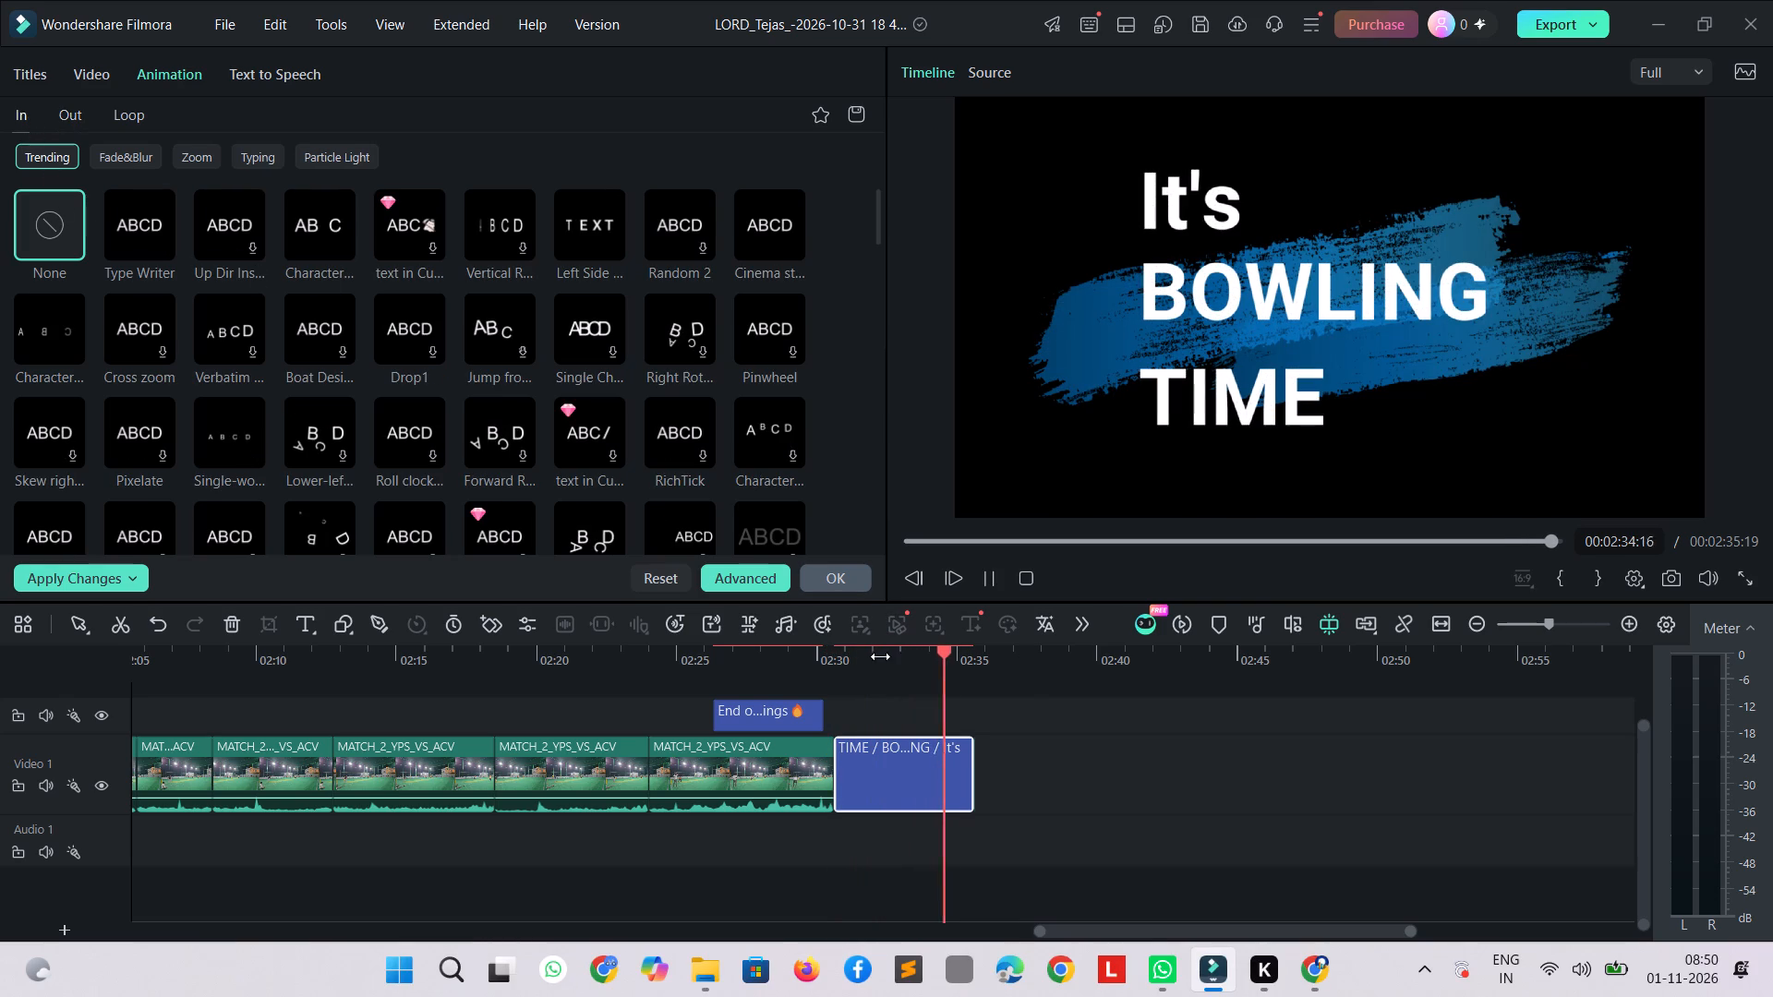
key(space)
triple_click(62, 242)
click(62, 242)
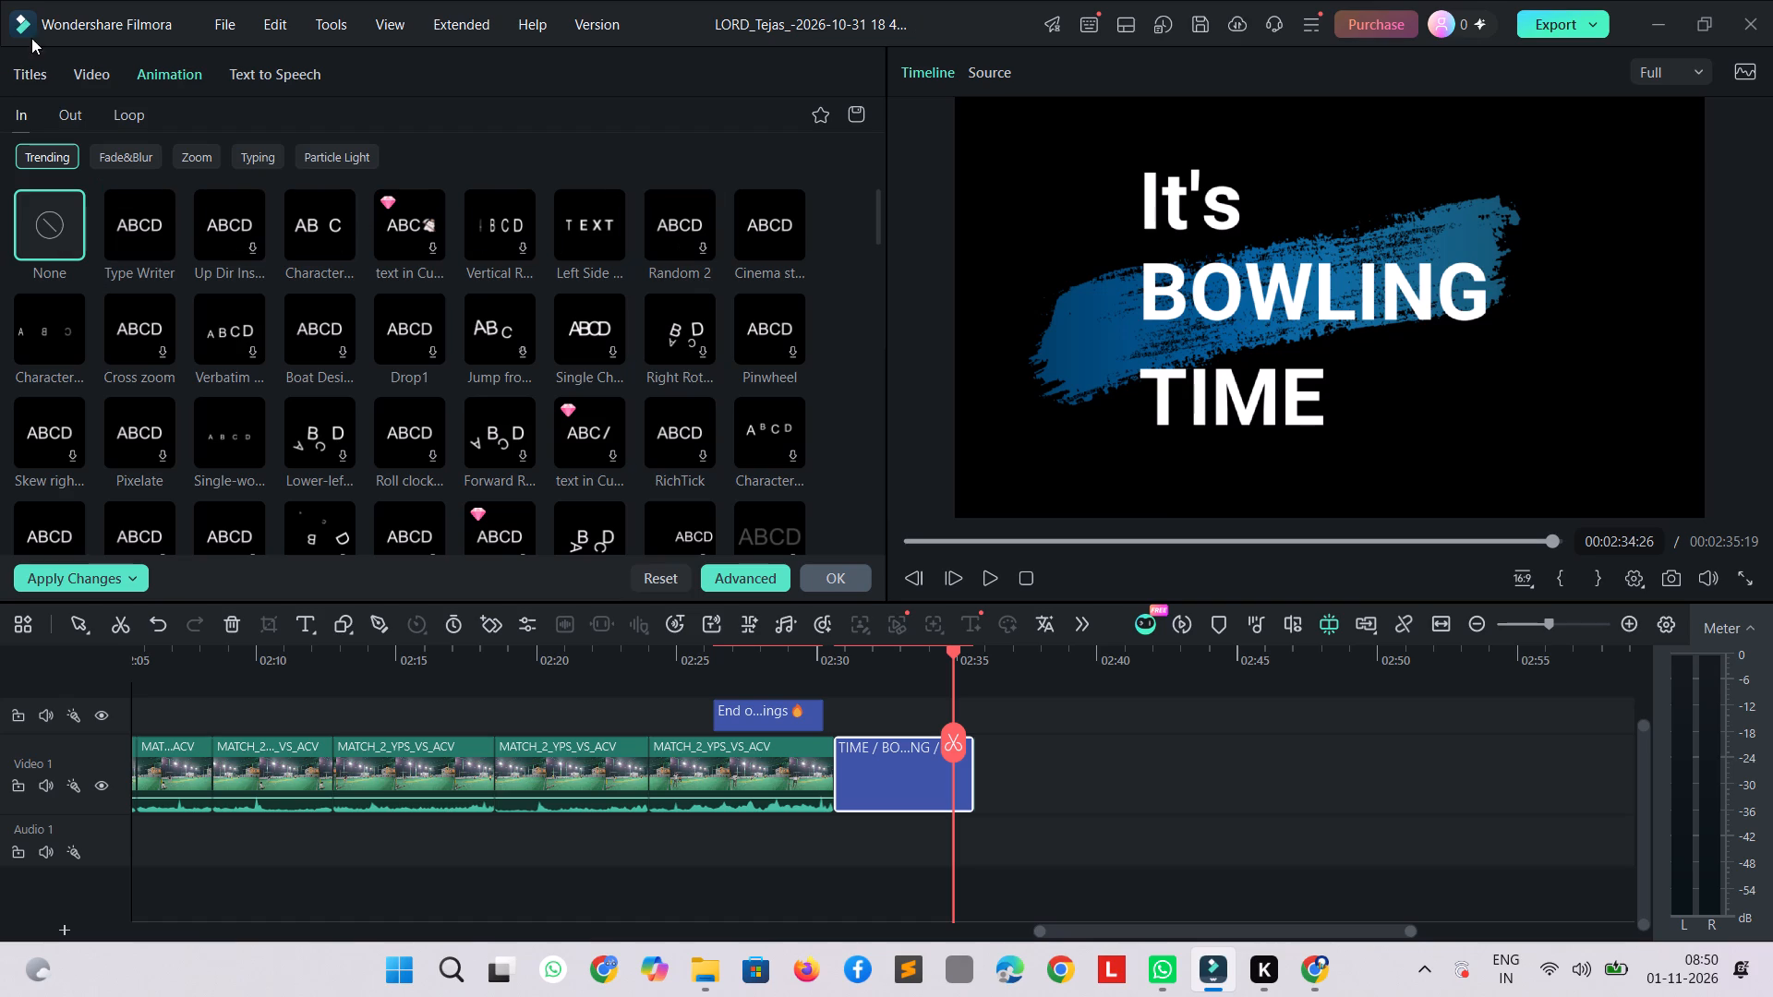
Preview the original Title 10 template and review the edited card's text and animation settings against it.
click(36, 79)
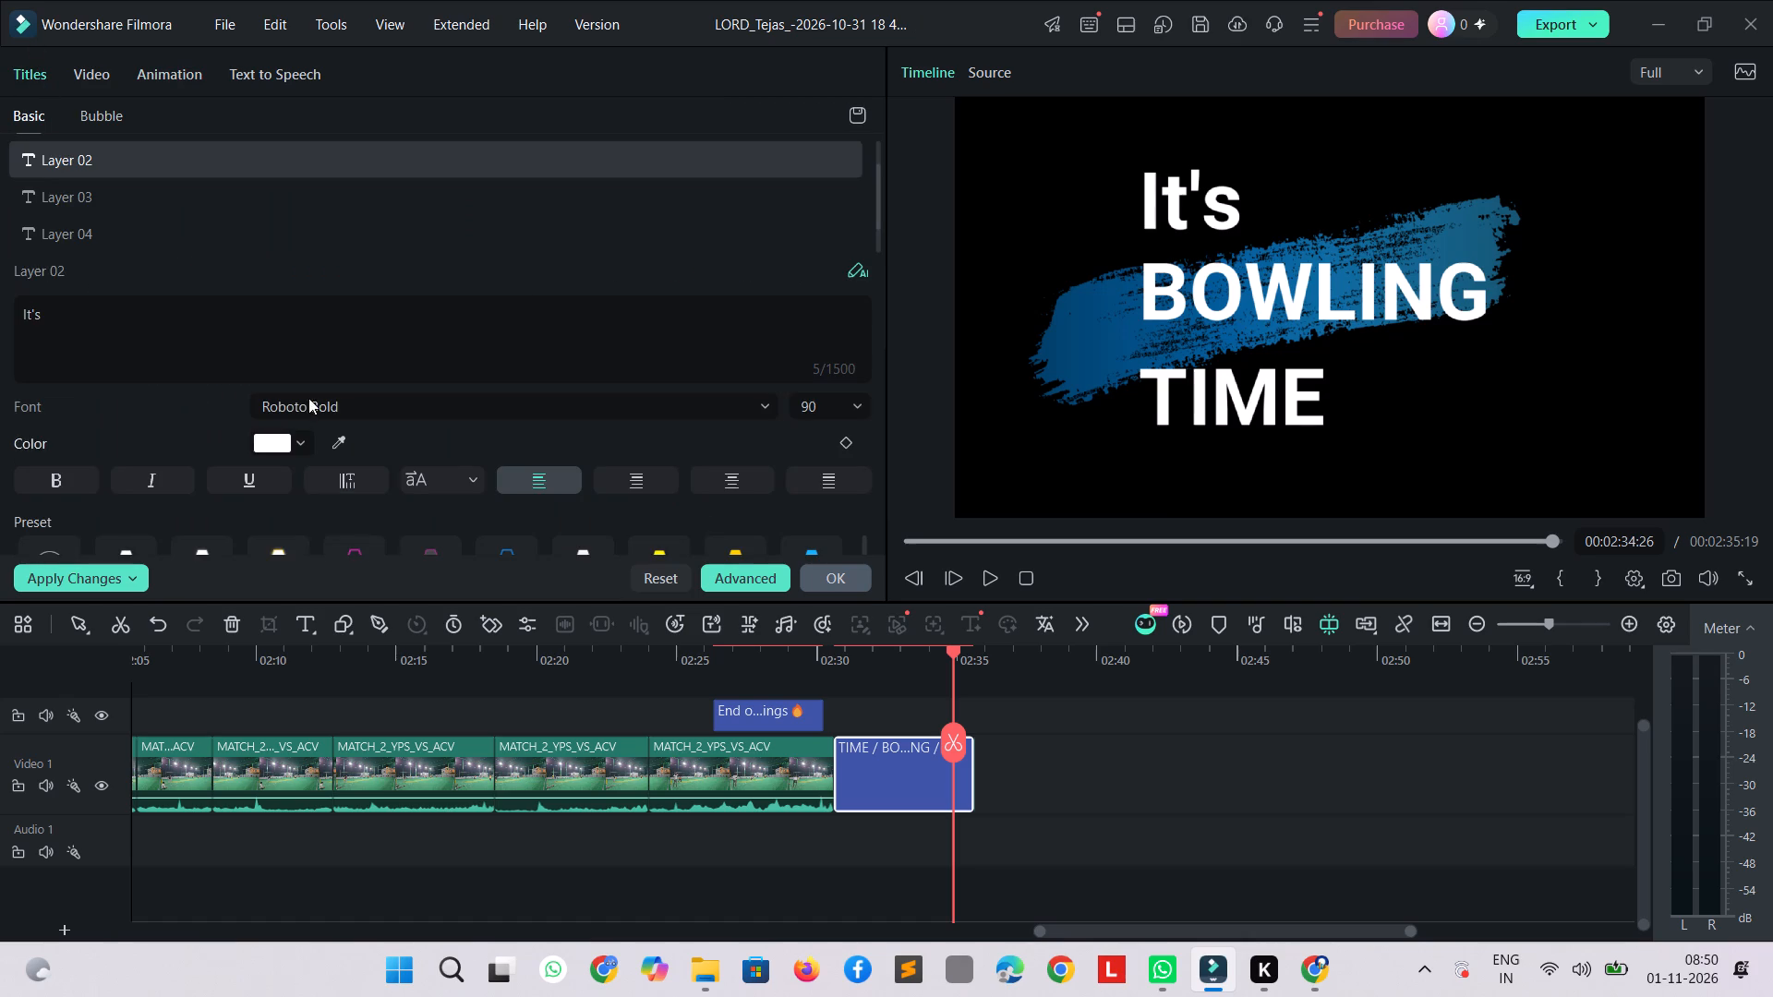
scroll(308, 398, down, 3)
scroll(308, 399, up, 2)
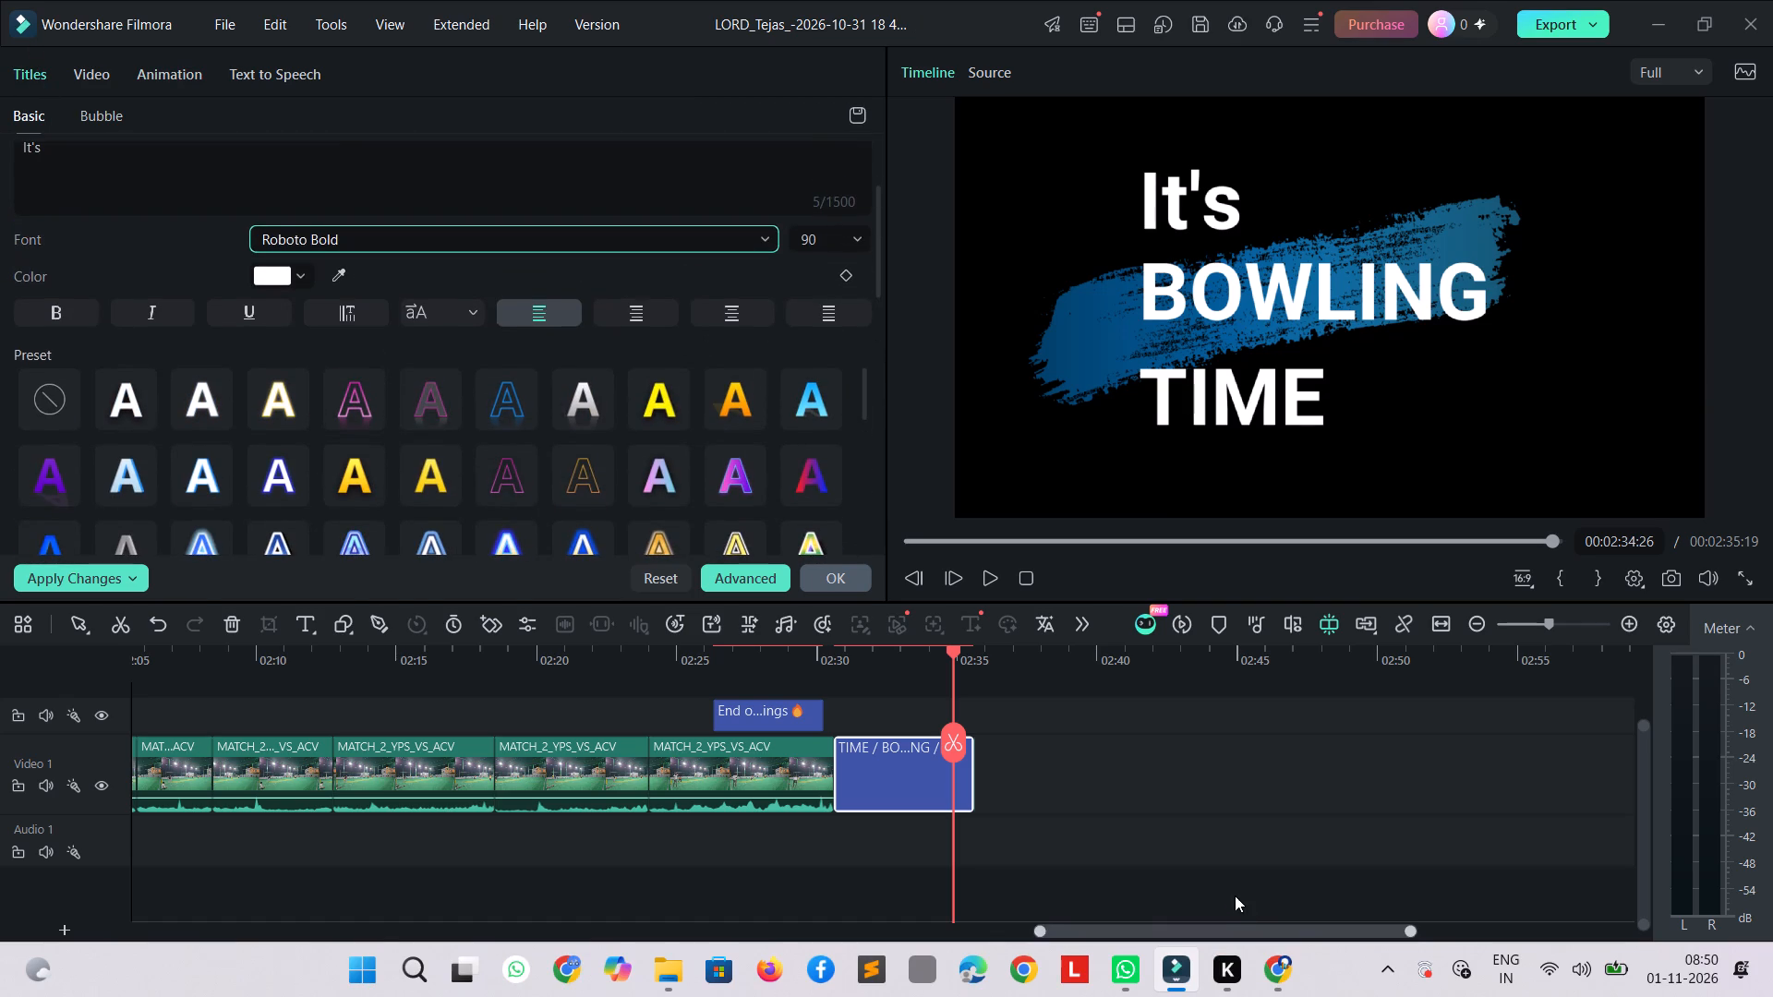
click(1233, 893)
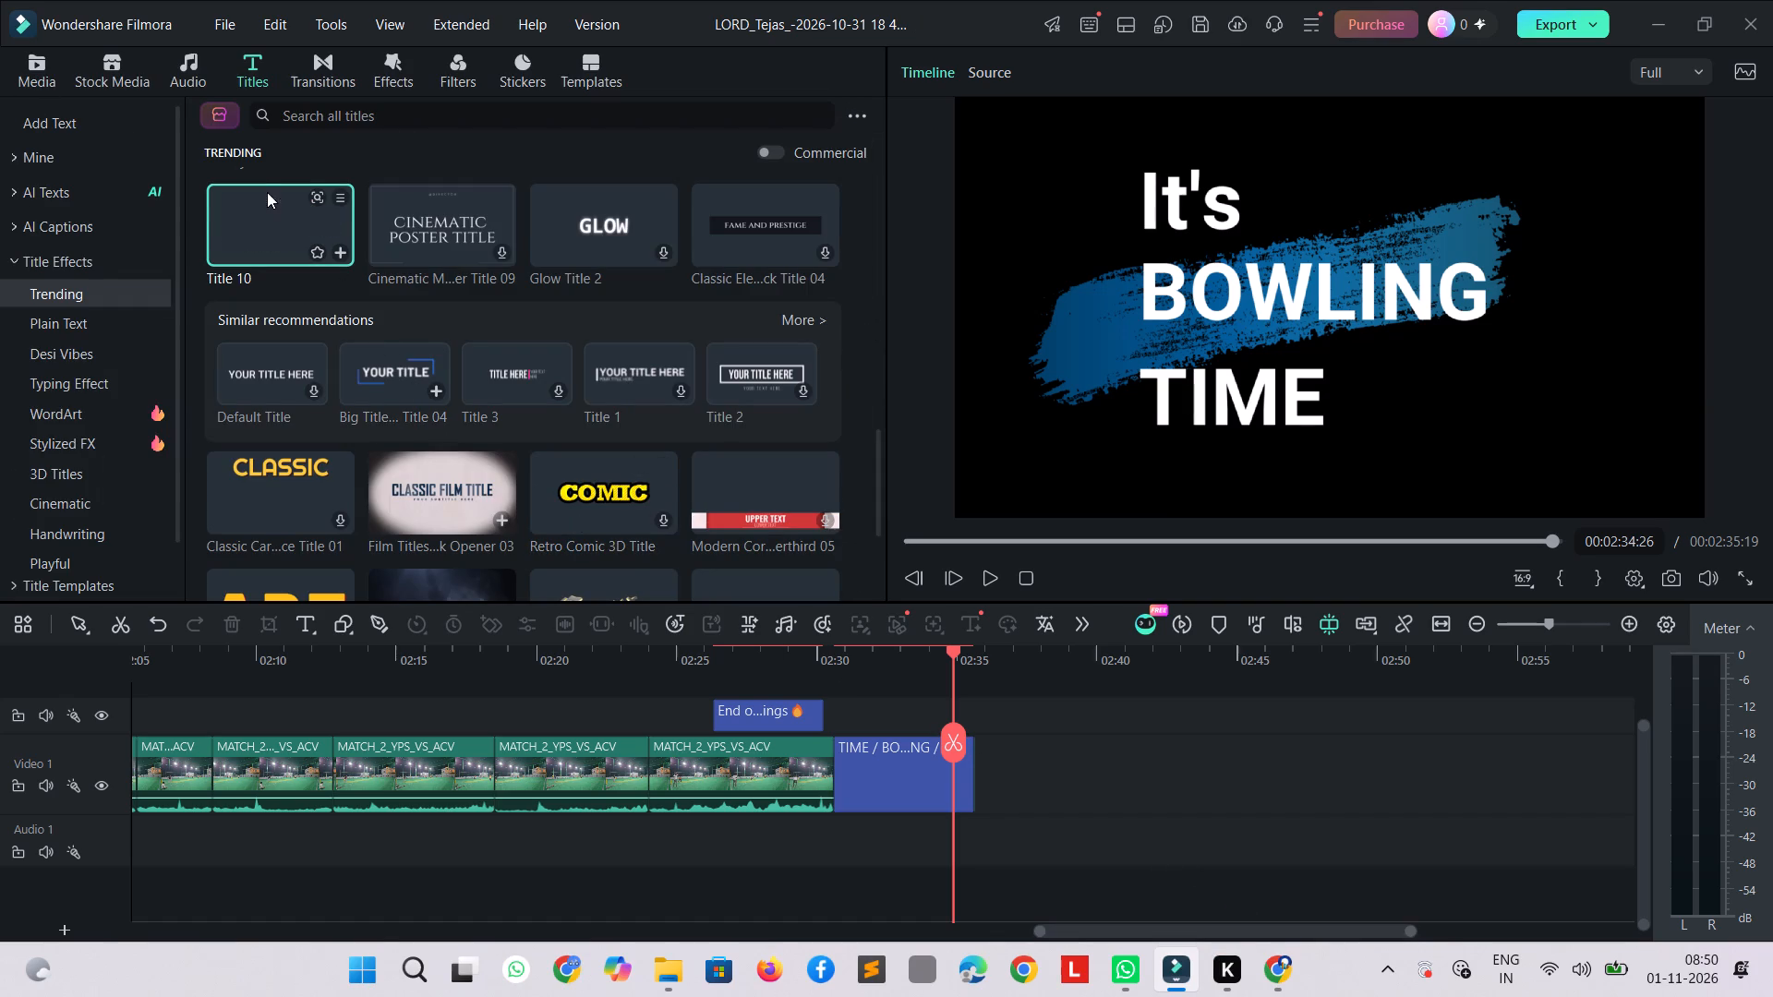
click(273, 221)
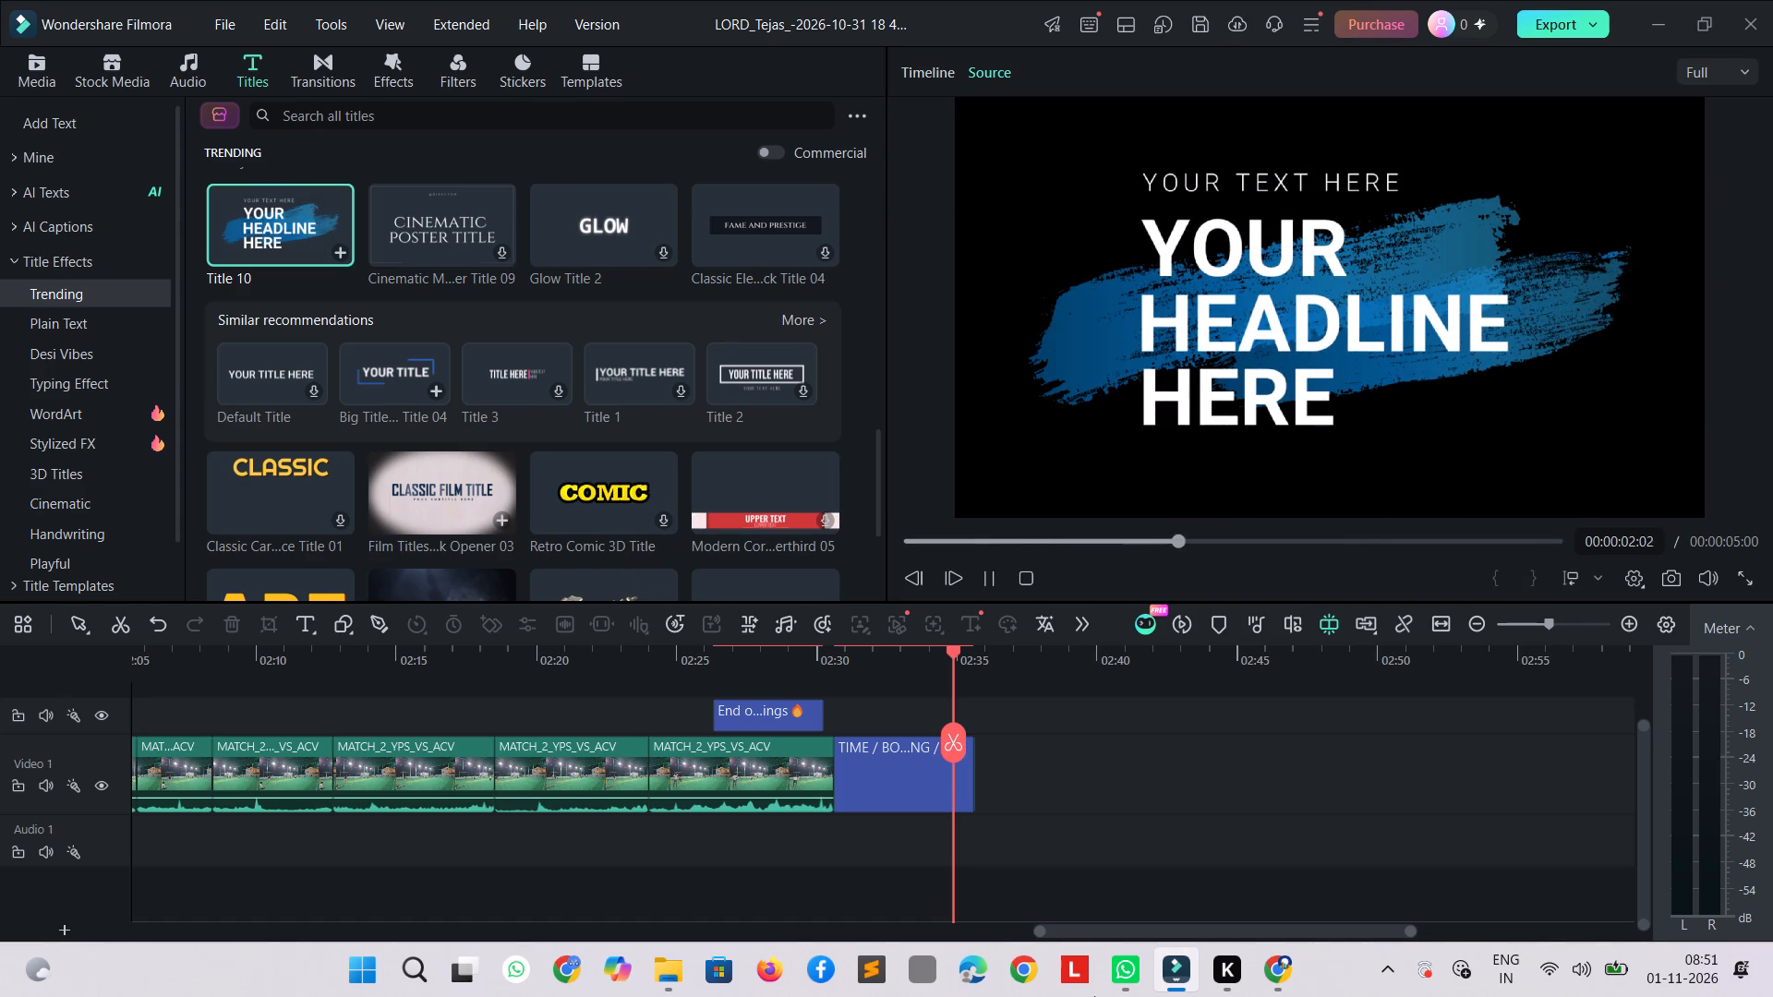
double_click(886, 764)
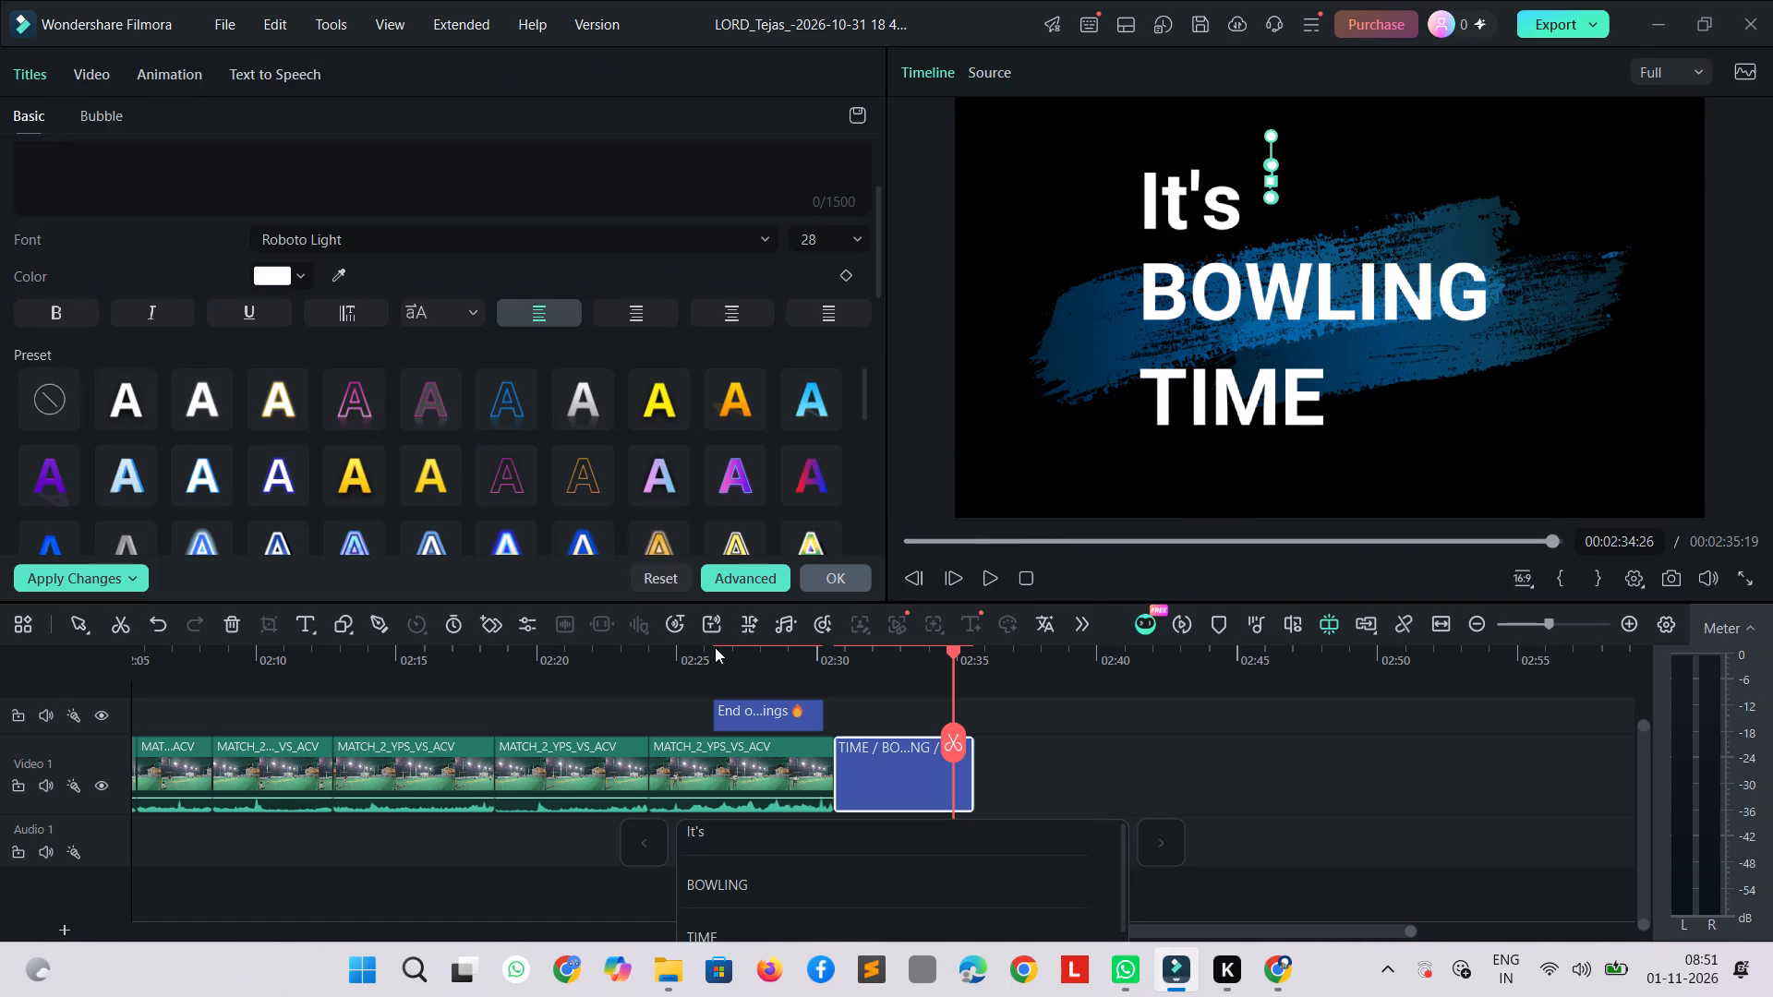
click(189, 64)
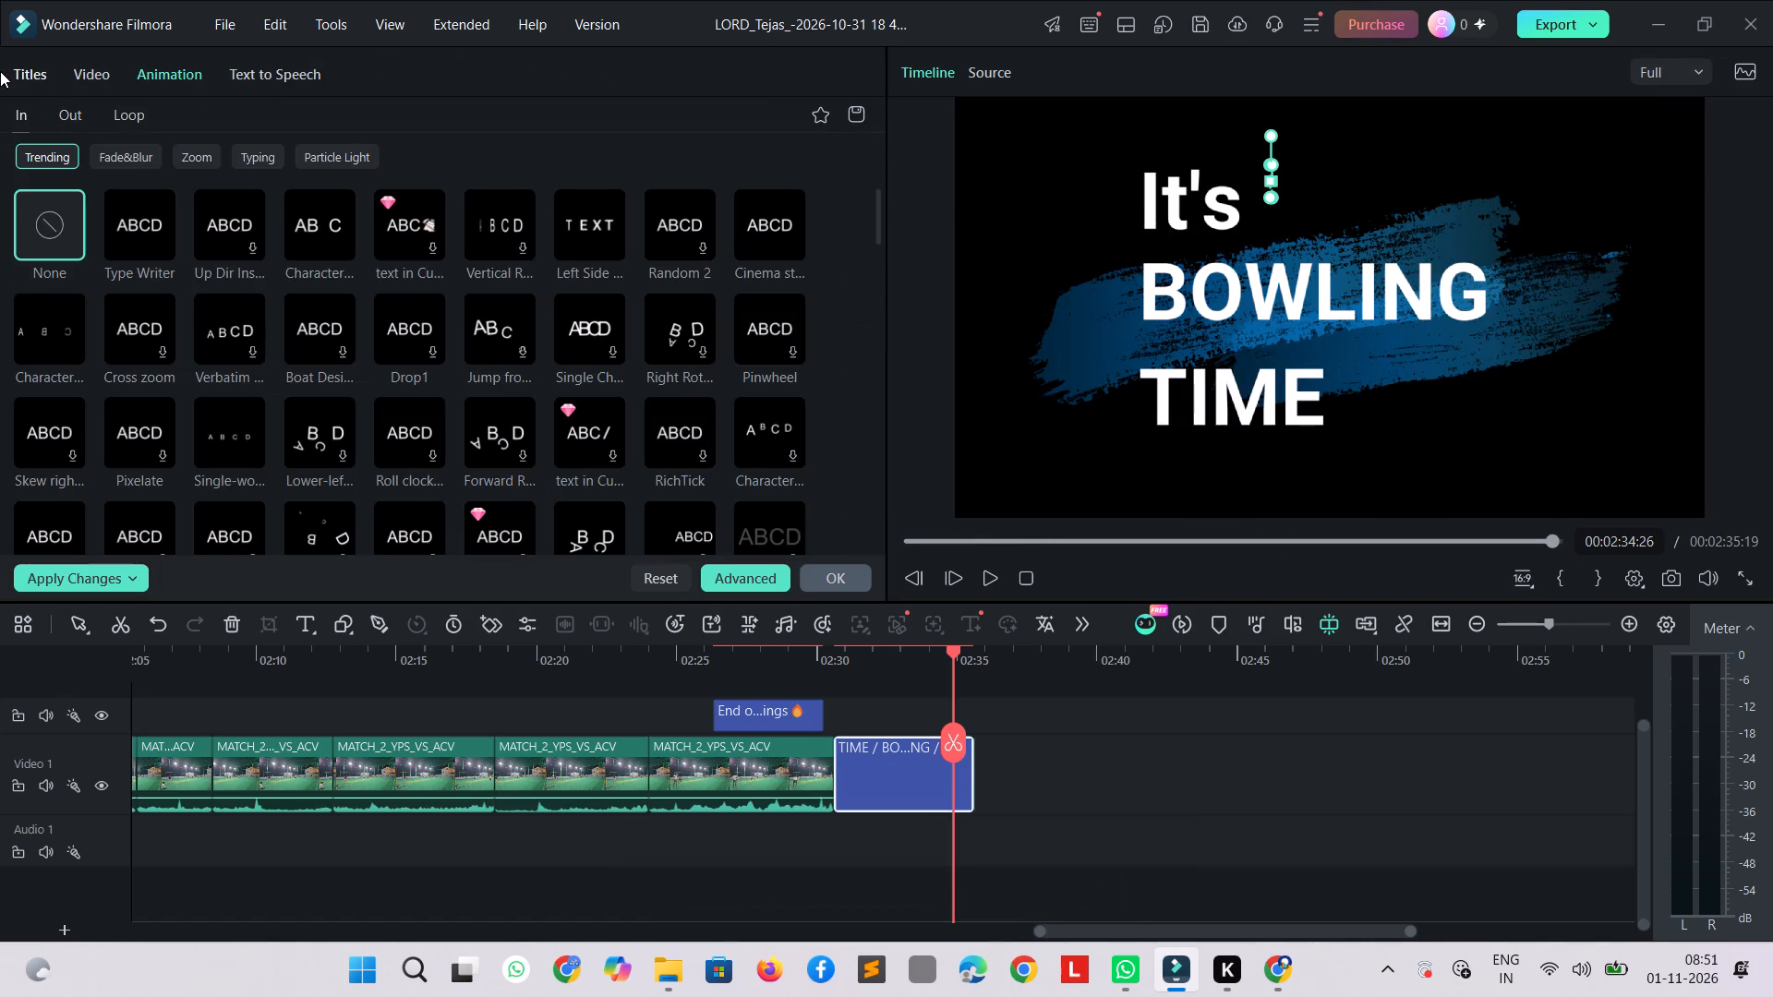
click(1, 70)
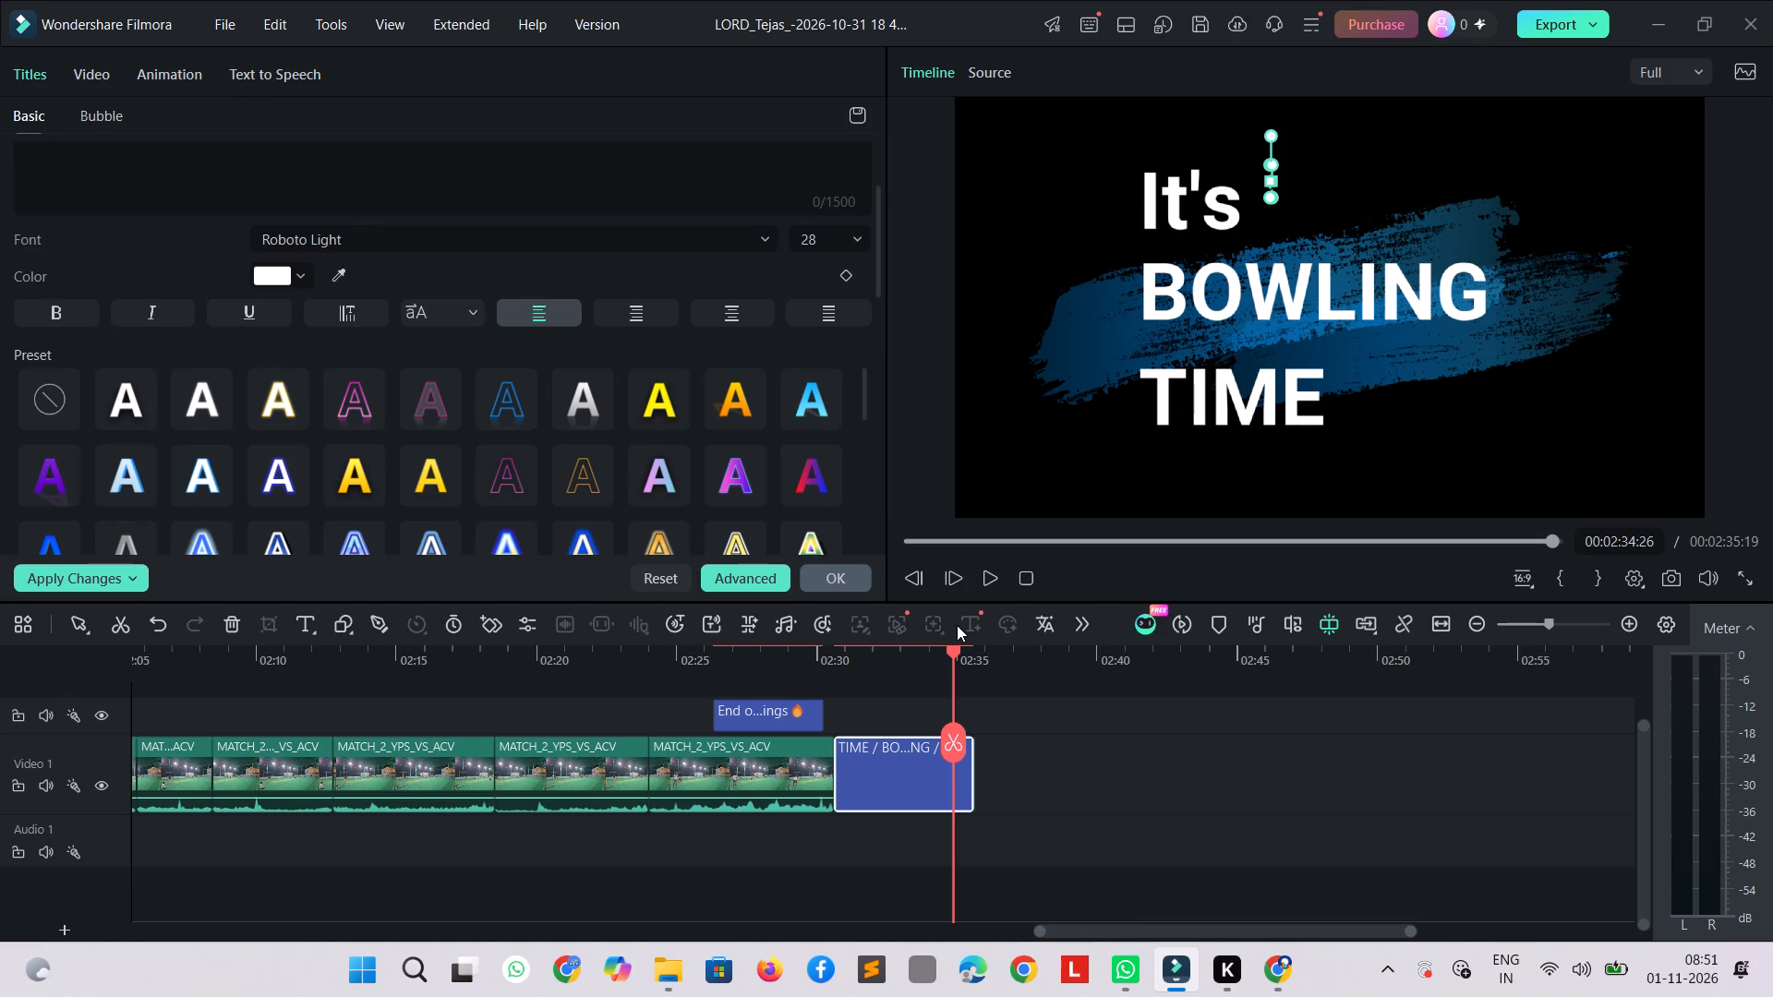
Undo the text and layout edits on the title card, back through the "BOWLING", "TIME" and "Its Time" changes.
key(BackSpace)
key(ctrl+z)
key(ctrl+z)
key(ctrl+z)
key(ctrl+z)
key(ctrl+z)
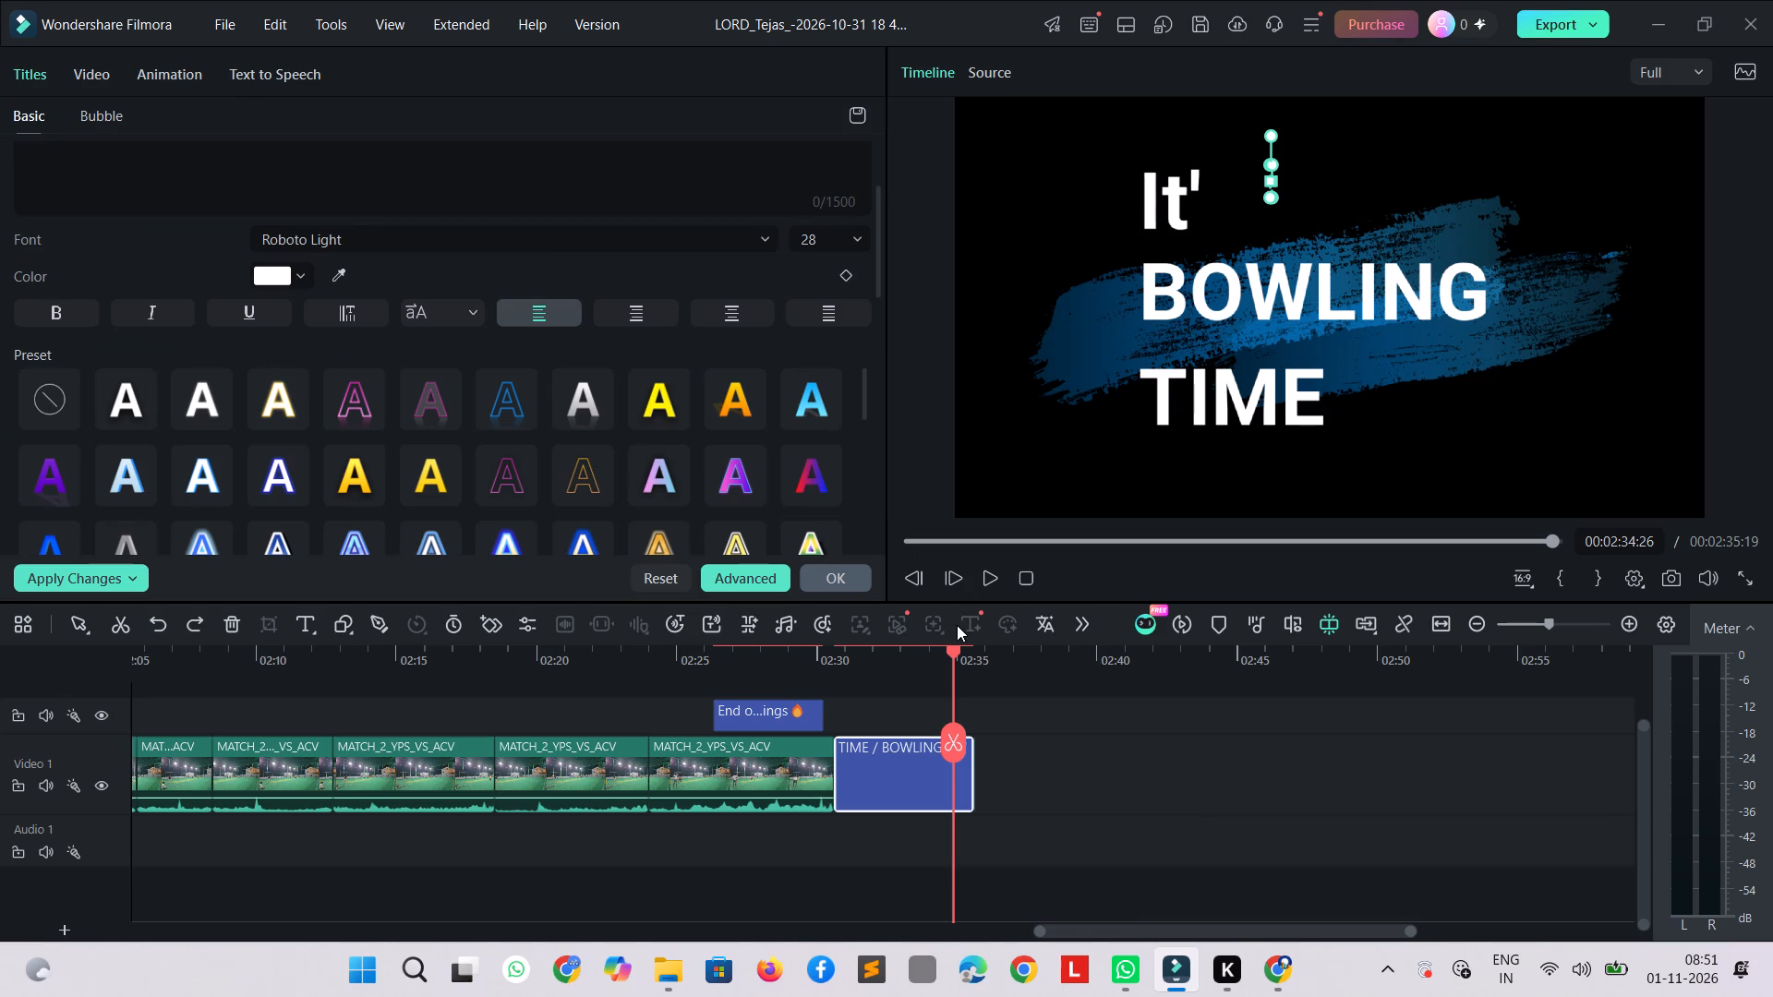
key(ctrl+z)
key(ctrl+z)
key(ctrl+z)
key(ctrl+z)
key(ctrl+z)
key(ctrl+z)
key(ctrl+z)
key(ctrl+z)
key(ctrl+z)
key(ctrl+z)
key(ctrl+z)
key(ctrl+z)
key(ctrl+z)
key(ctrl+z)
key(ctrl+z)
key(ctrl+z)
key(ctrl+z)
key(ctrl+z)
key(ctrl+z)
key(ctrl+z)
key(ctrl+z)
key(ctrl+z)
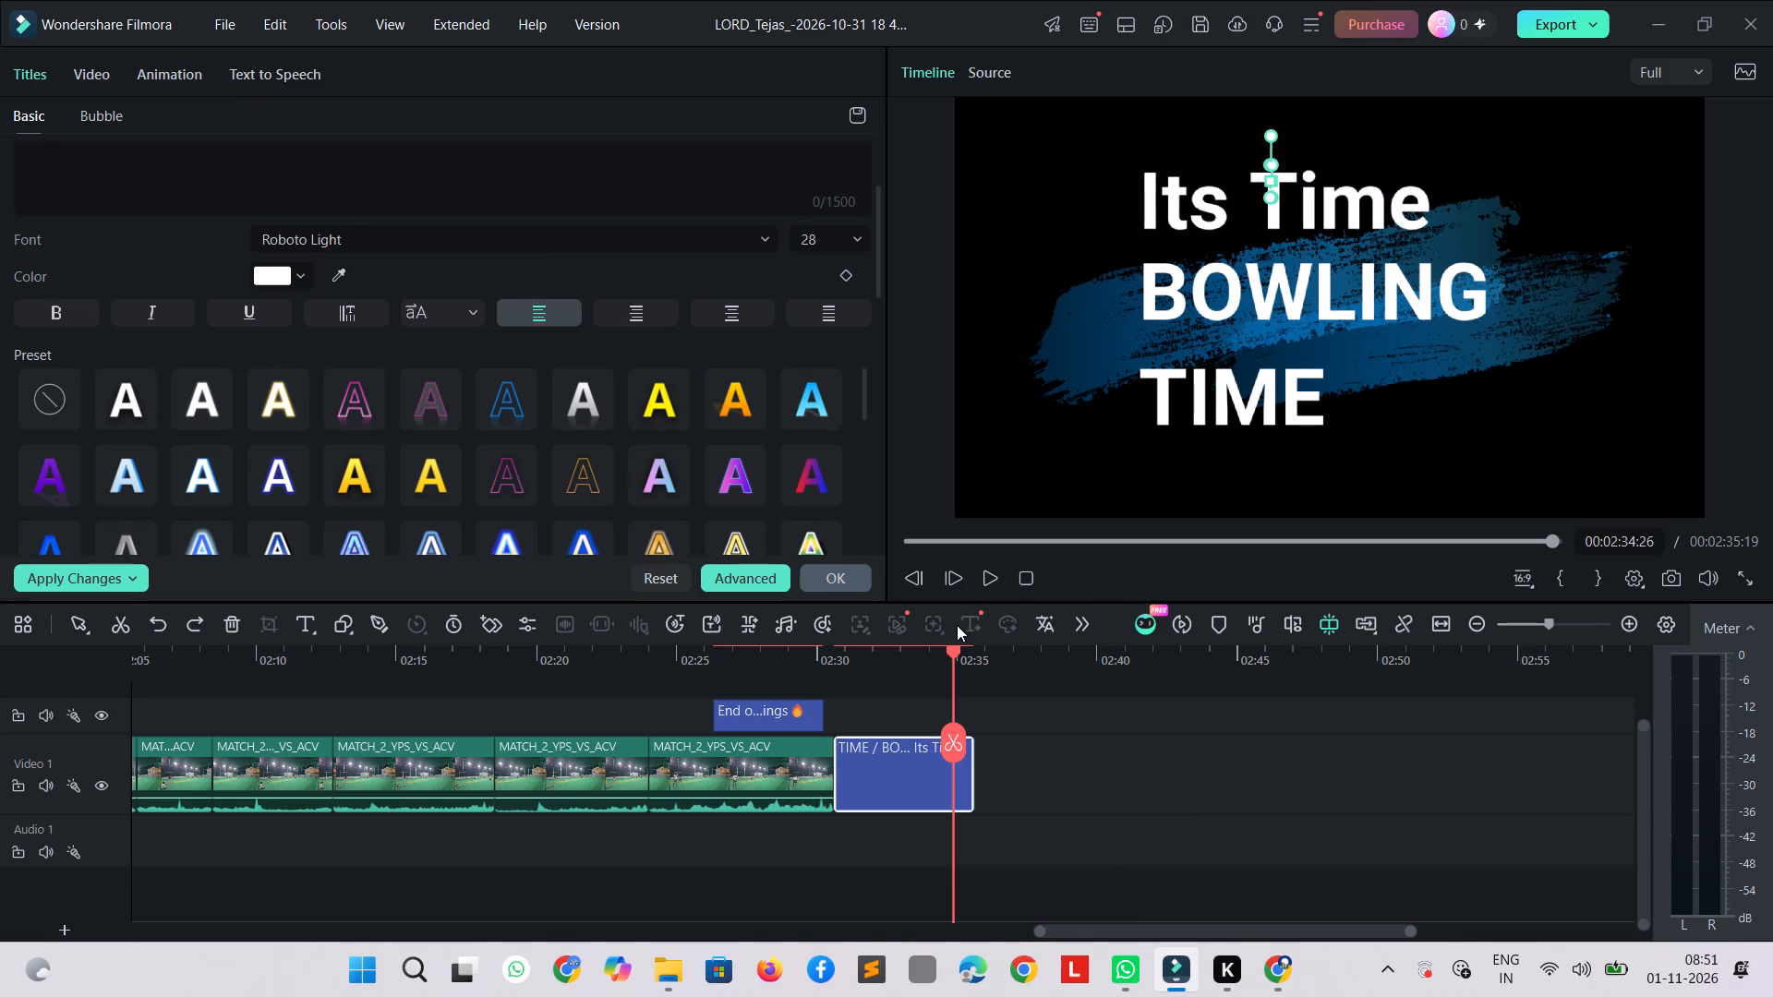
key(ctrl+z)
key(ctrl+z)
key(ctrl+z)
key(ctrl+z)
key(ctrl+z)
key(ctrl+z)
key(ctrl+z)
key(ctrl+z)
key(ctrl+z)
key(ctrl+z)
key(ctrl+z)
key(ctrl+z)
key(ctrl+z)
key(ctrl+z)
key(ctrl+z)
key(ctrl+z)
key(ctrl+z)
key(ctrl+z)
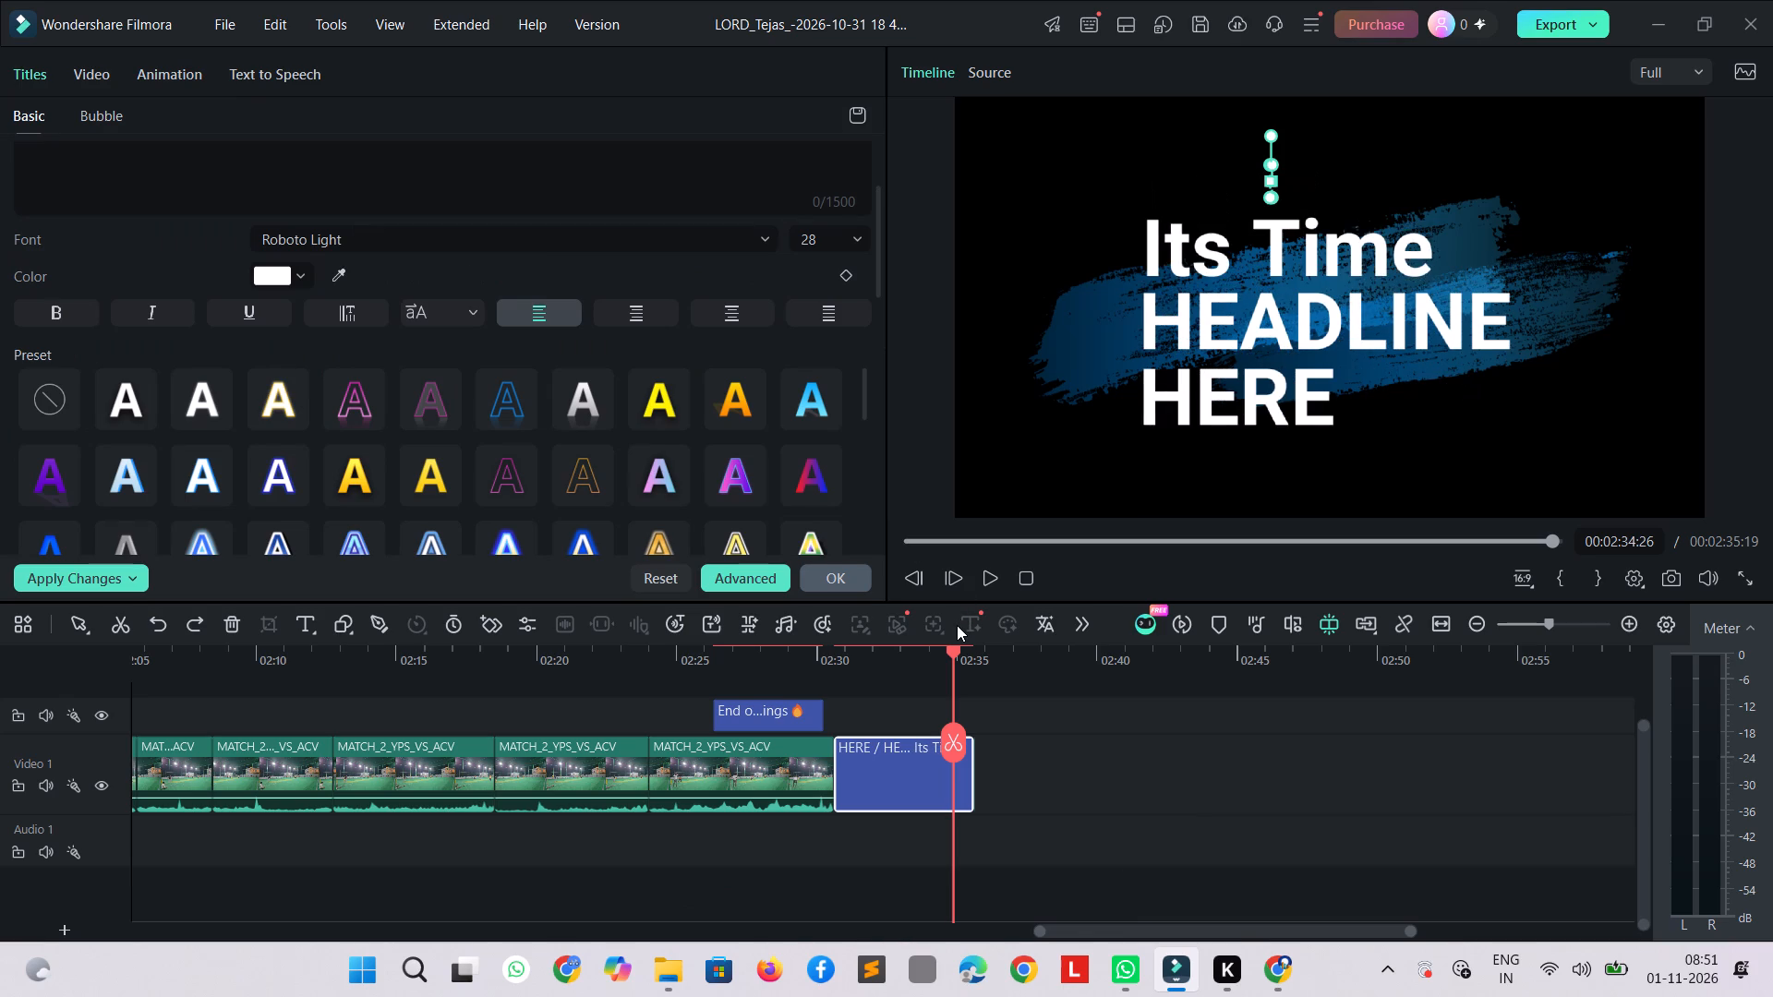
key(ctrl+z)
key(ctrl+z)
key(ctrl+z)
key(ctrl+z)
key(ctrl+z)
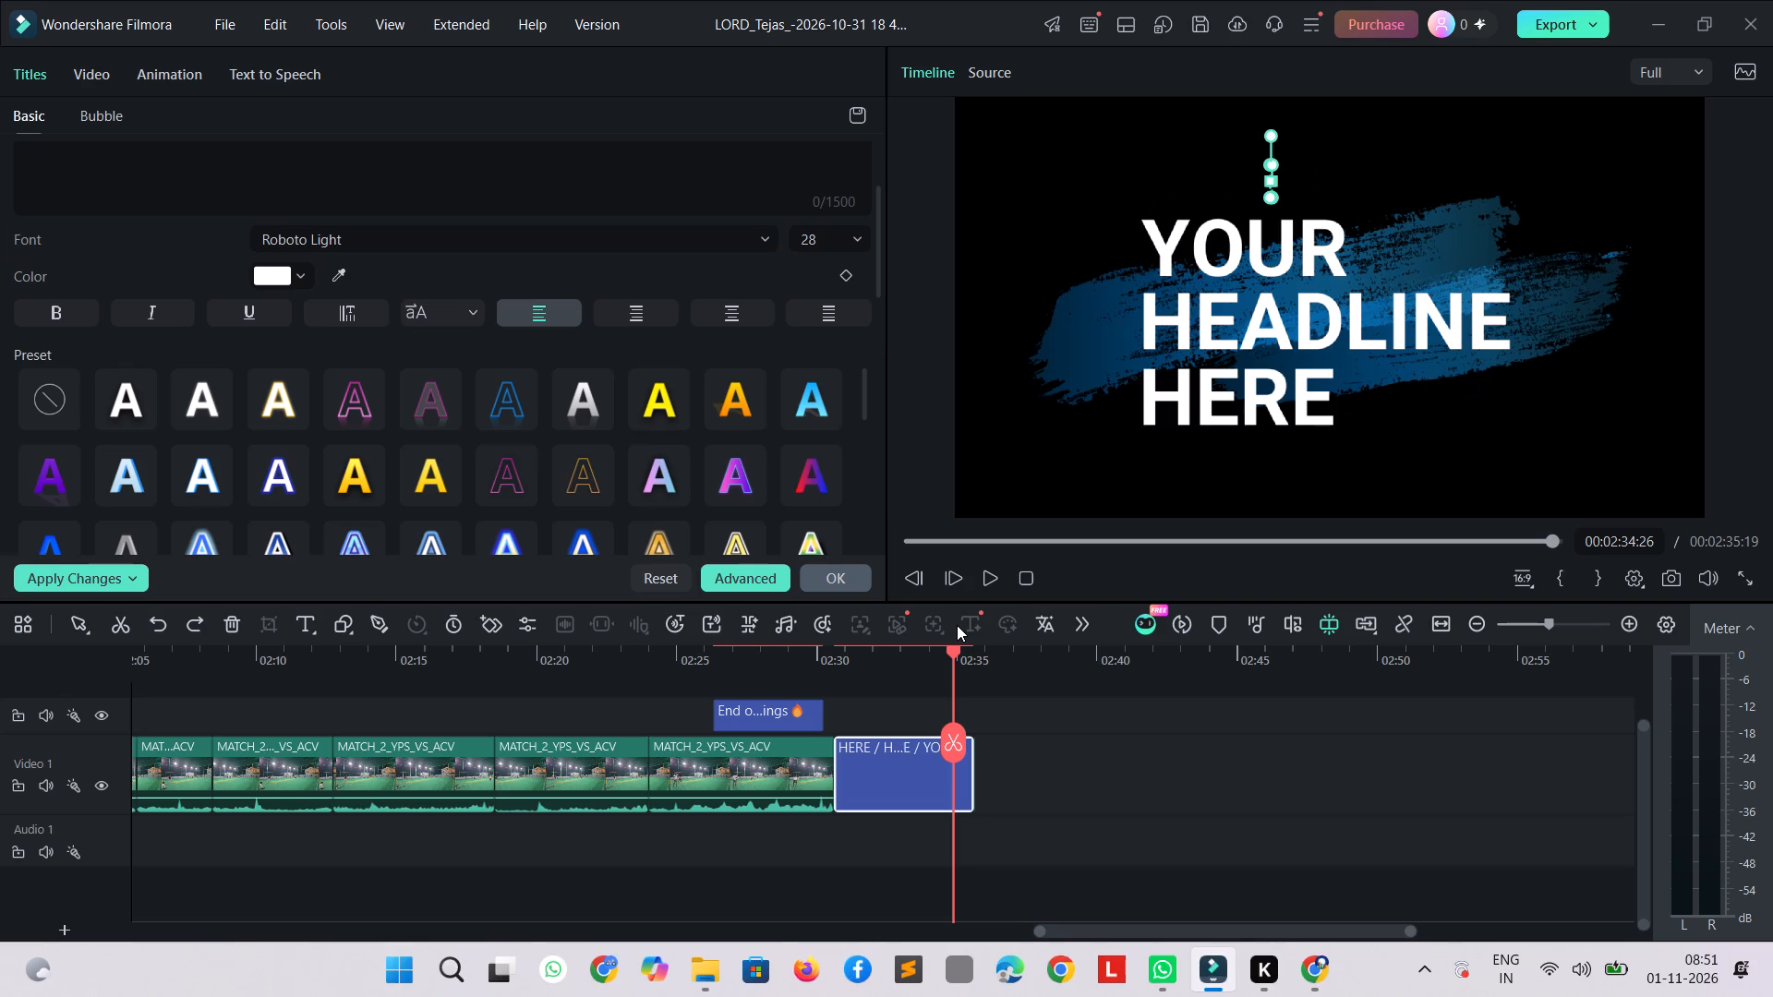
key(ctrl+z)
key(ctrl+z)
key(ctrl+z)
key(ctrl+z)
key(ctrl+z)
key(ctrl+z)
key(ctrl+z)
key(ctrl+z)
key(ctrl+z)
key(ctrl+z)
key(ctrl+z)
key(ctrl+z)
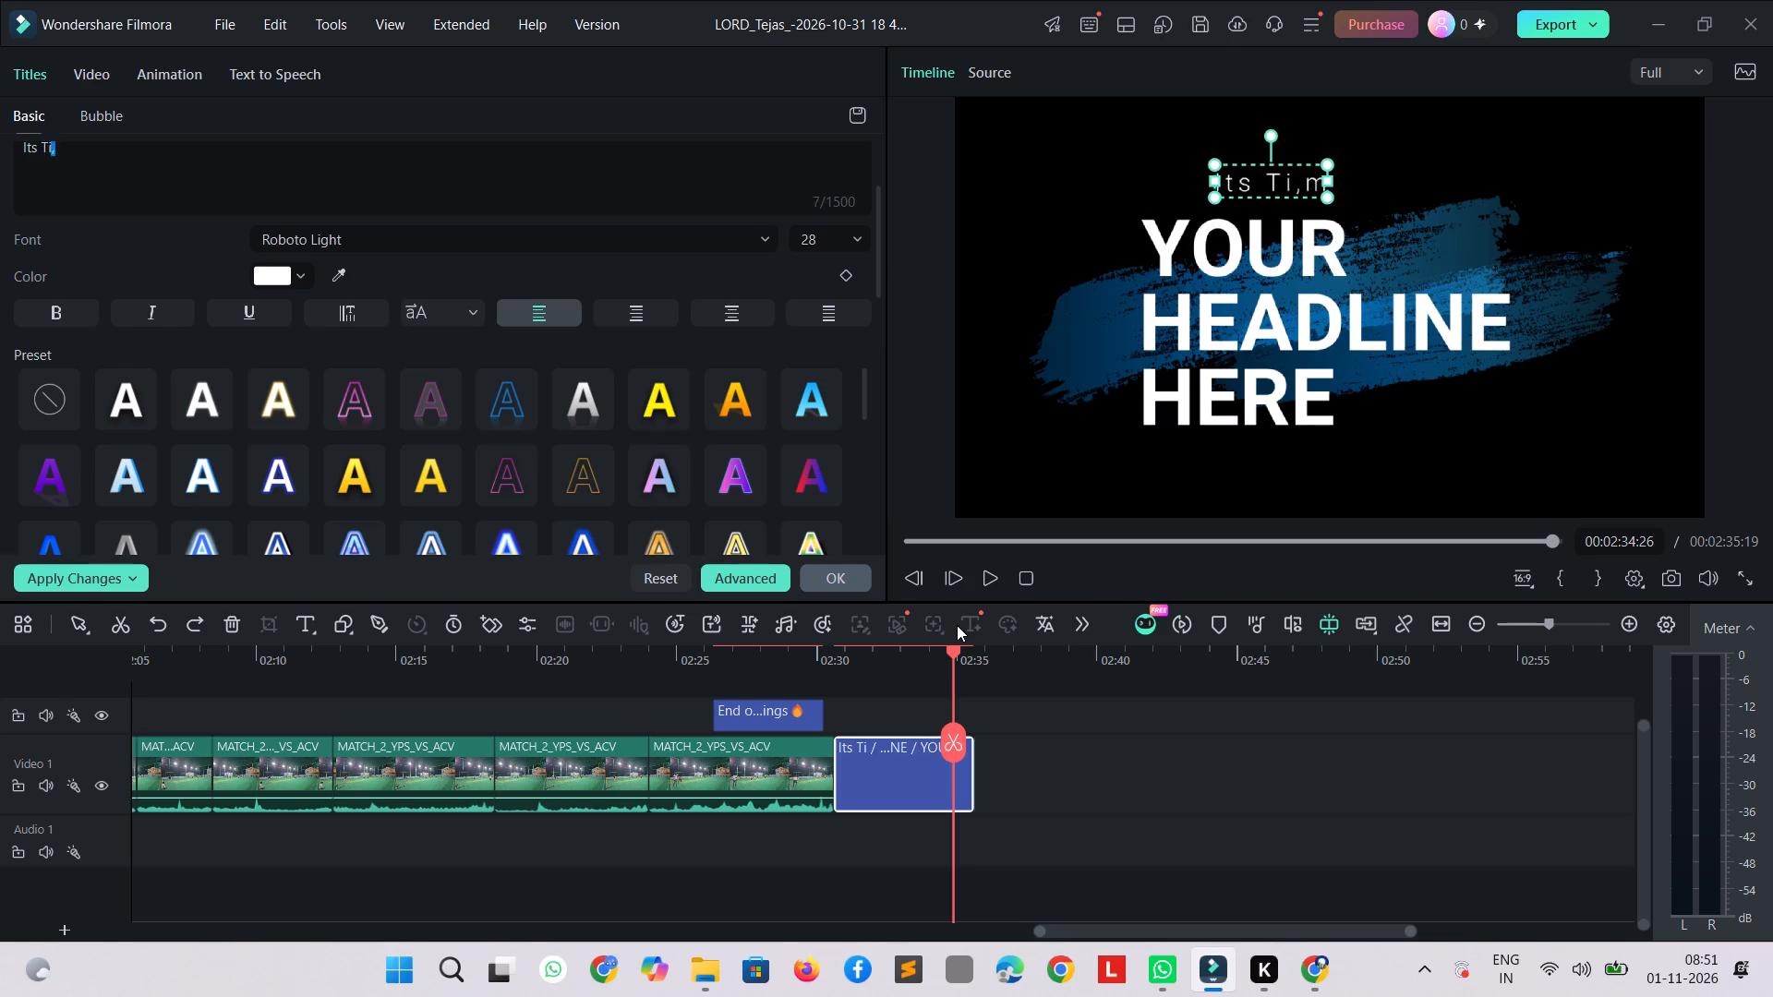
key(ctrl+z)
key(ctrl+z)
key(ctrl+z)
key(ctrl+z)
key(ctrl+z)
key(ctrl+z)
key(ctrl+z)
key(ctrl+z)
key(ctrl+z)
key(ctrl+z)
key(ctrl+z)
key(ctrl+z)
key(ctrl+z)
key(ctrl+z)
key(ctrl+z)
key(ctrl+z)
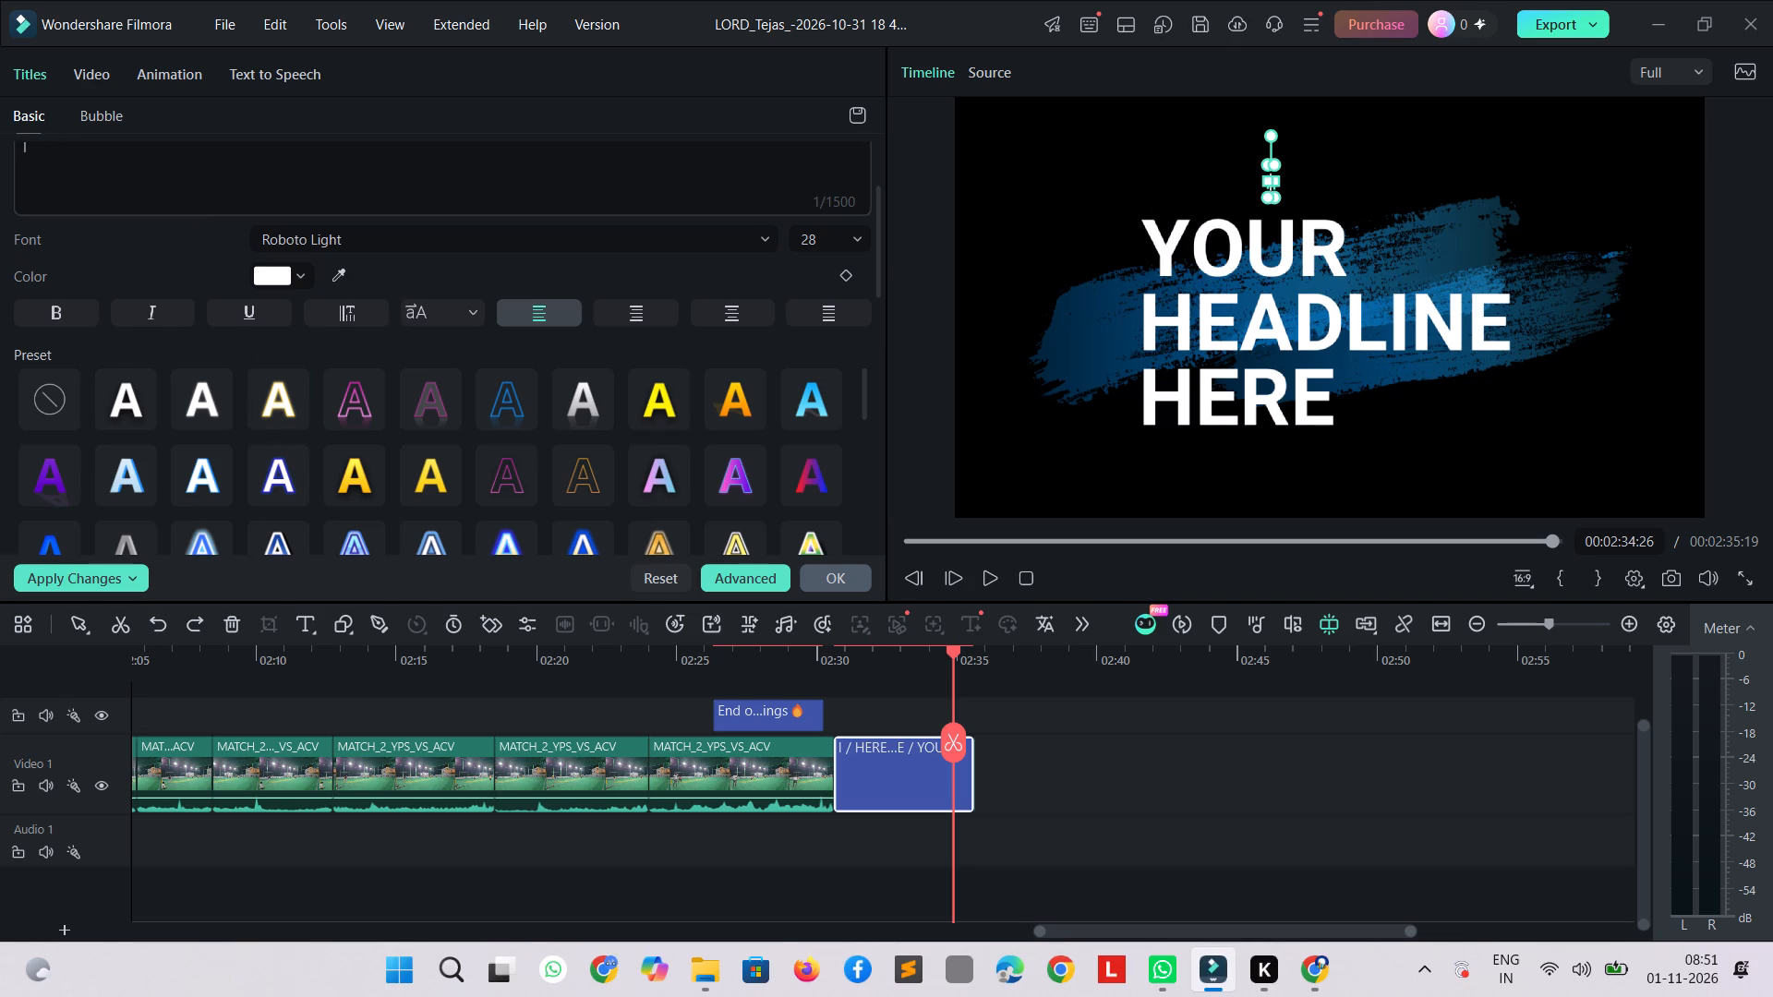
Replace the edited title card after the last match clip with a fresh Title 10.
click(172, 55)
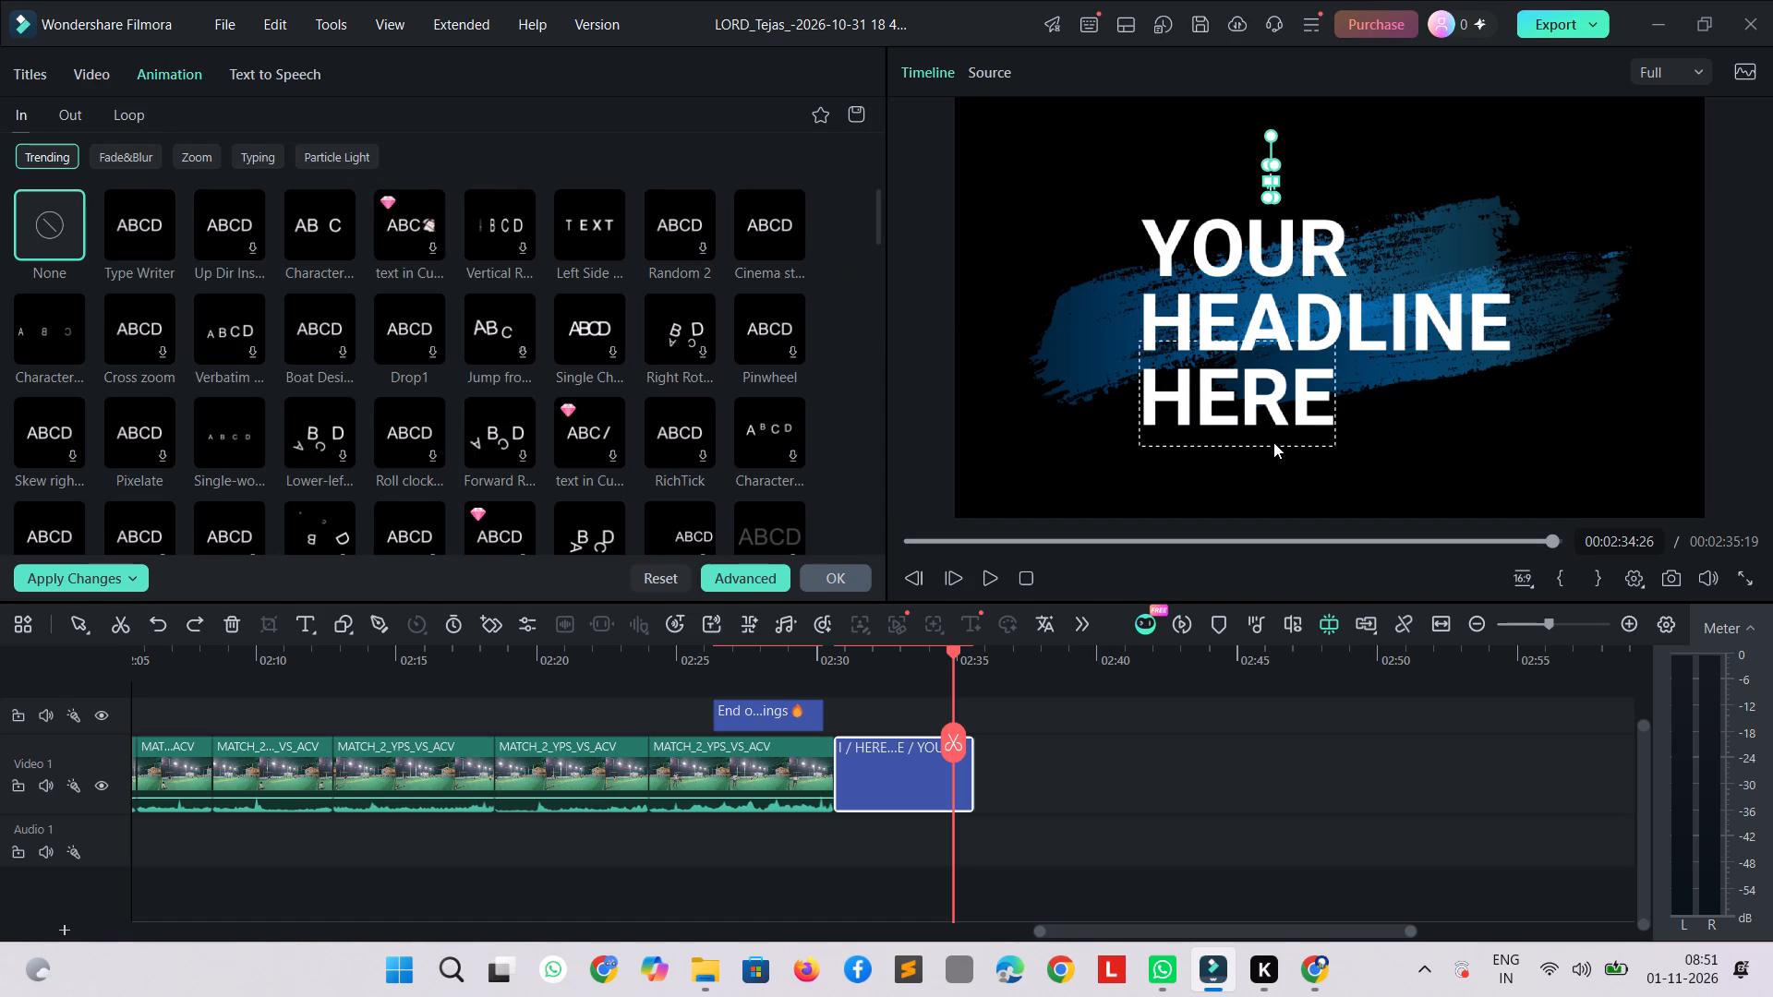
click(924, 746)
key(Delete)
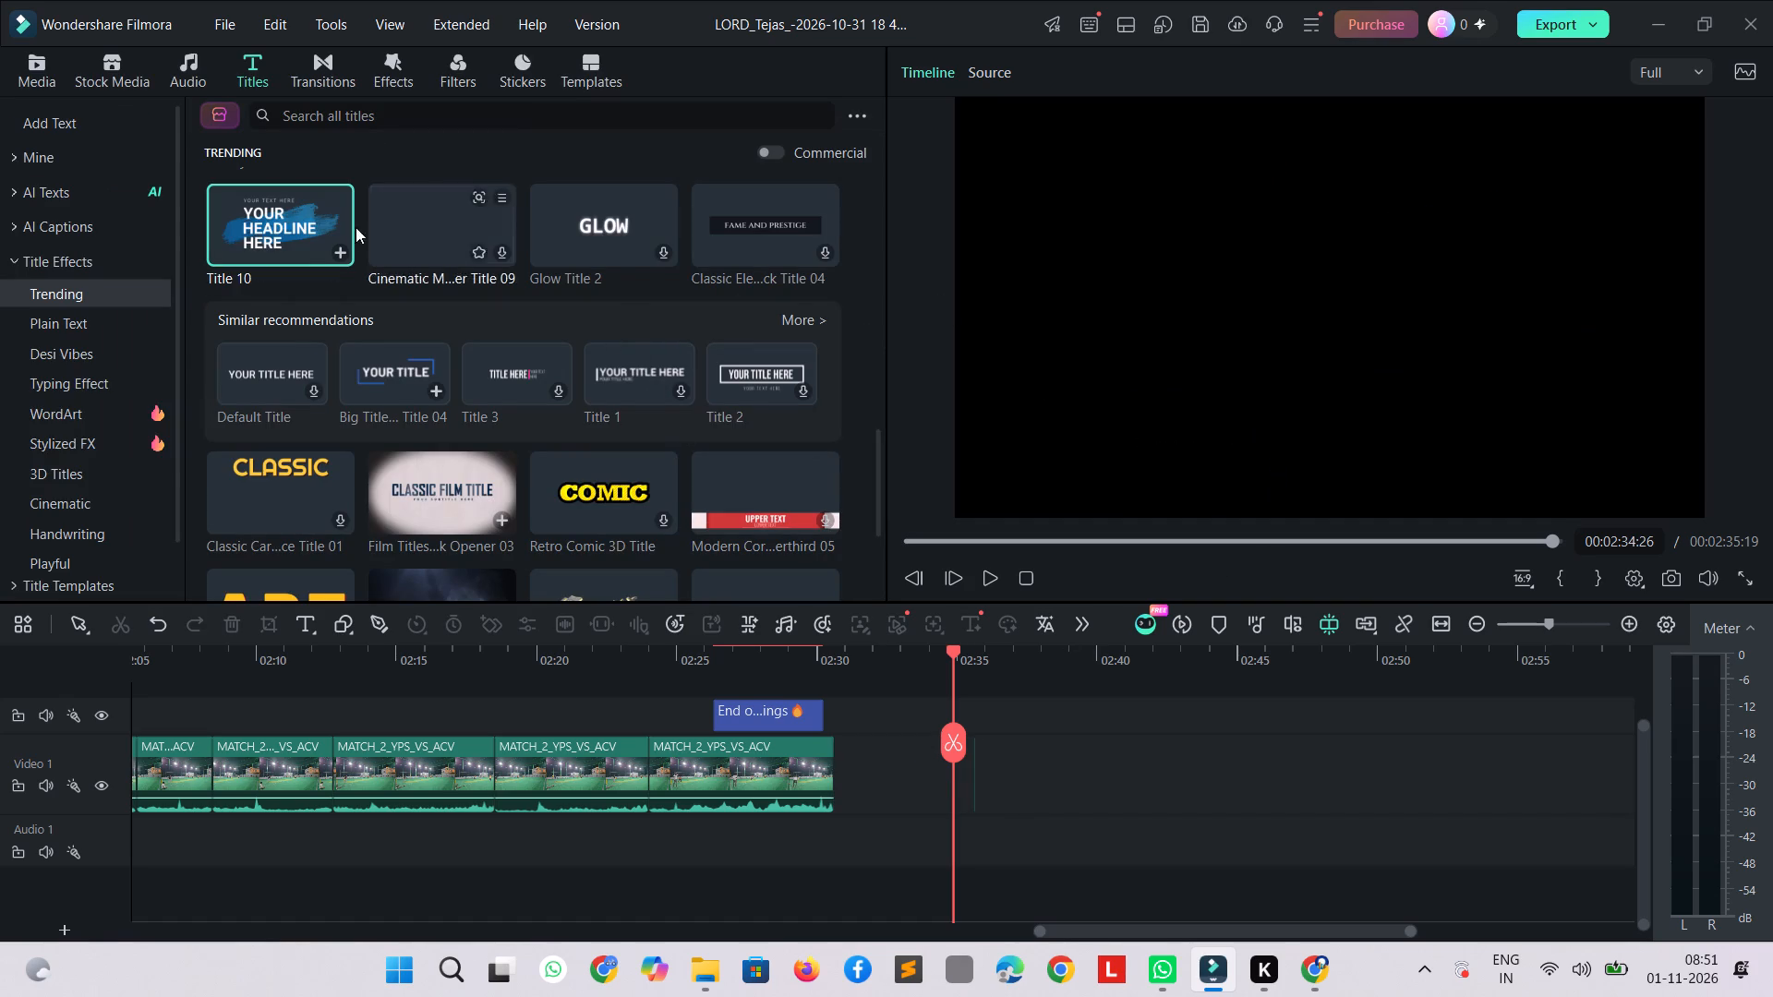
drag(280, 211, 834, 761)
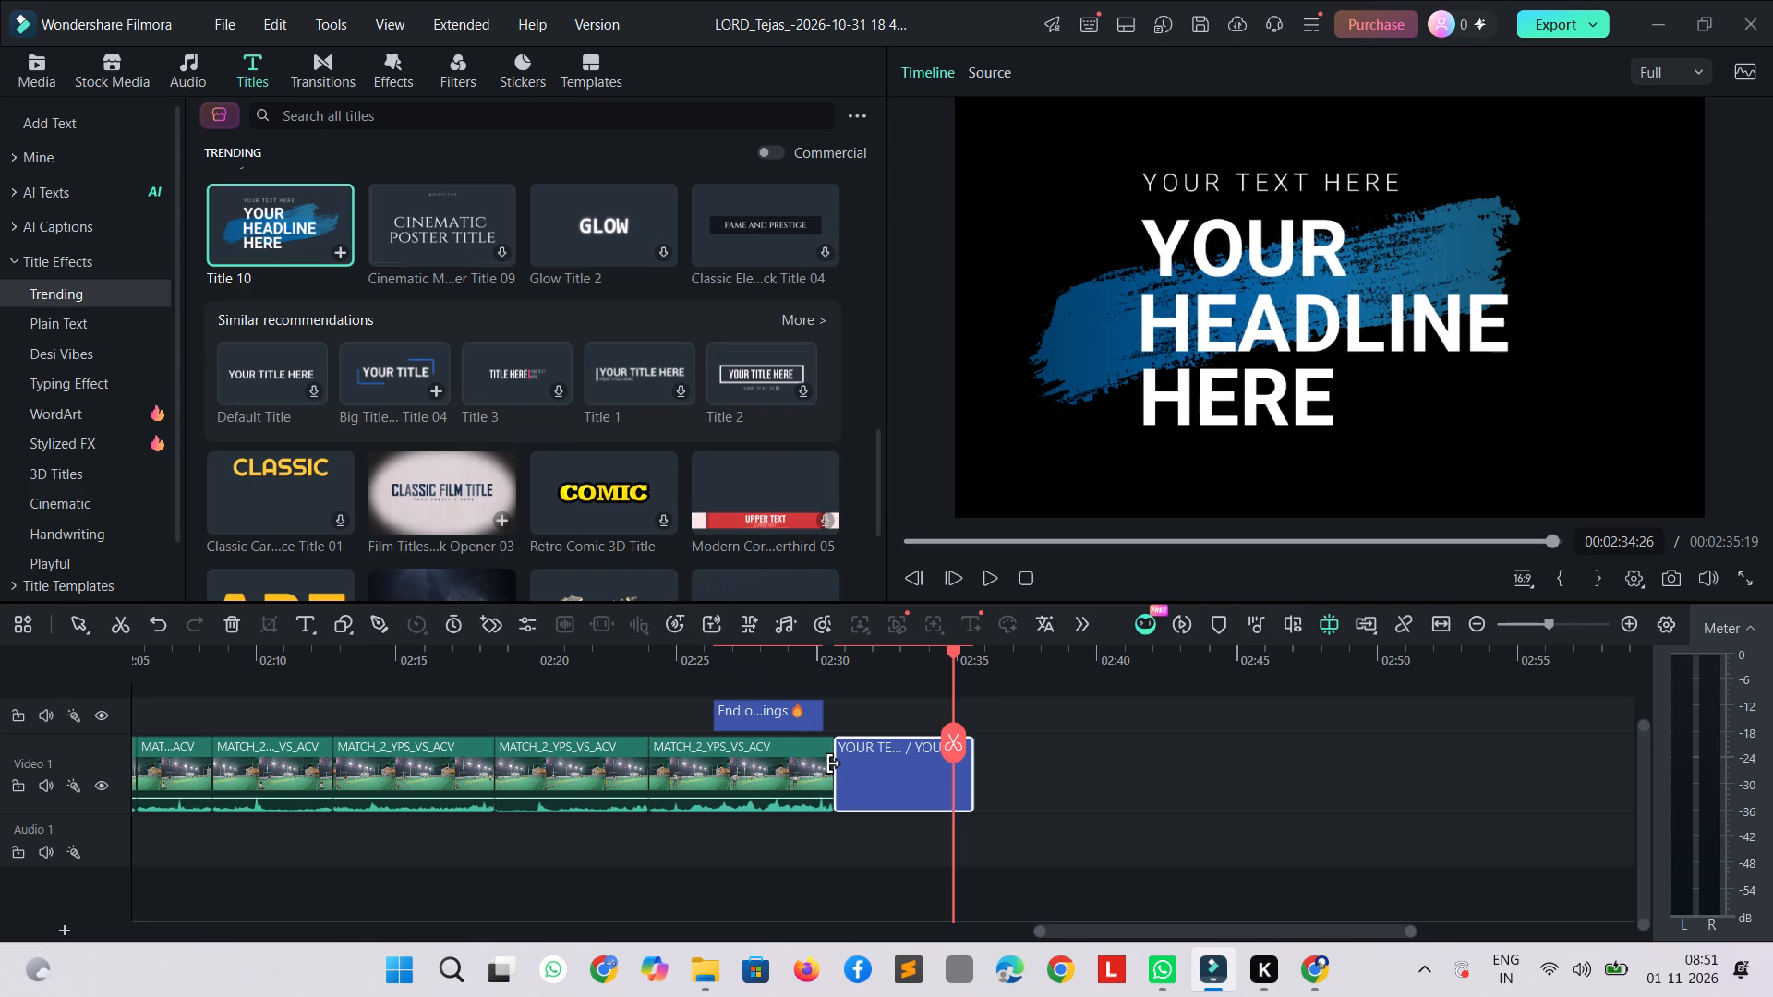
Clear the small top line "YOUR TEXT HERE" from the new title.
click(842, 762)
double_click(844, 760)
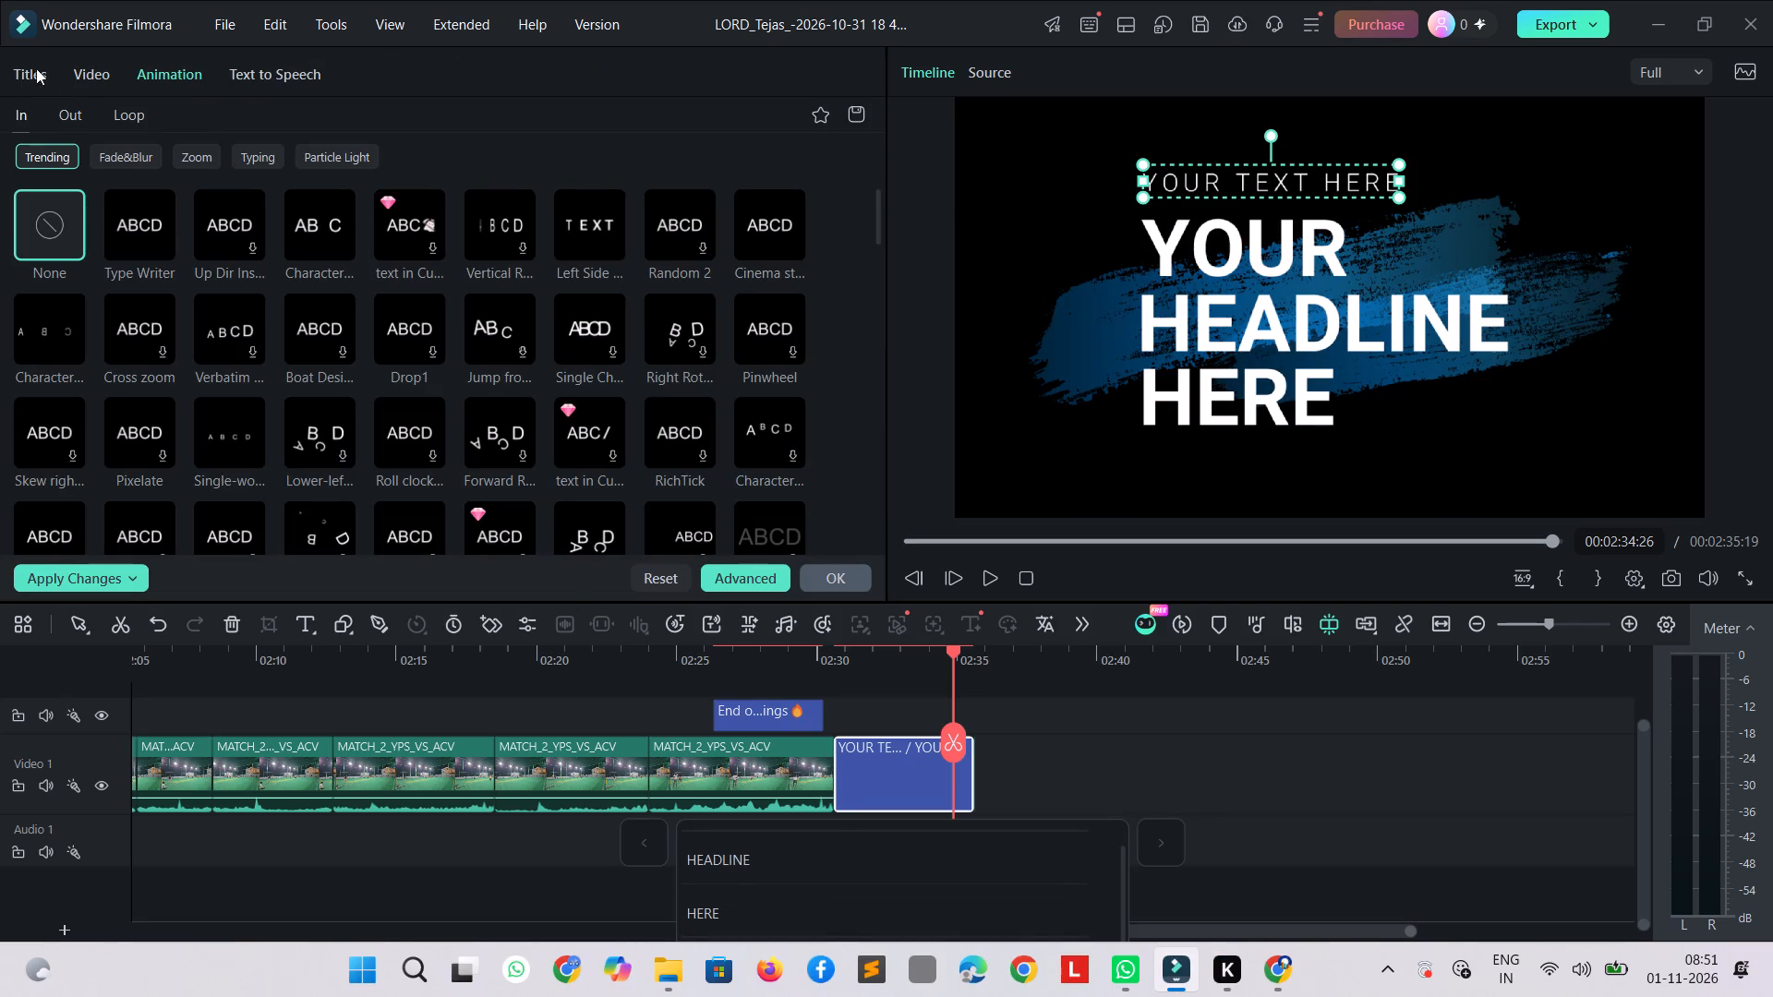
click(22, 77)
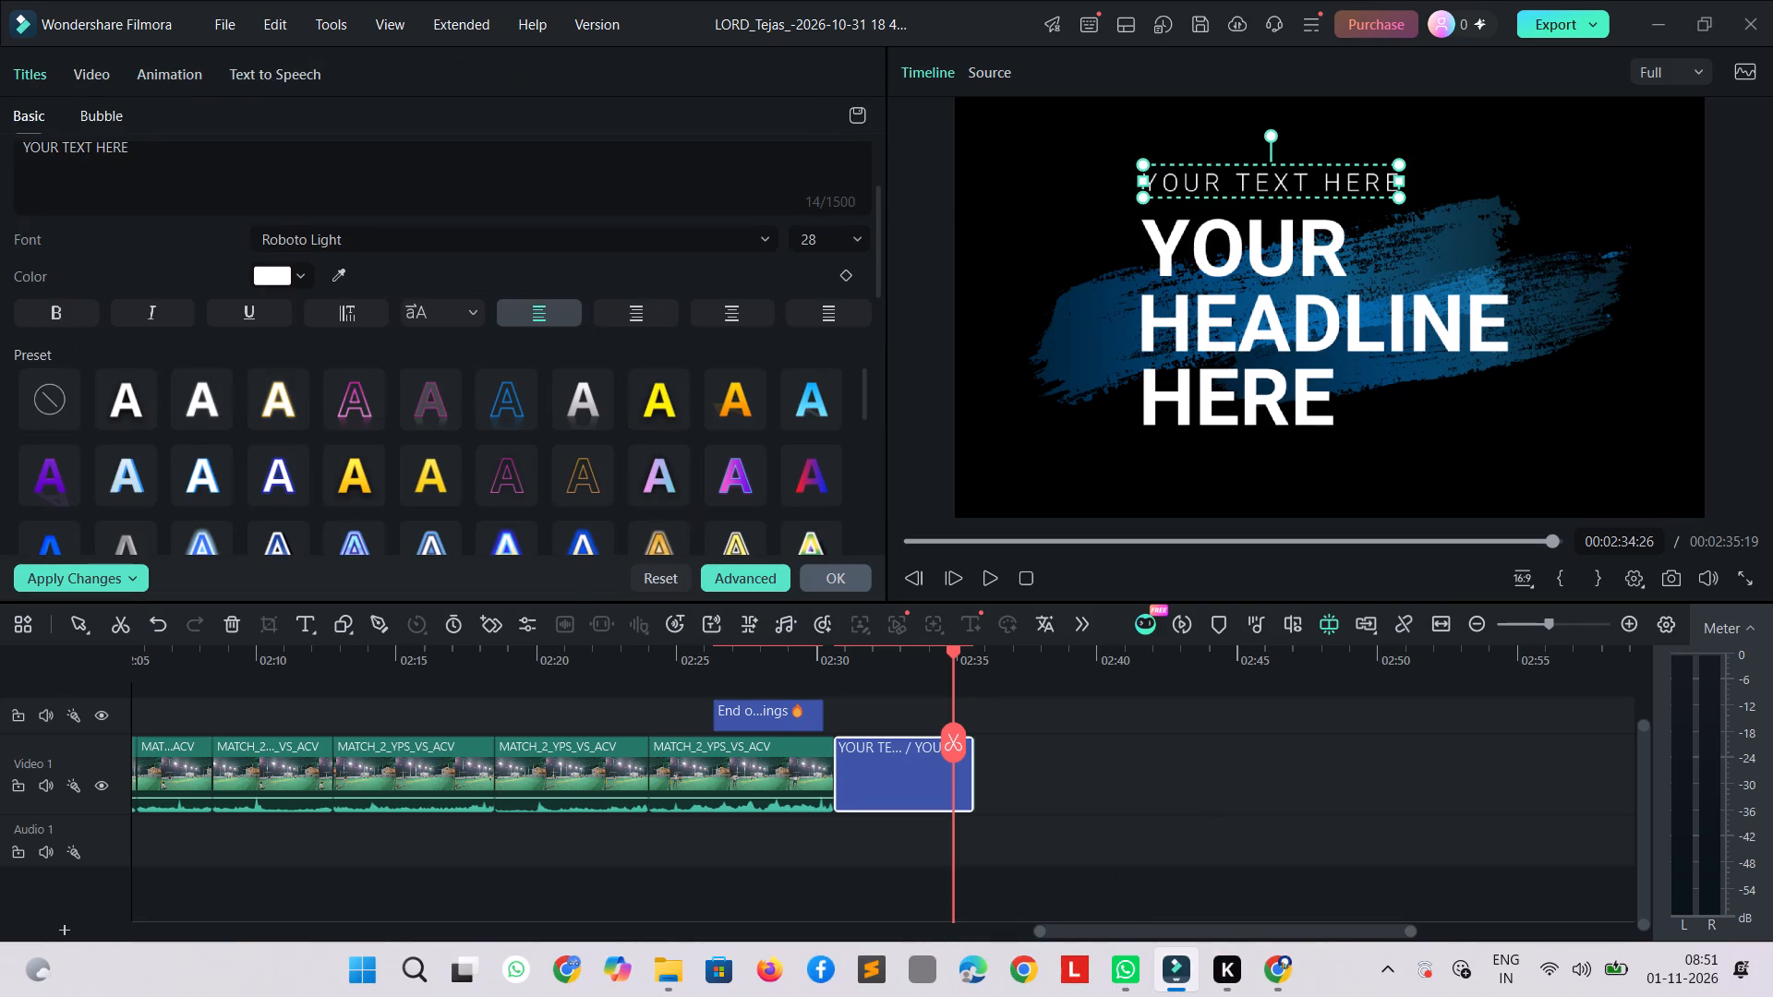
click(291, 174)
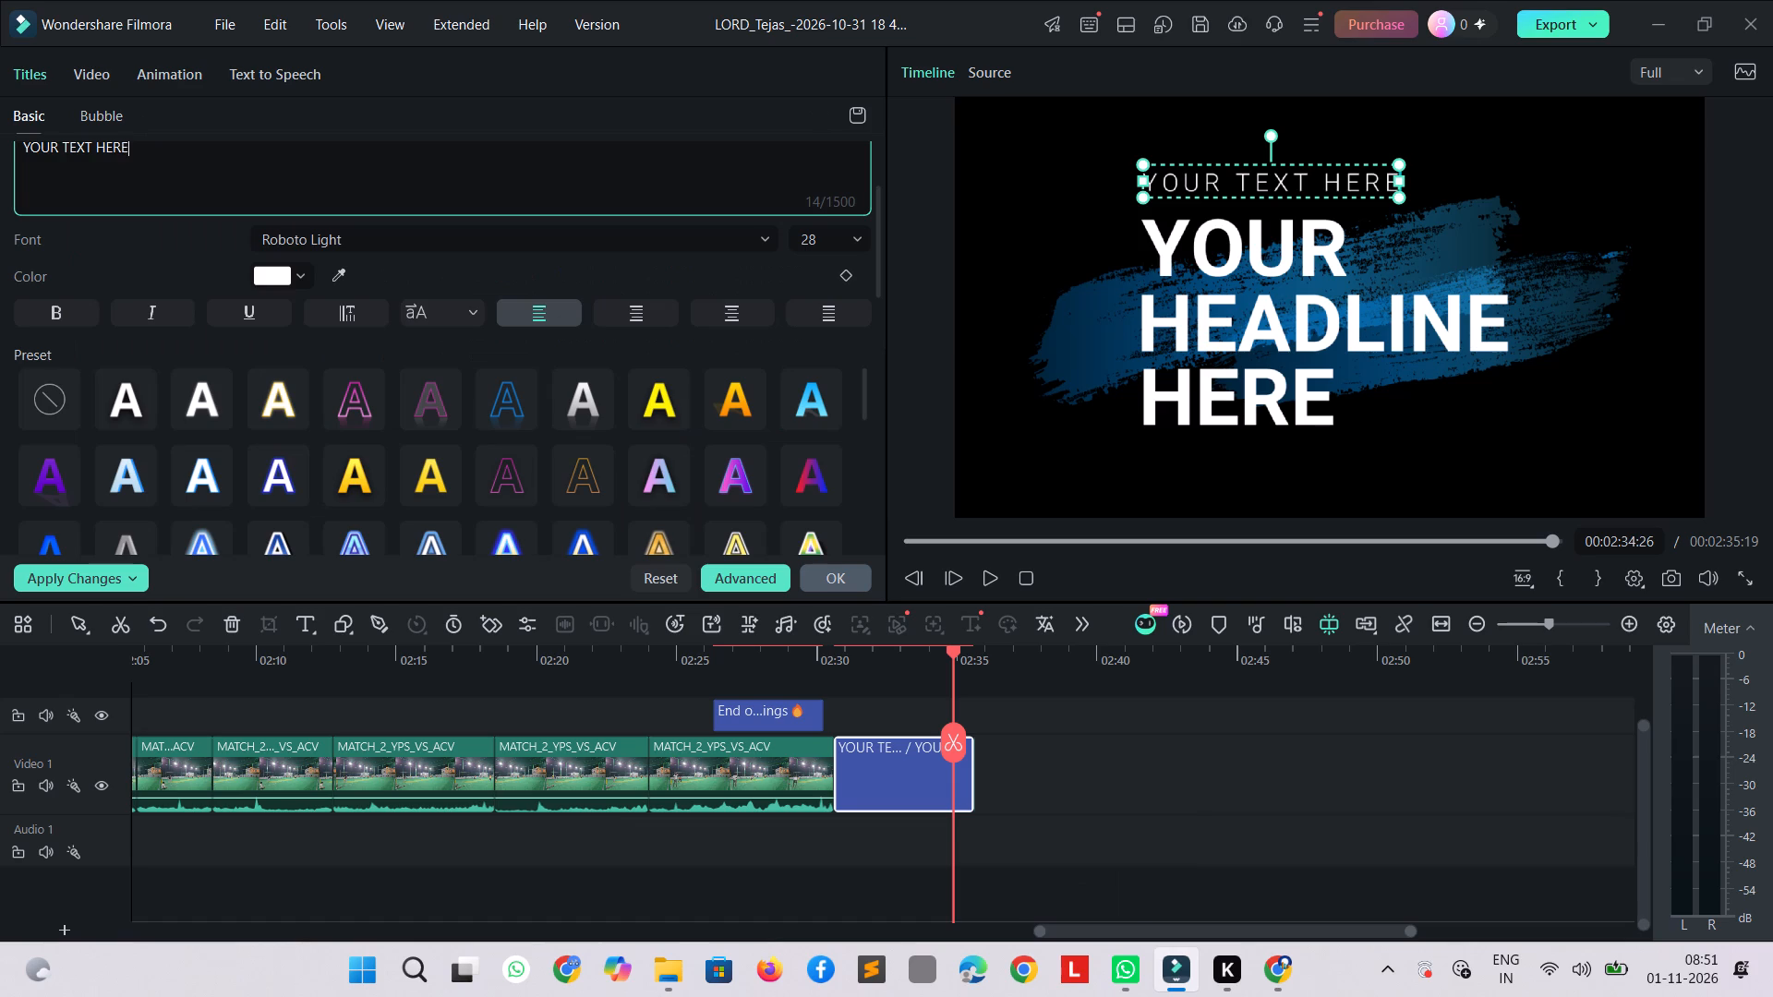
key(BackSpace)
key(ctrl+a)
key(BackSpace)
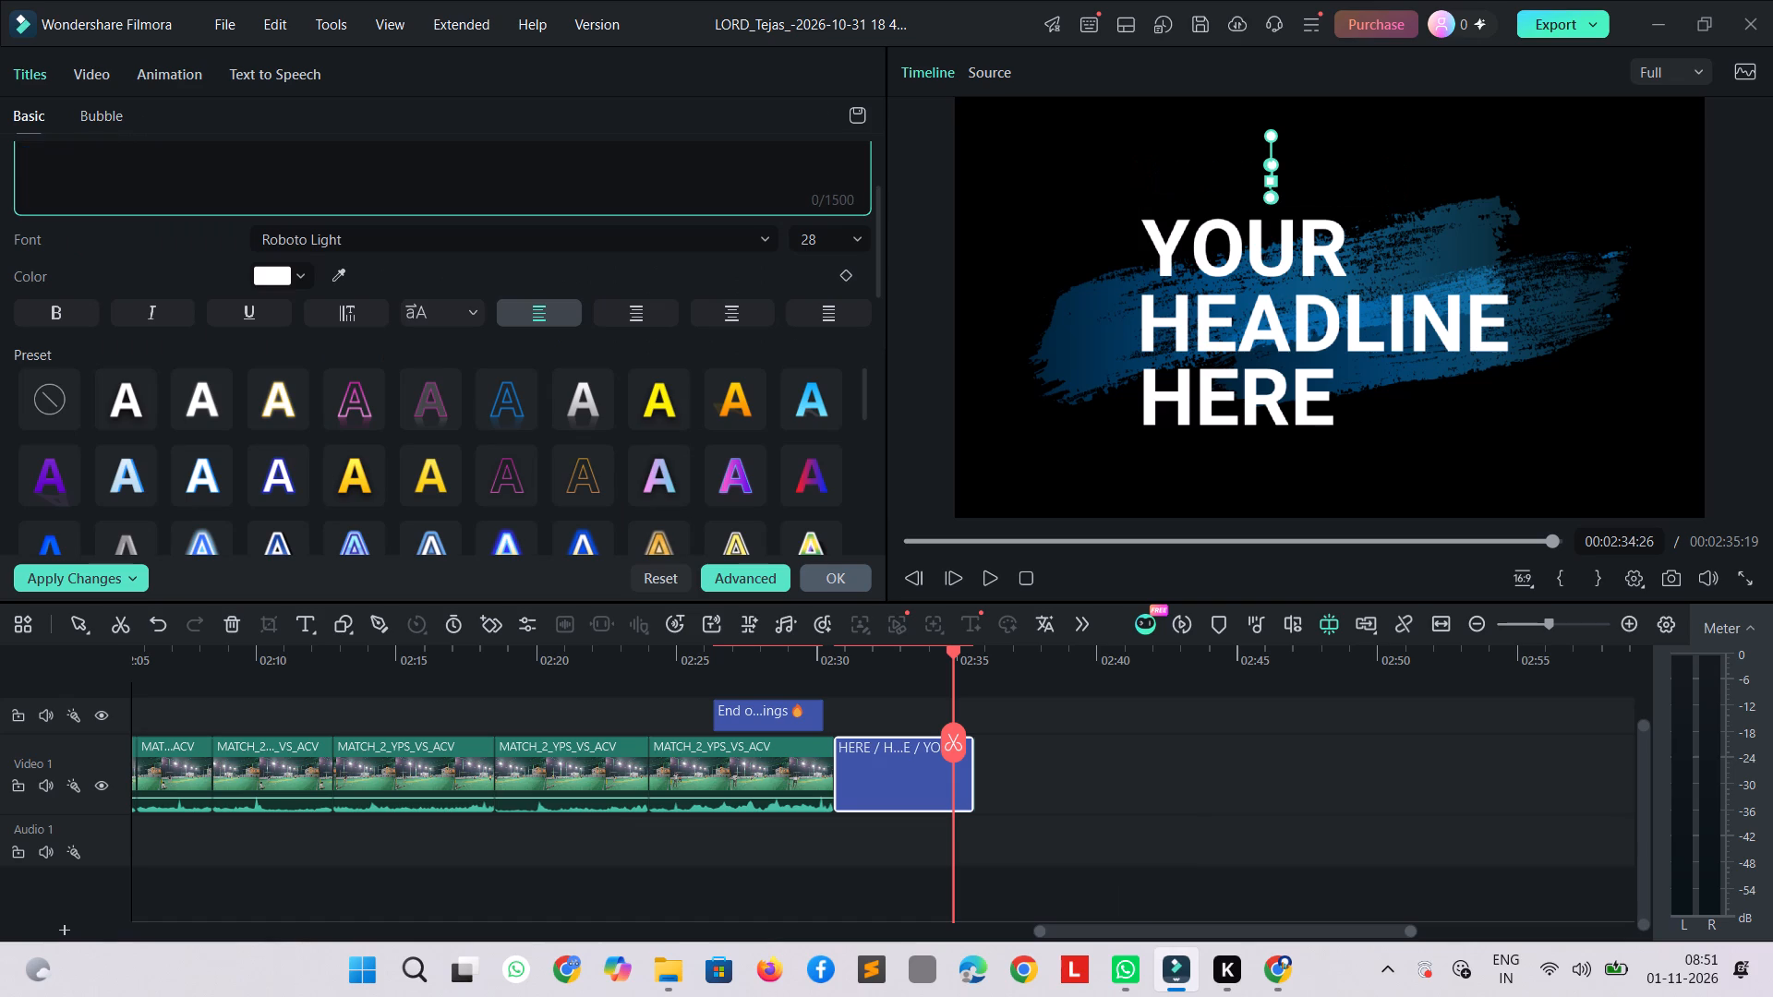
Delete the title's "YOUR" line and try to enter "IT" in its place.
scroll(154, 322, up, 4)
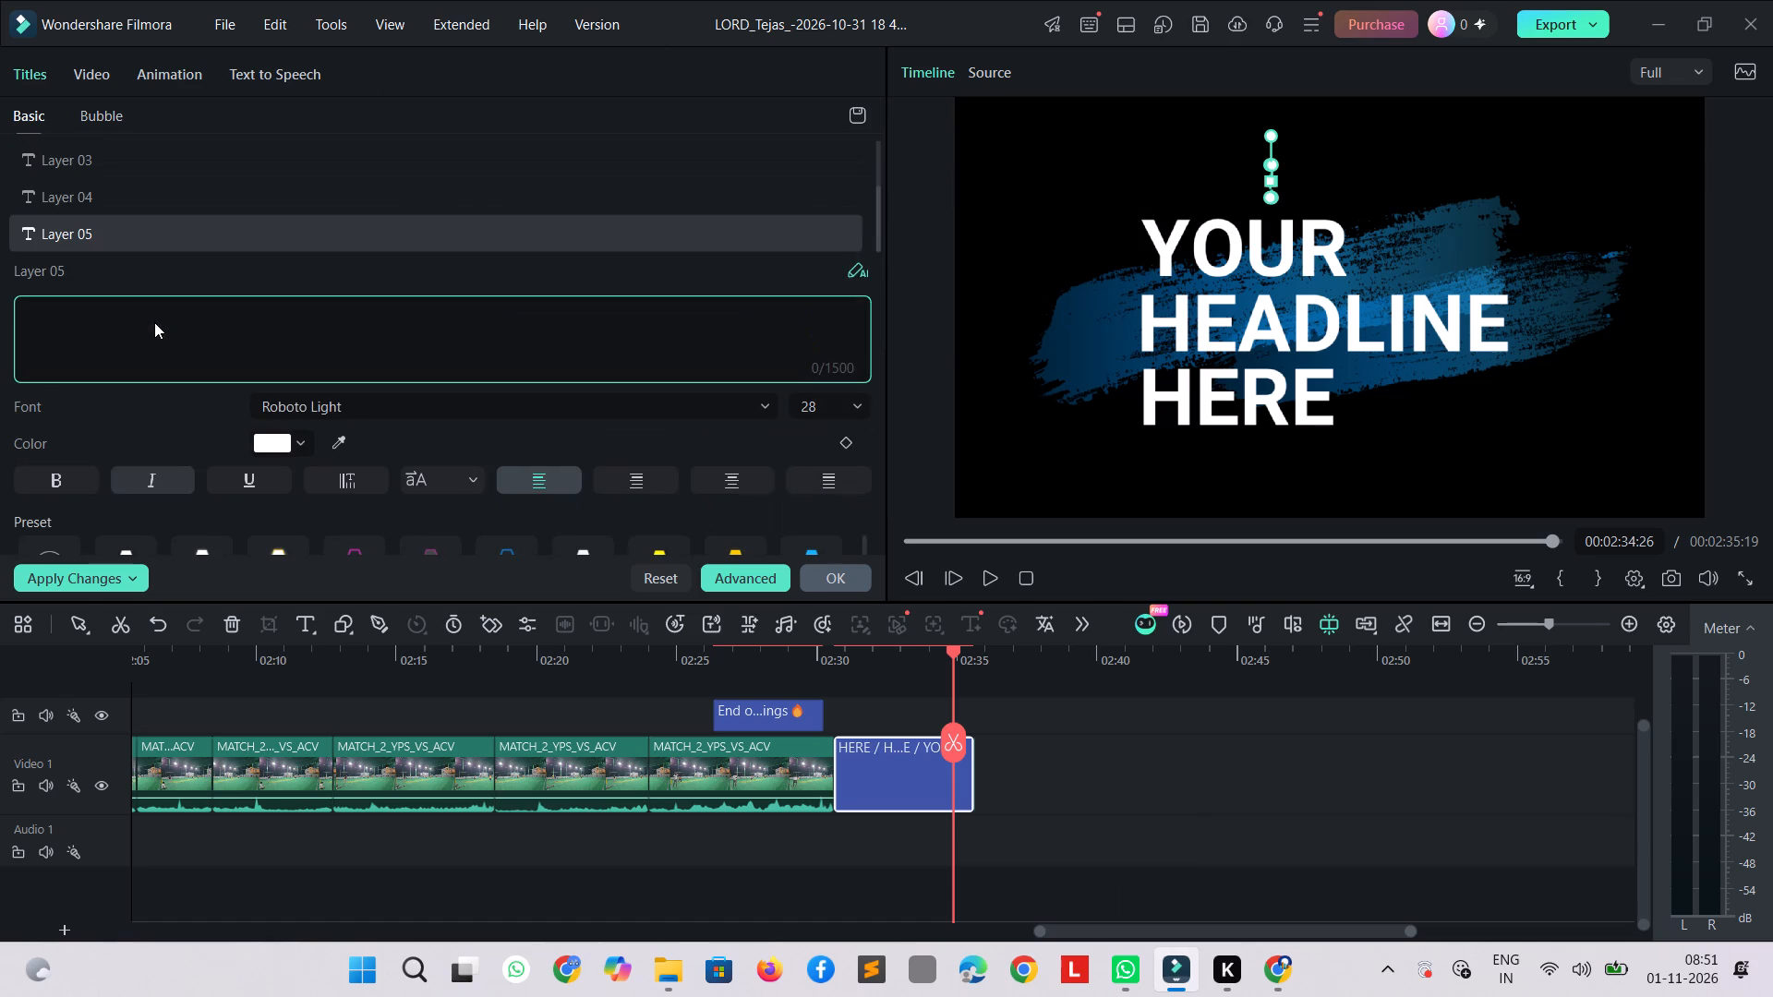
click(84, 193)
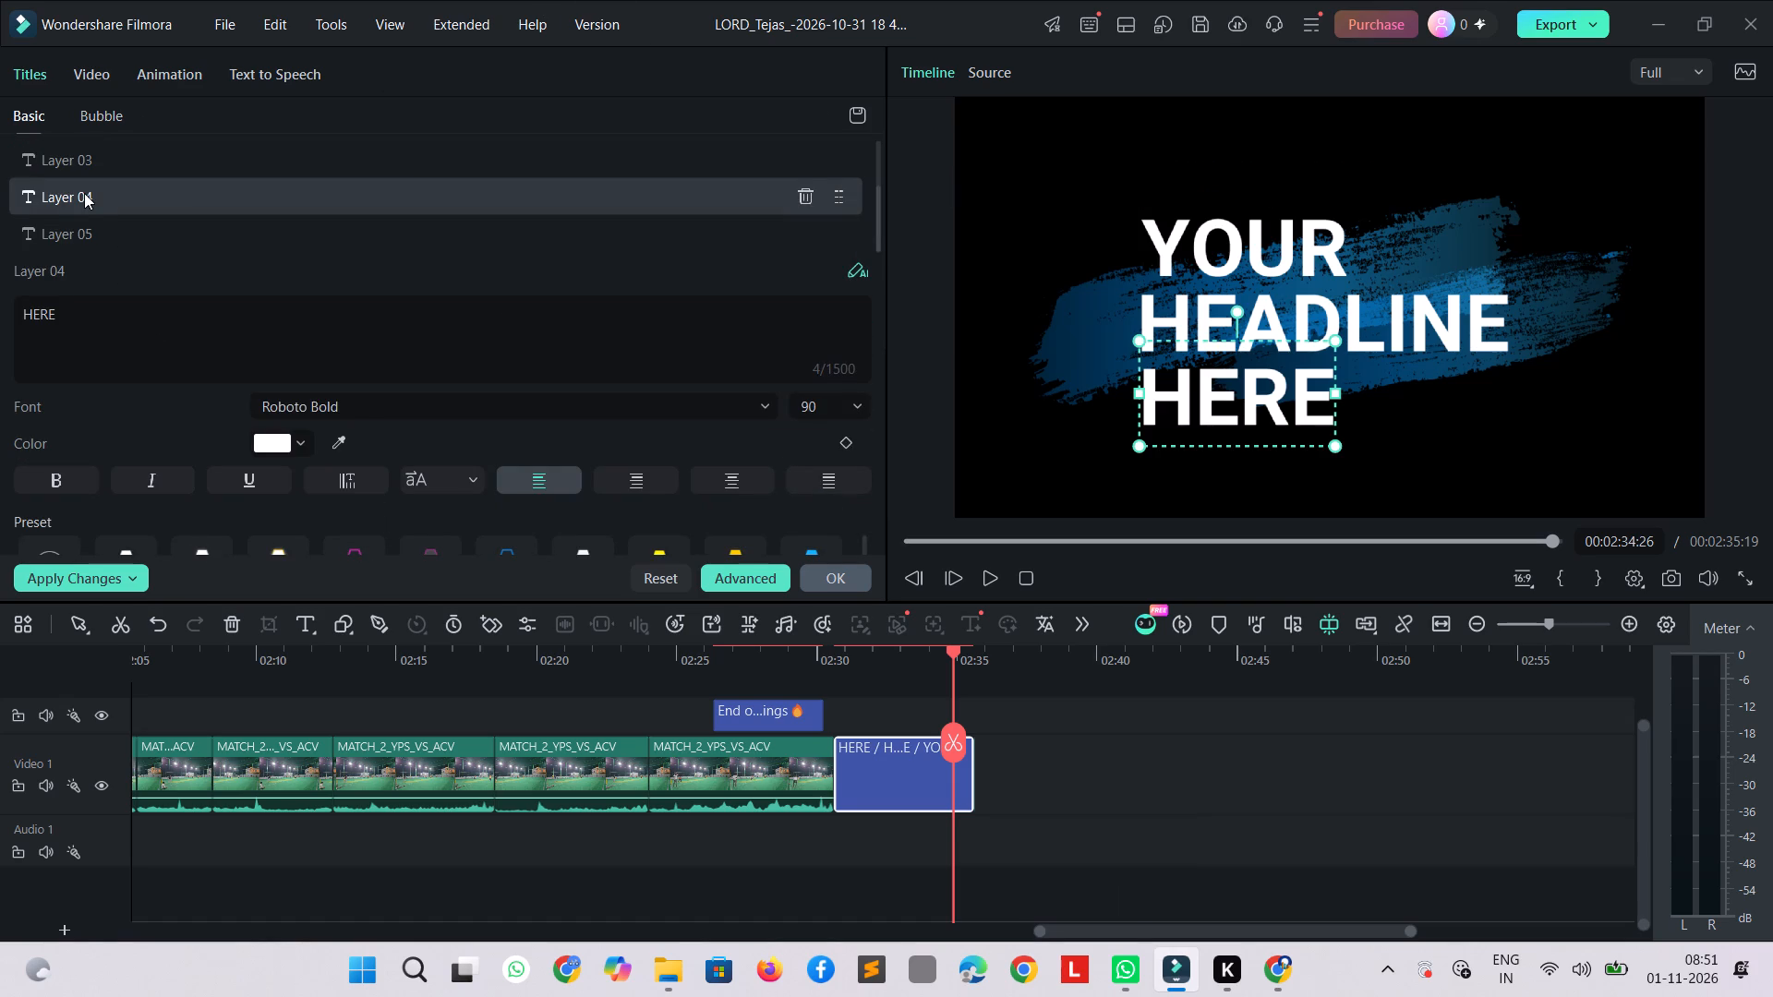
click(1194, 247)
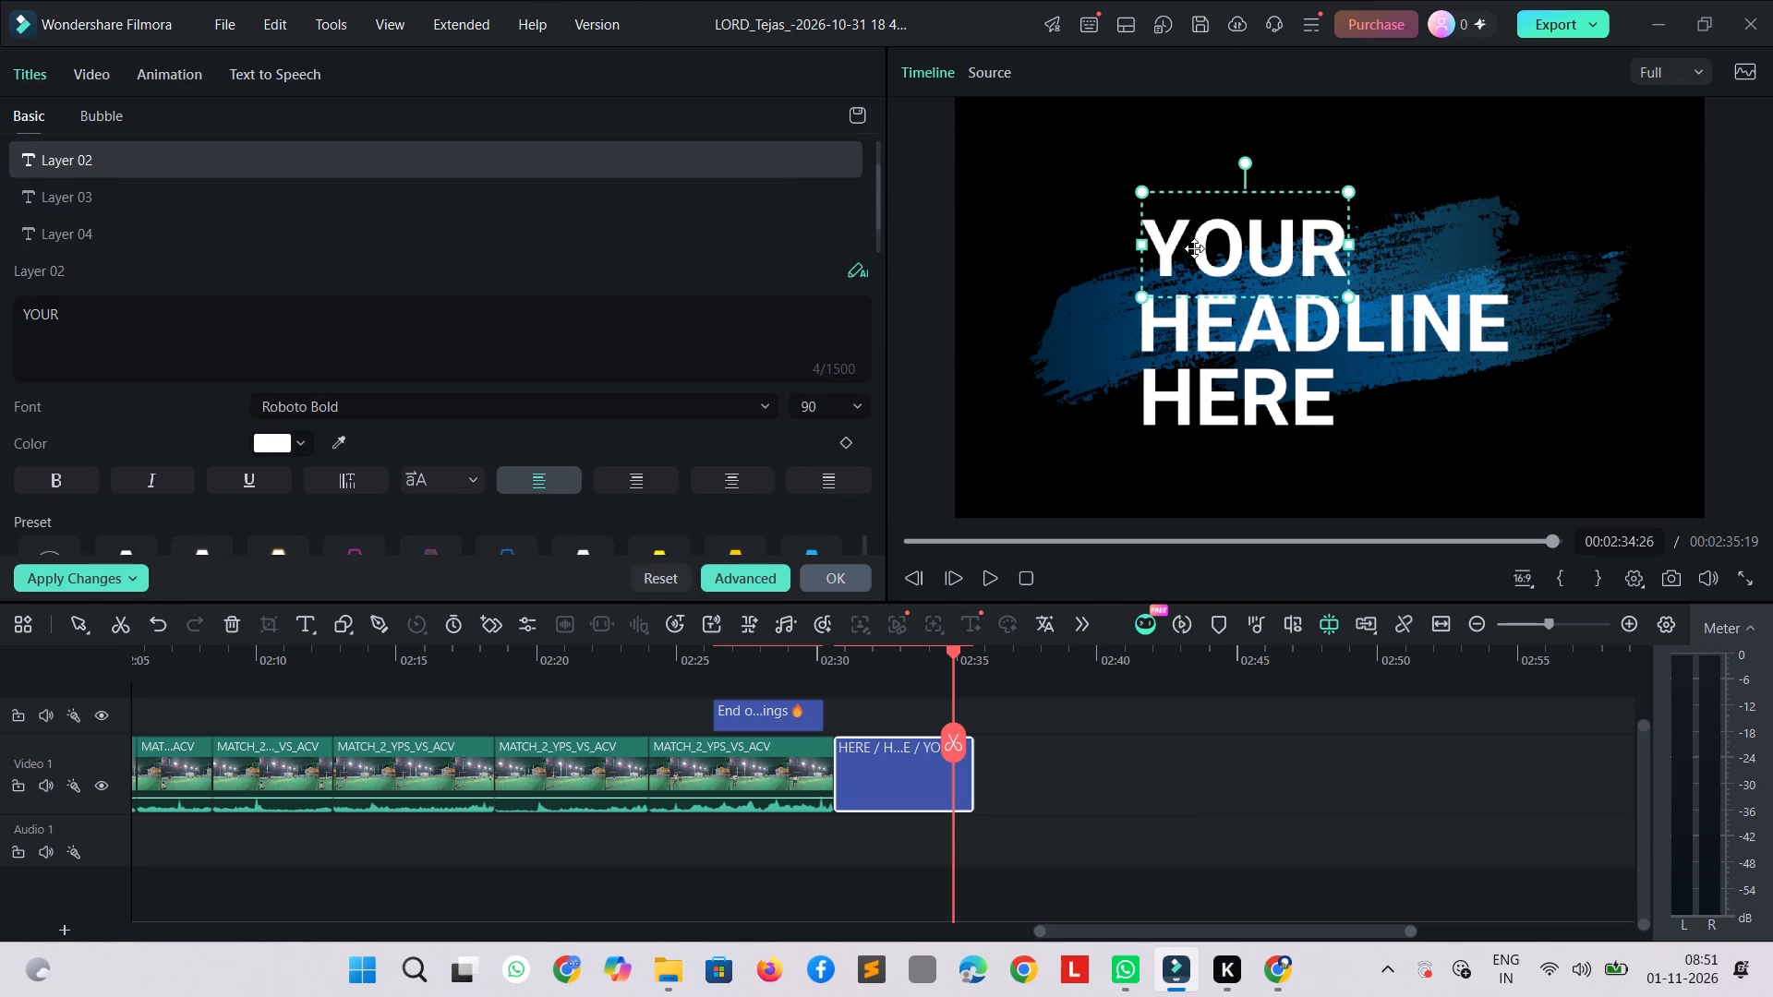
key(BackSpace)
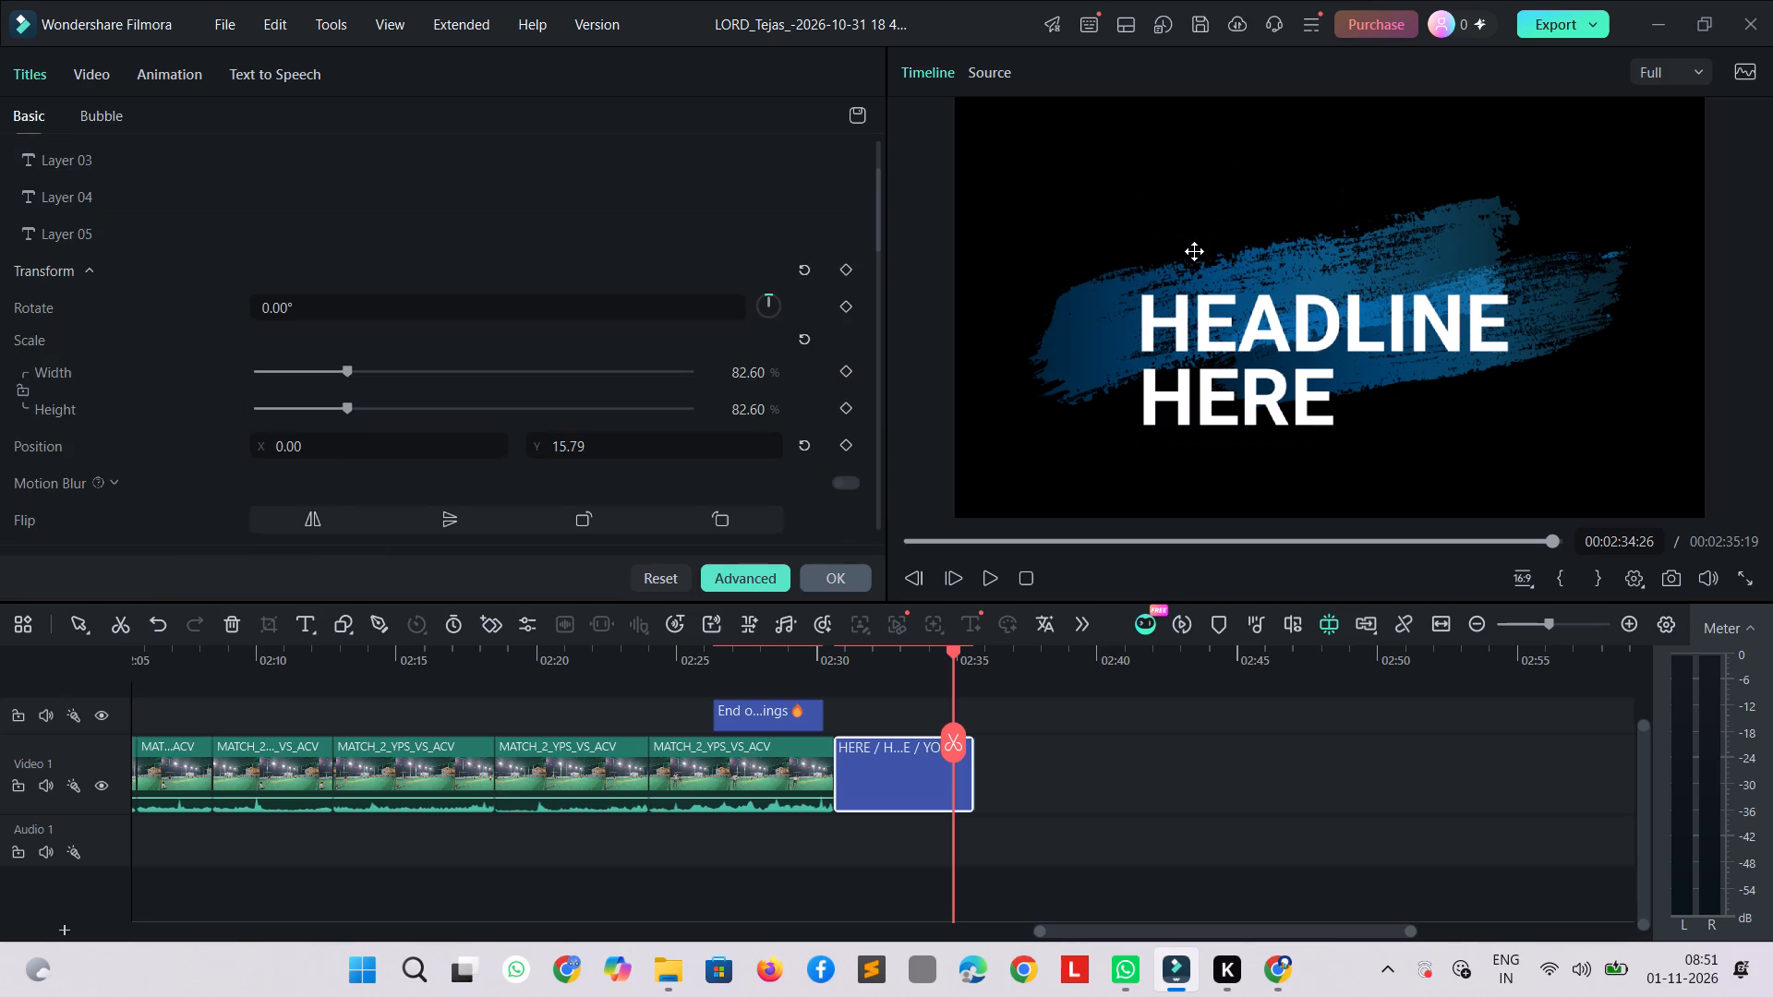
text(IT)
Move the "HEADLINE" line up and to the left, centring it over the blue brush stroke.
click(1254, 342)
click(1255, 324)
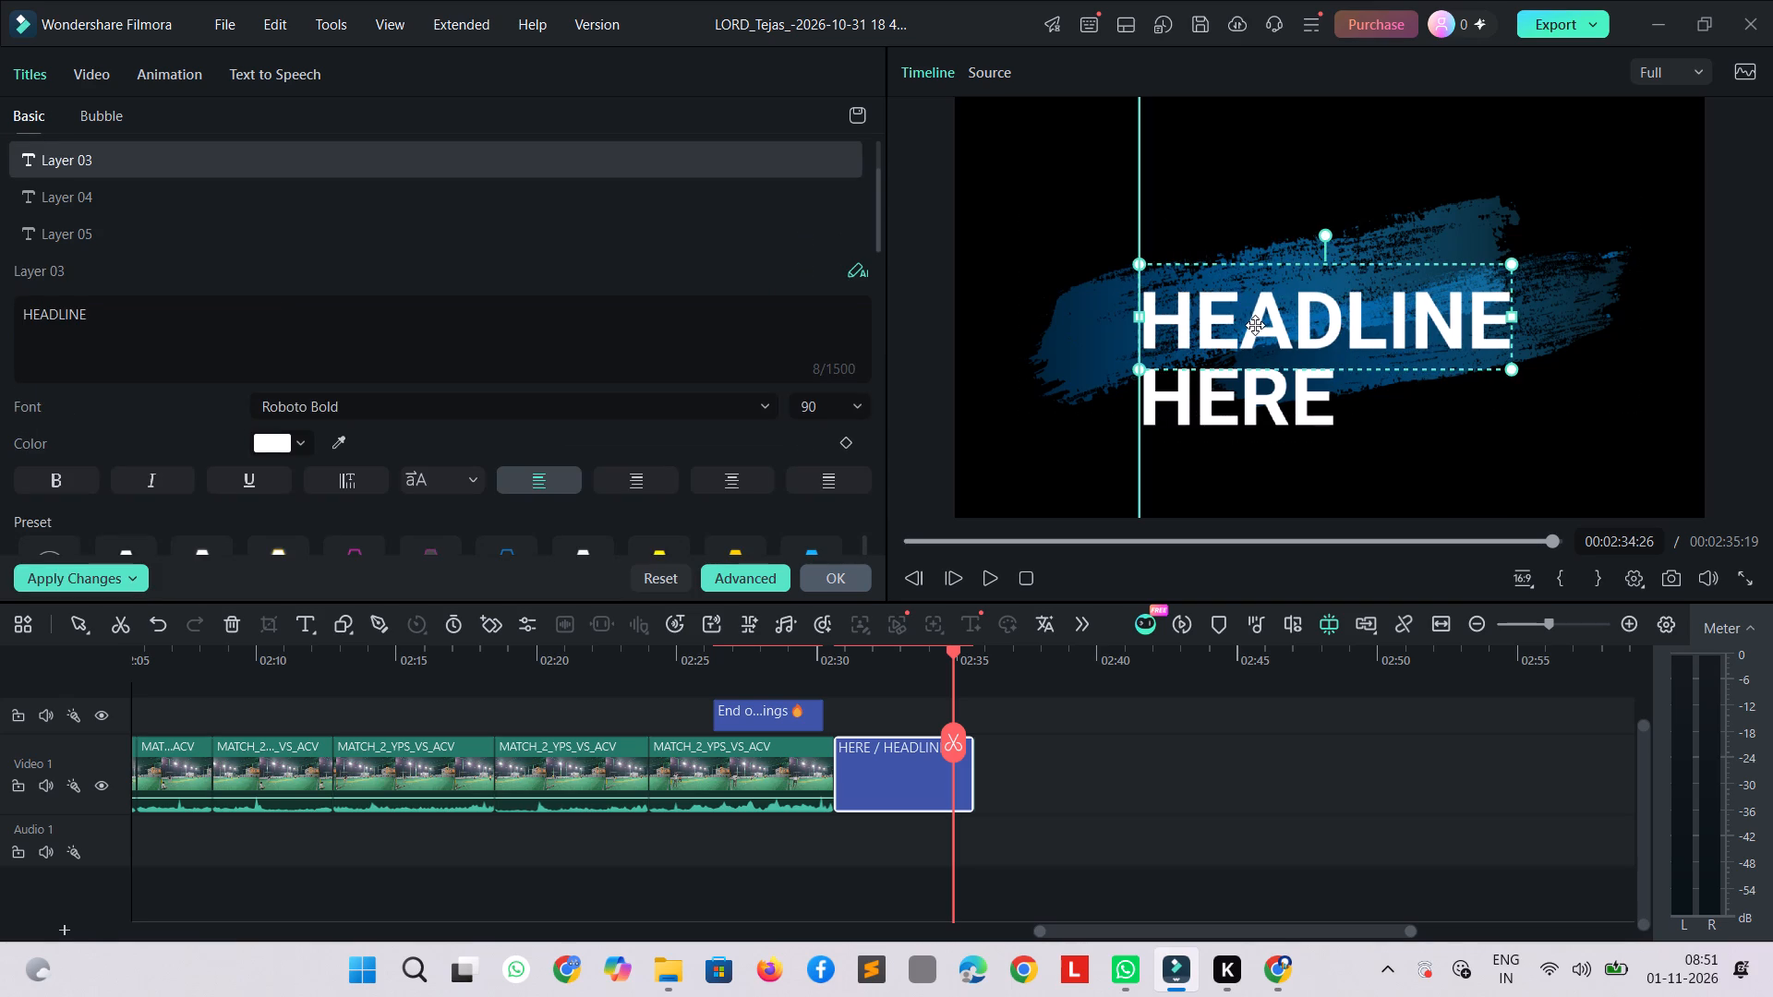
drag(1255, 325, 1200, 295)
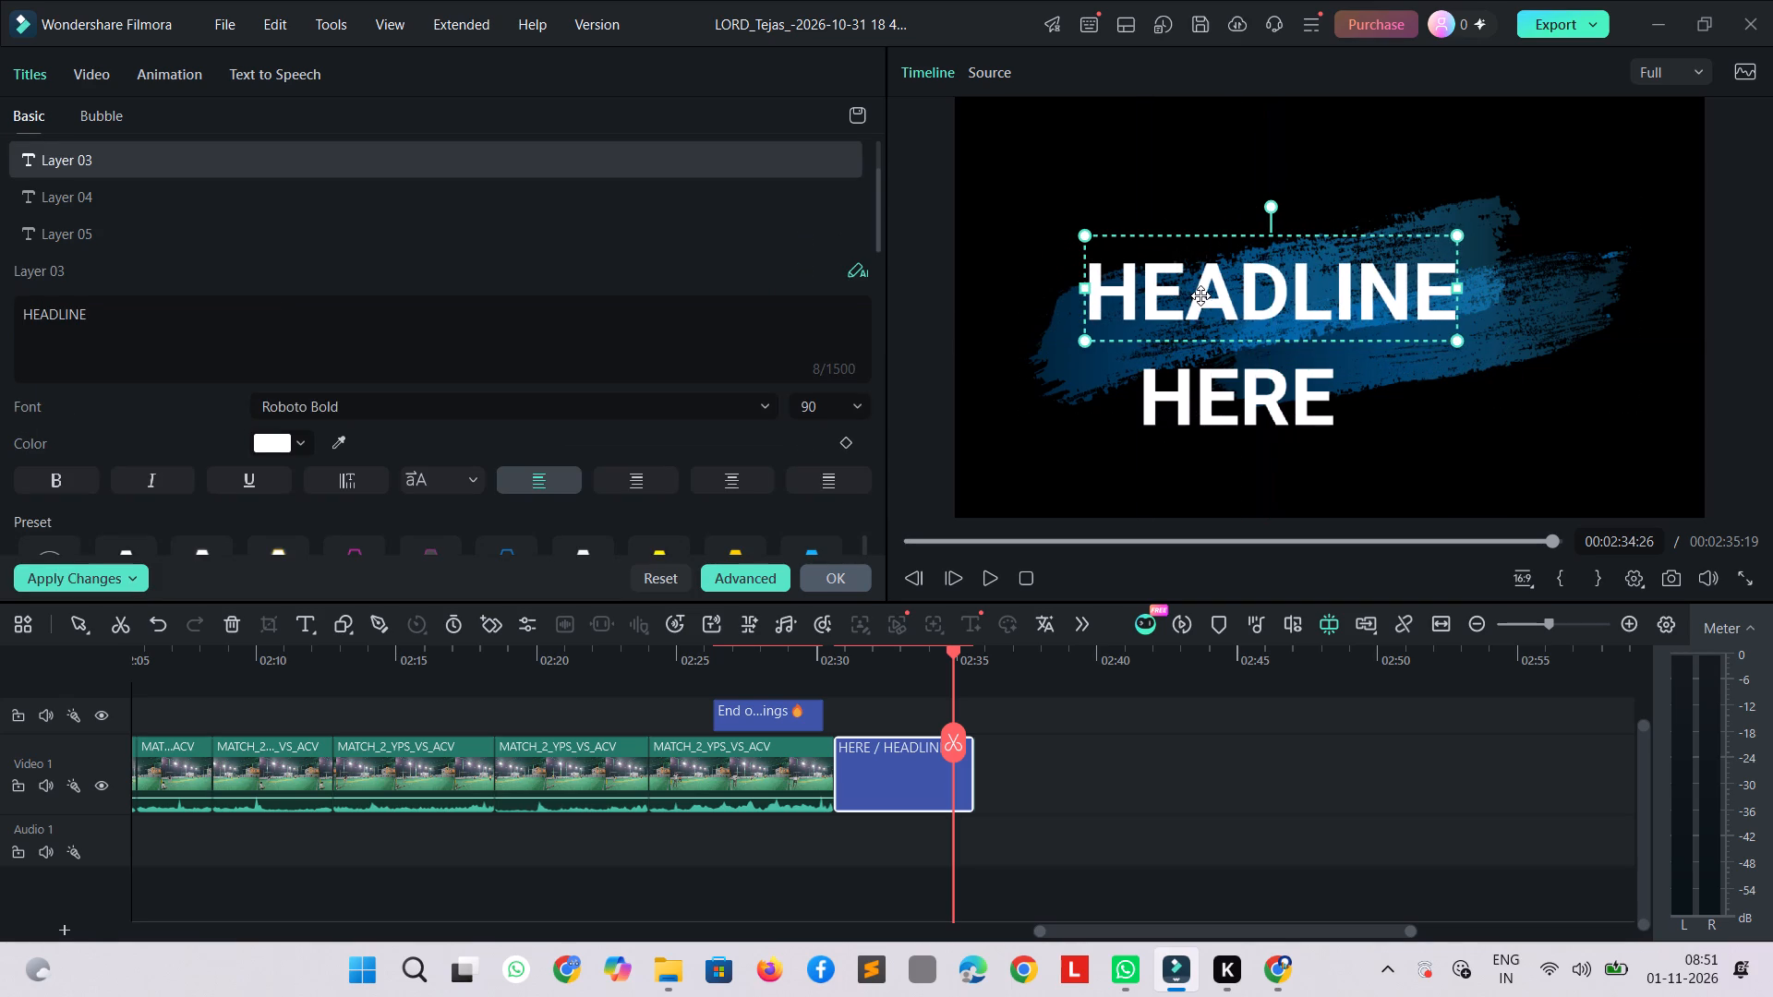
Replace the title's "HEADLINE" text with "BOWLING TIME".
click(1200, 296)
double_click(1200, 294)
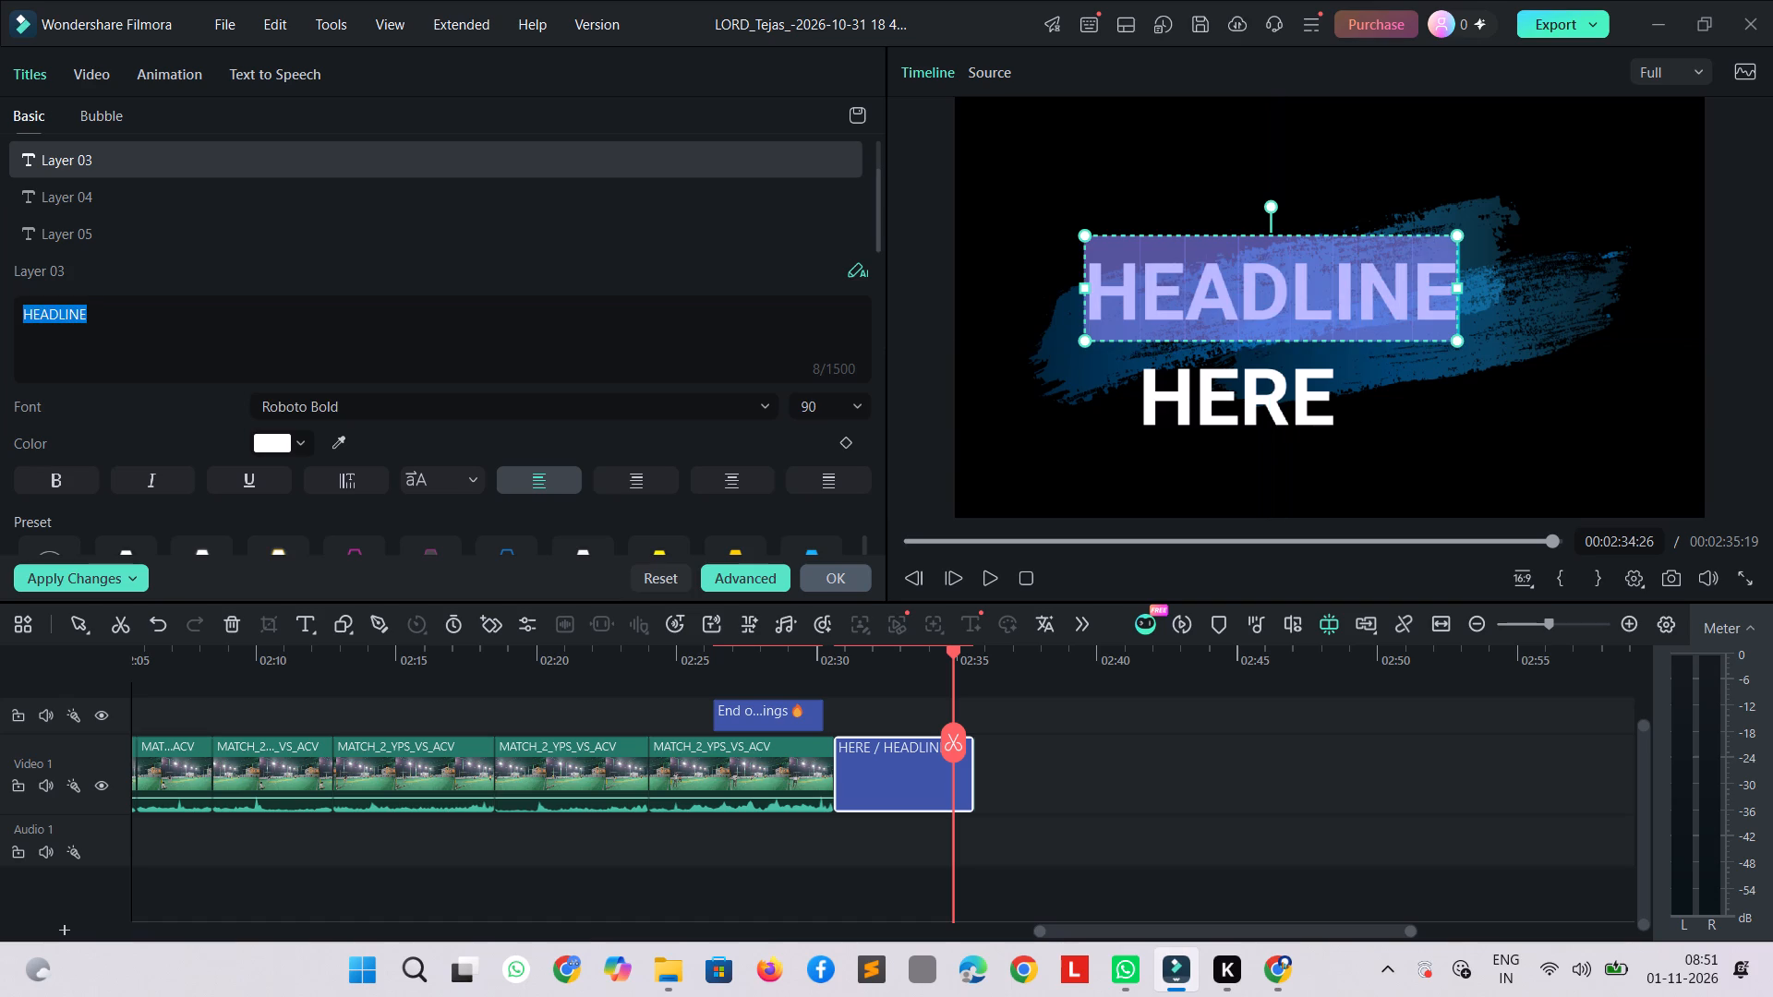
text(BOWLIGN)
key(shift+BackSpace)
key(shift+BackSpace)
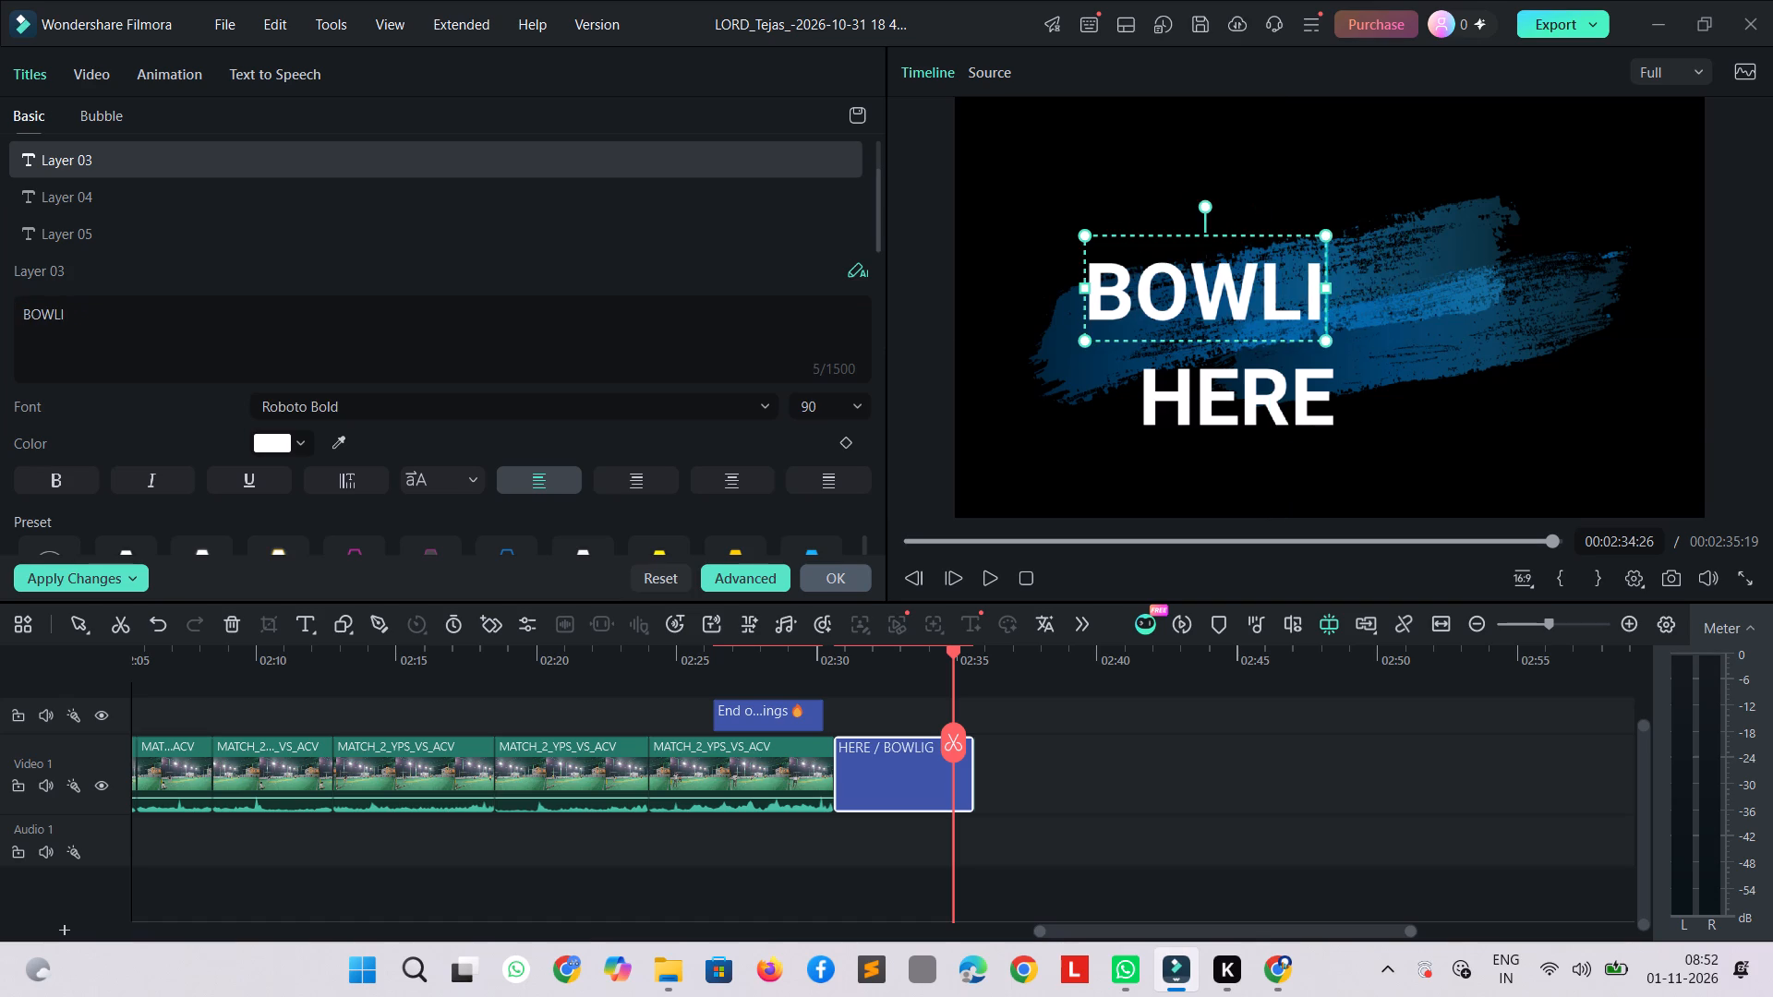
text(NG)
key(space)
text(TIEM)
key(shift+BackSpace)
key(shift+BackSpace)
text(ME)
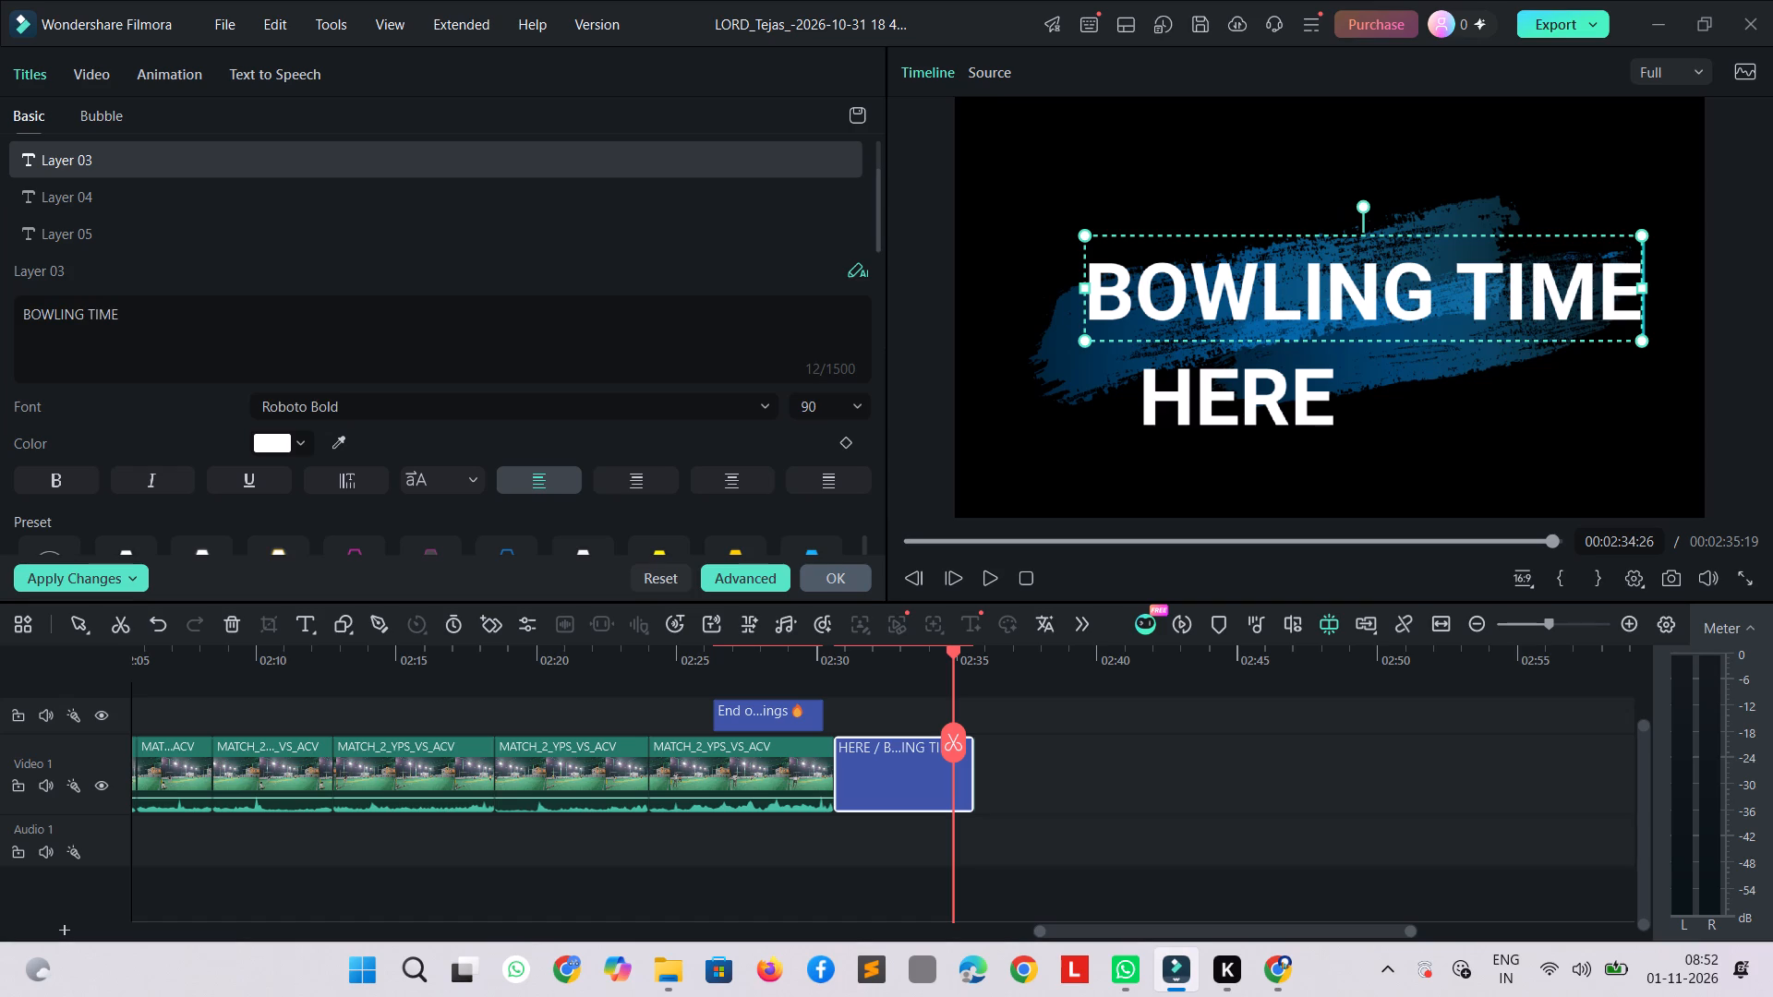
Change the title's "HERE" line to read "Here it COMES".
click(1340, 389)
click(1340, 396)
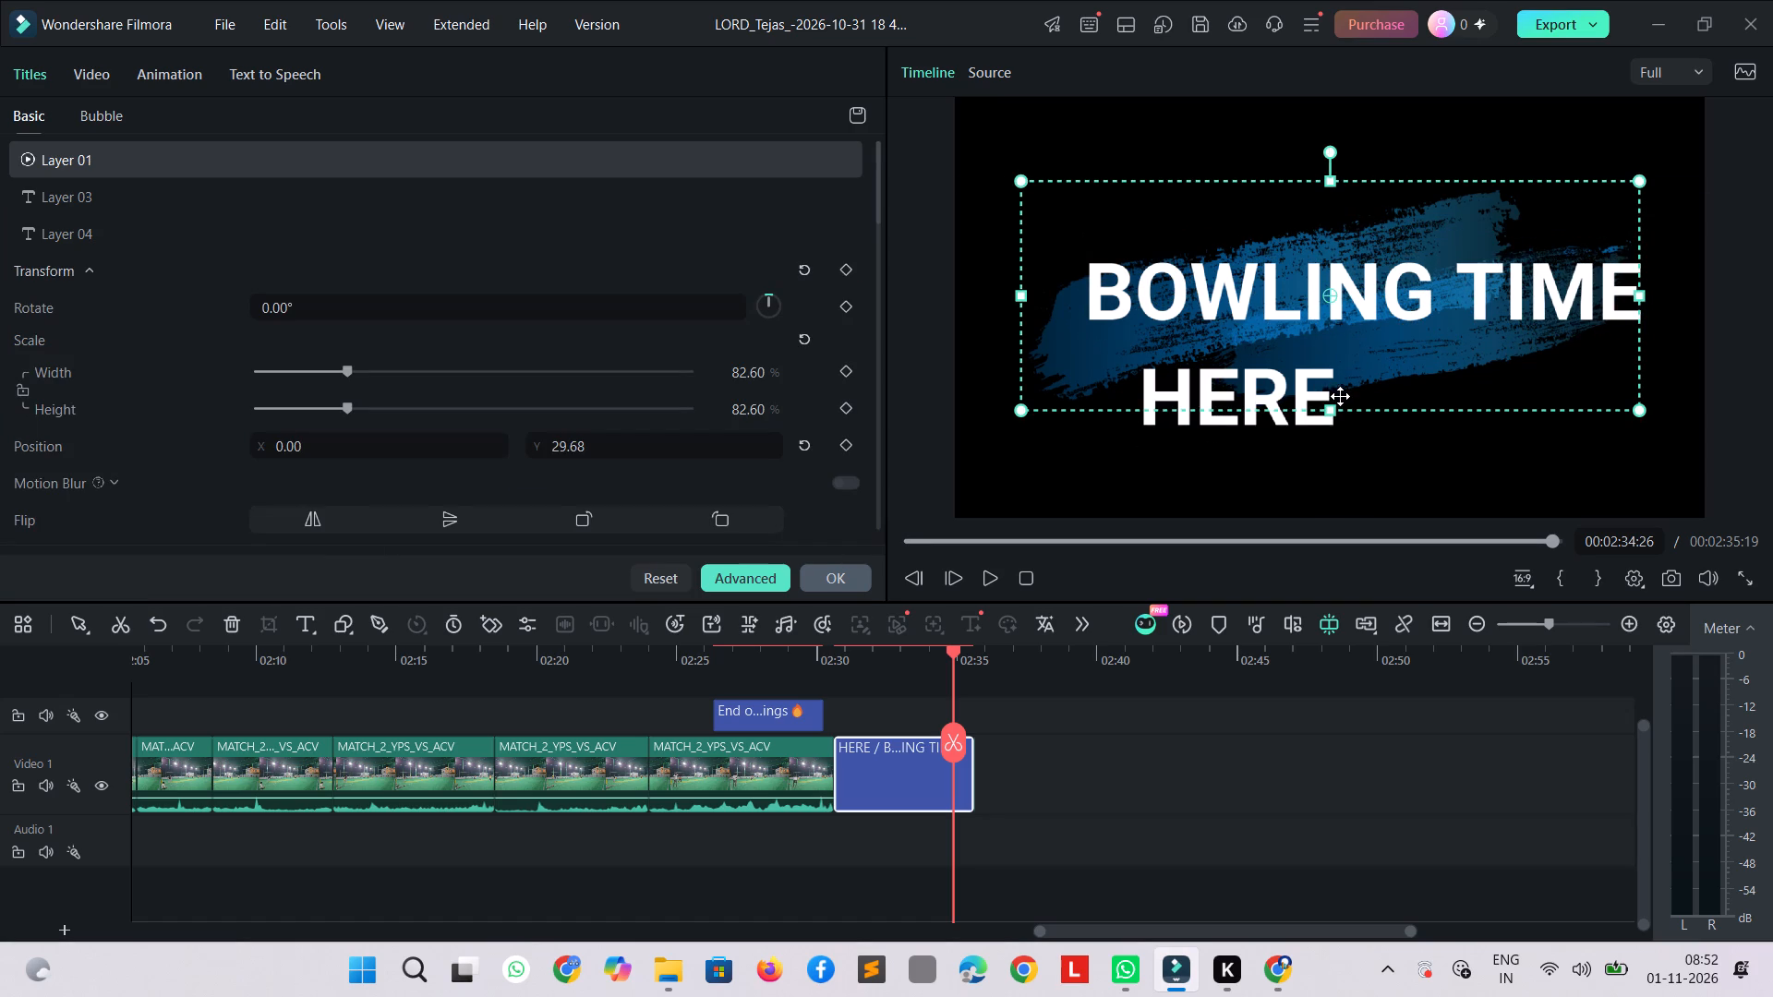
click(1358, 414)
click(1323, 402)
click(1323, 402)
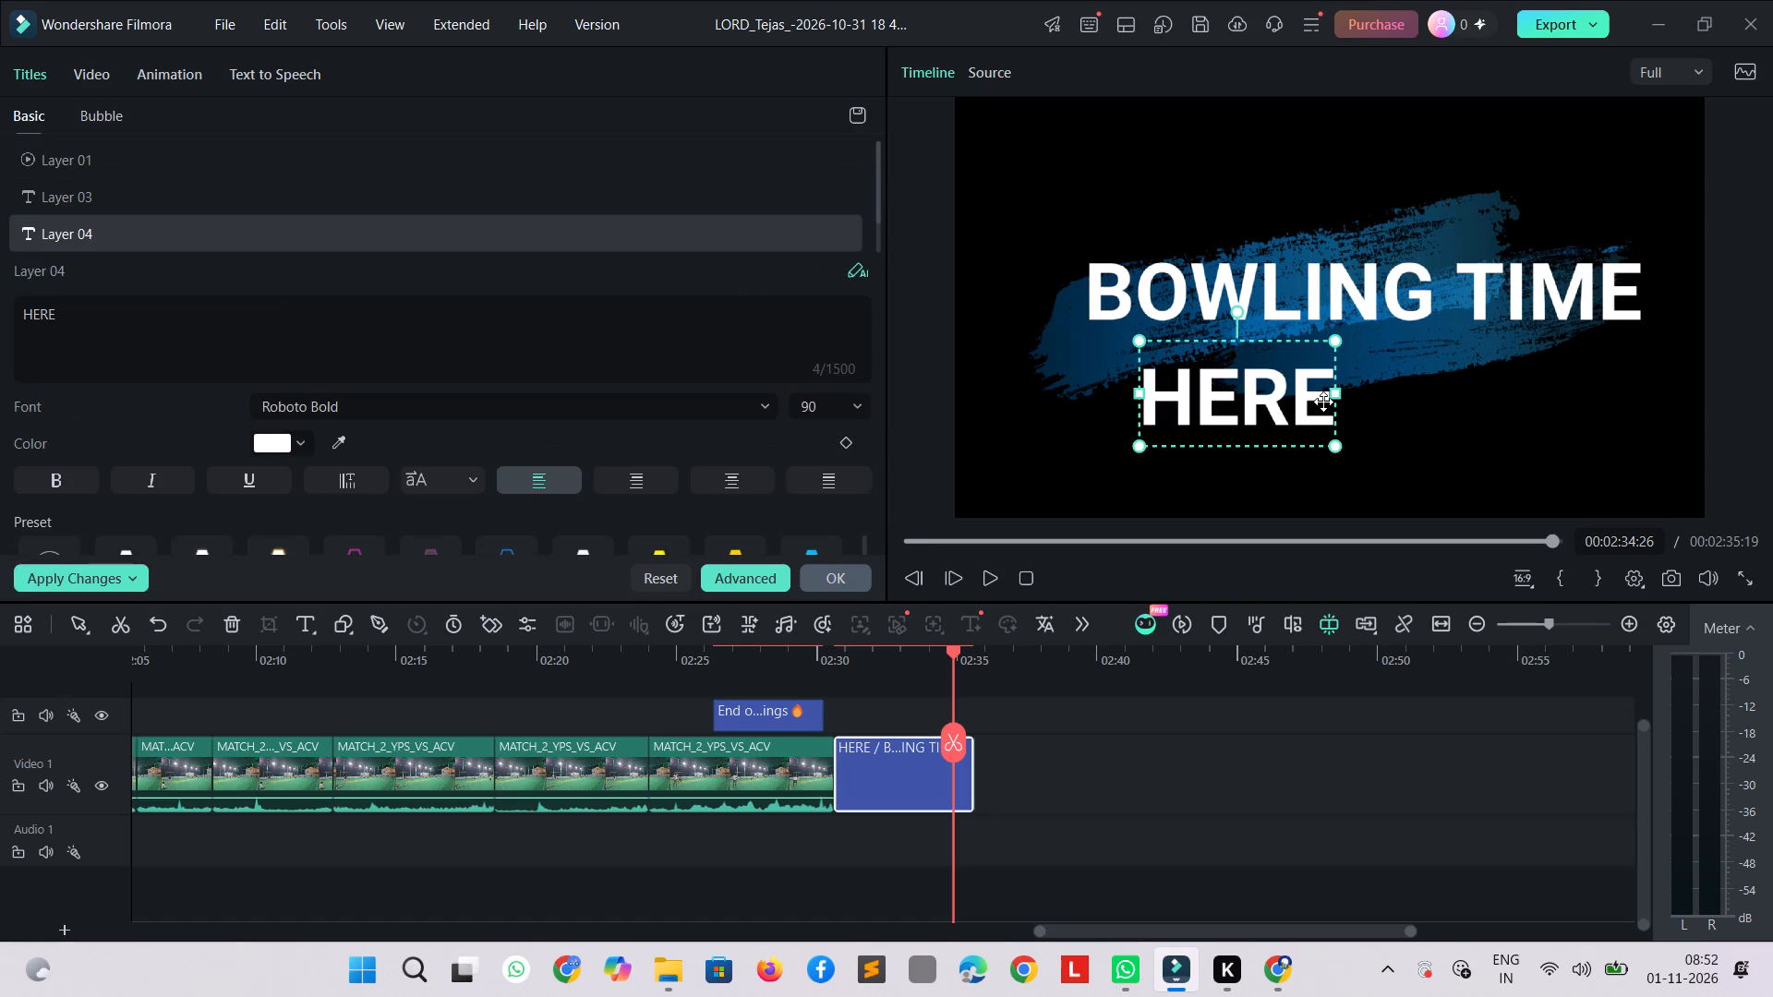
click(1323, 403)
key(space)
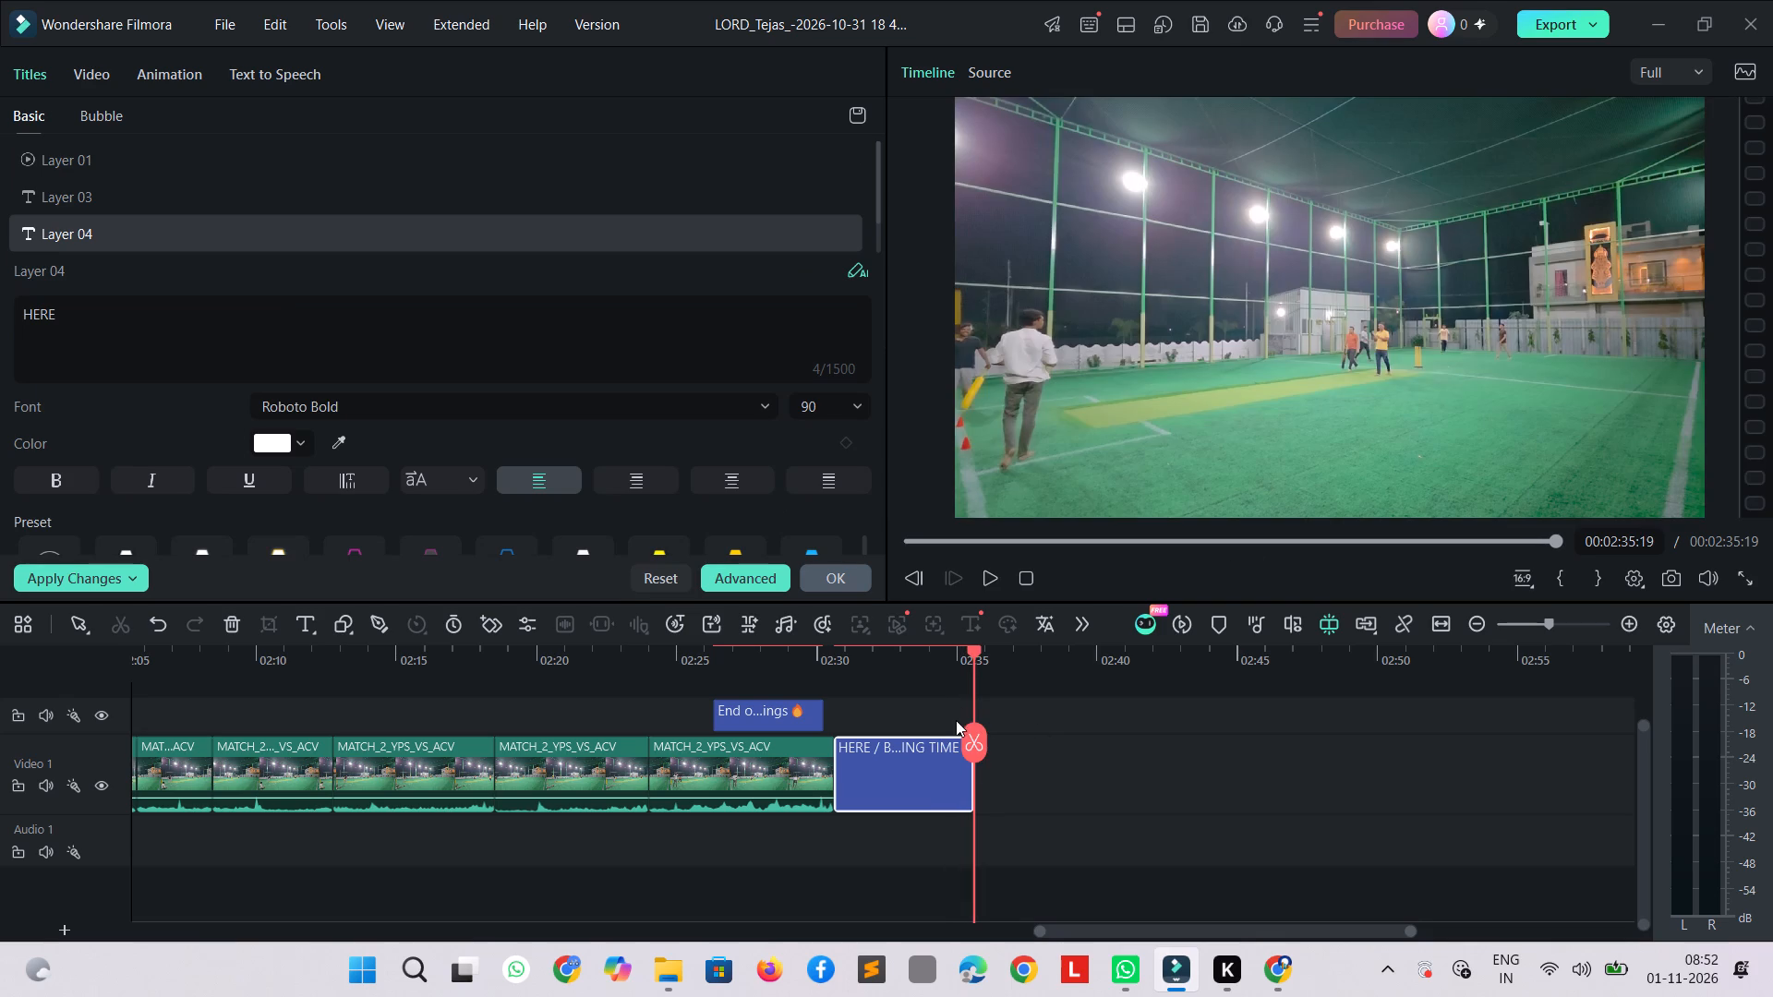
click(404, 304)
key(Right)
key(Right)
key(Right)
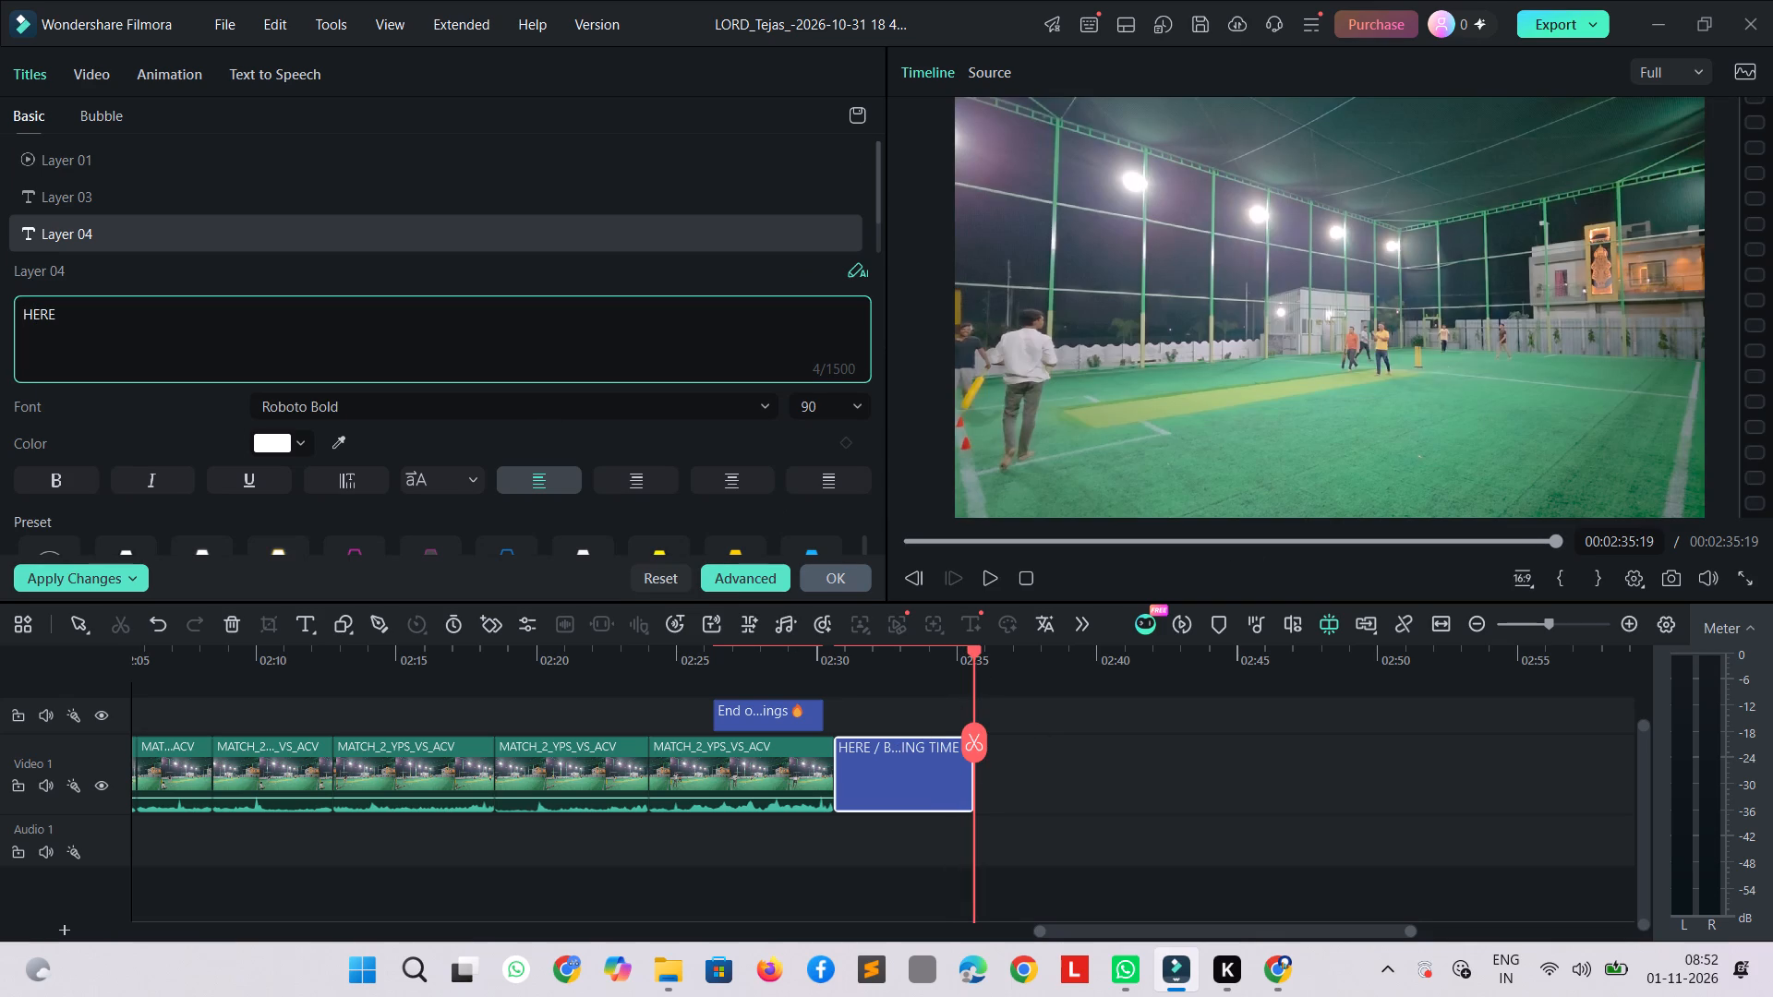
key(Right)
key(Right)
key(BackSpace)
key(BackSpace)
key(BackSpace)
text(ere it Cm)
key(BackSpace)
text(om)
key(BackSpace)
key(BackSpace)
text(OMES)
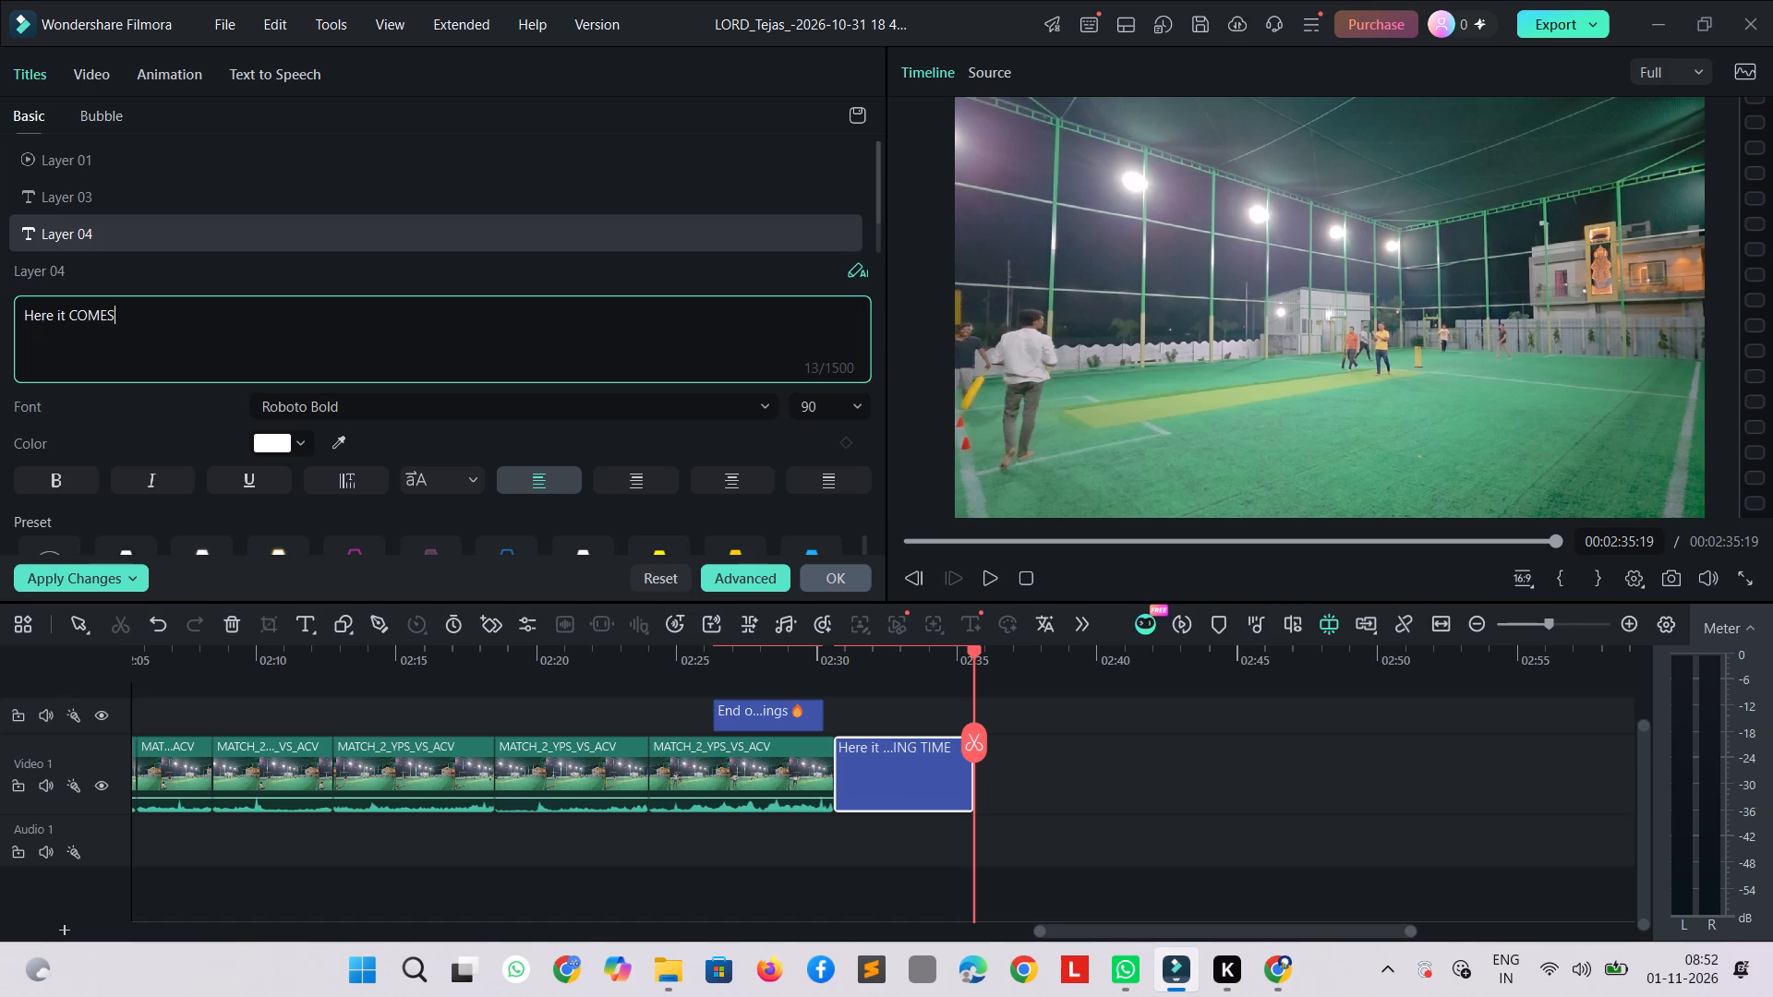
click(1295, 724)
Play back the end of the last match clip into the bowling title card to check its animation.
drag(981, 655, 723, 685)
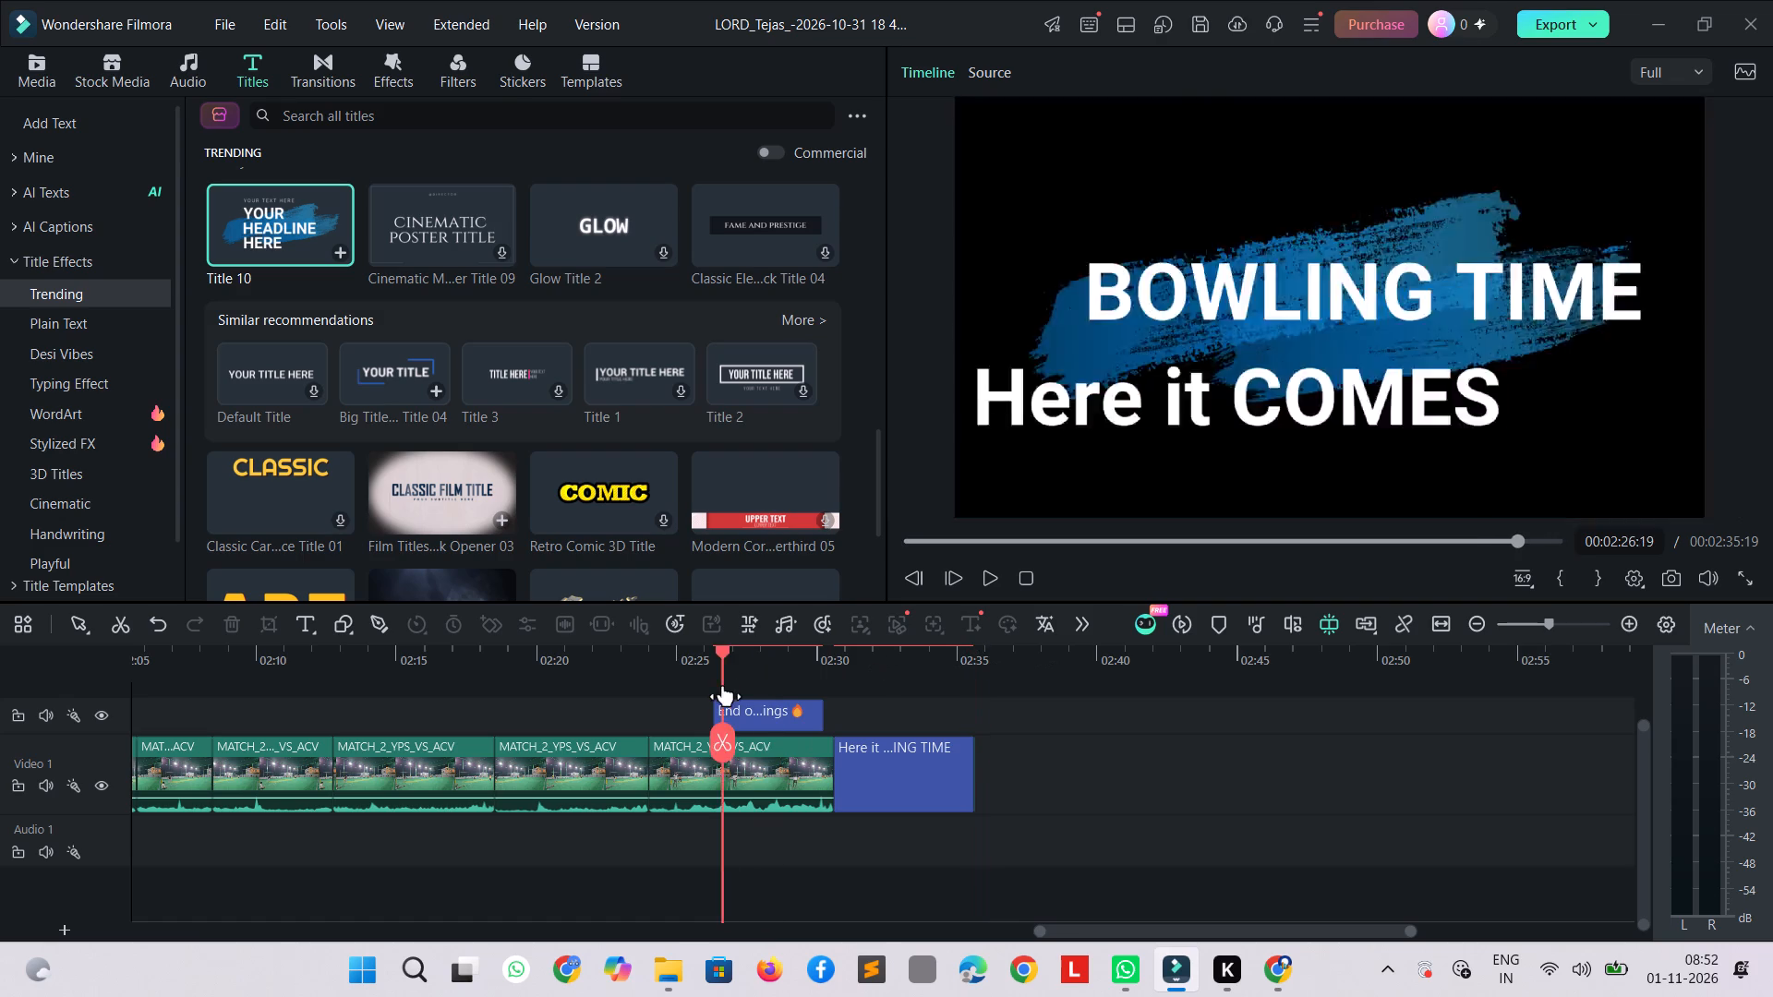
drag(723, 685, 760, 691)
text(b)
key(space)
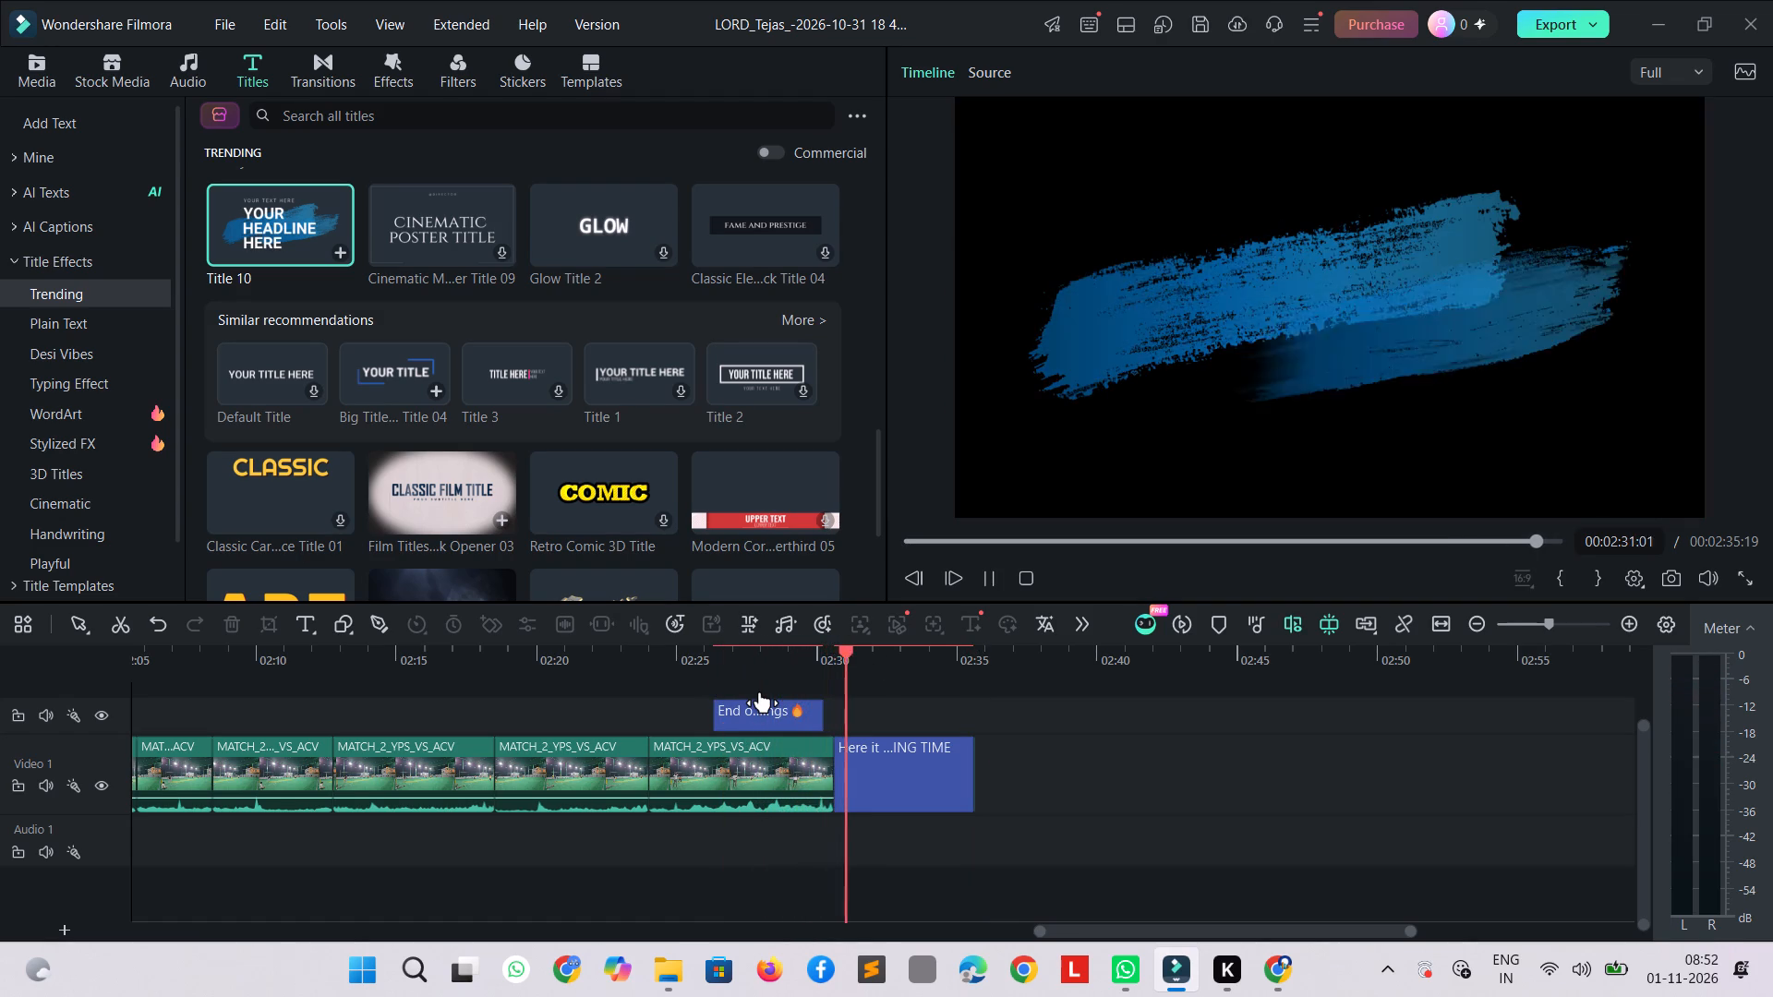
key(space)
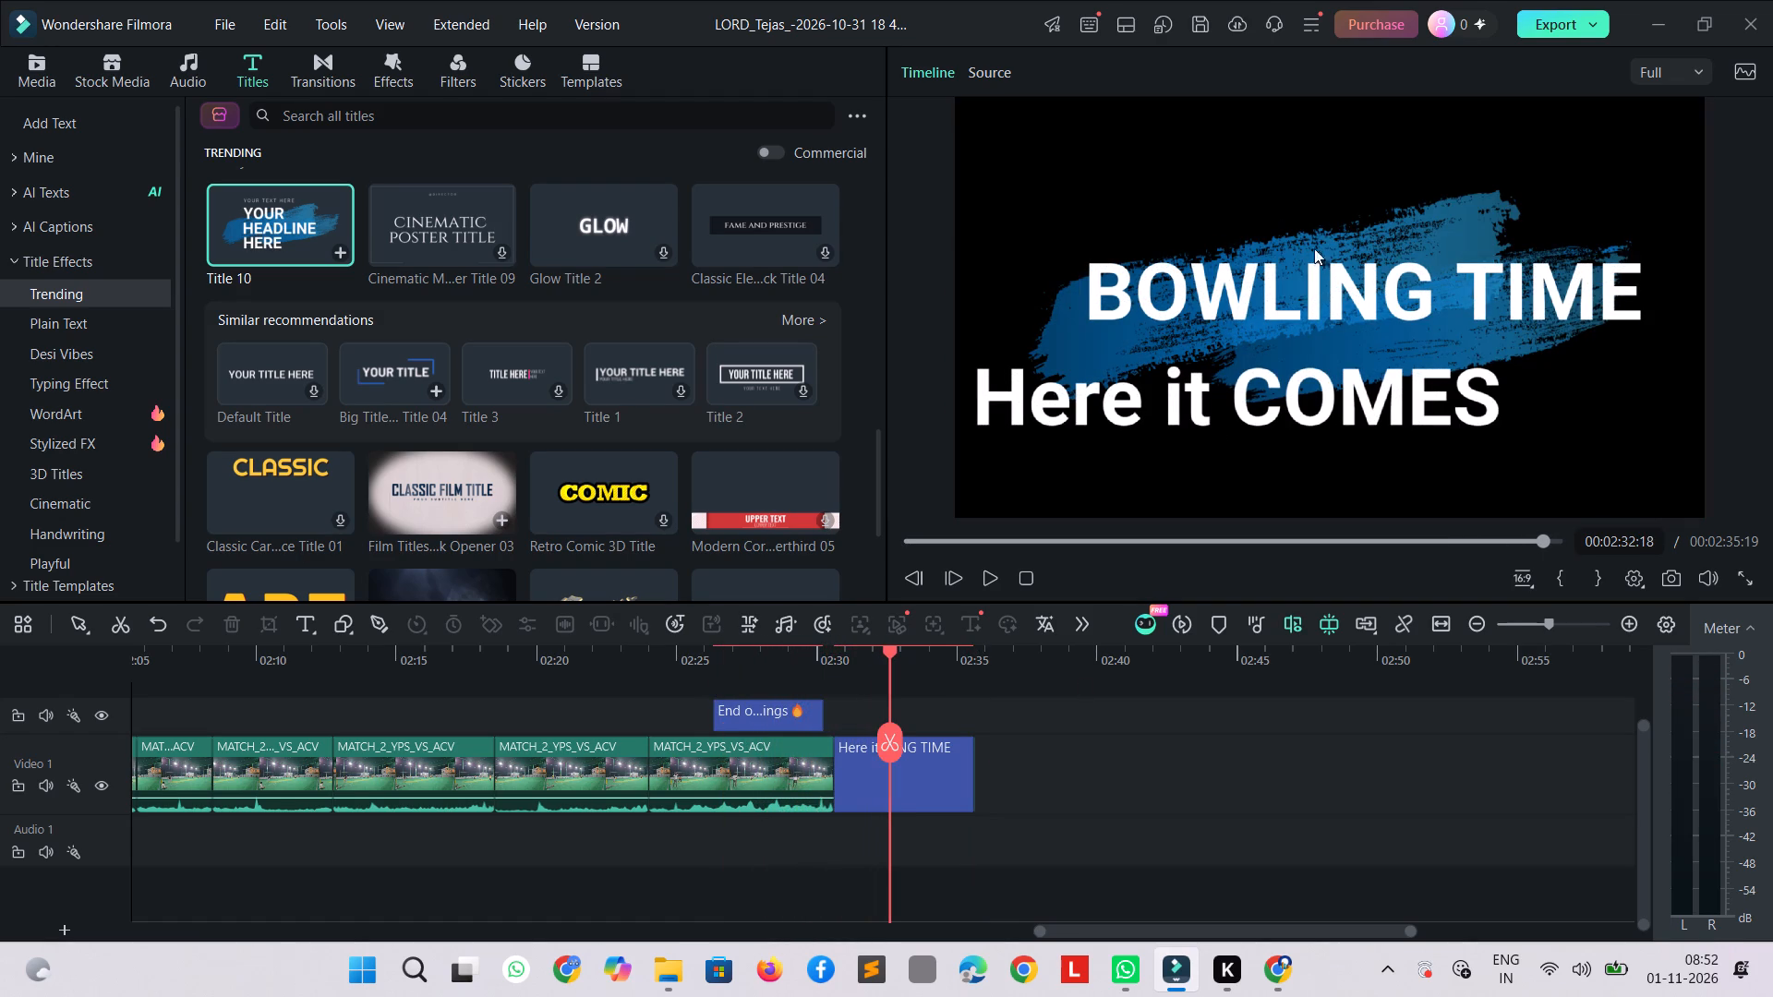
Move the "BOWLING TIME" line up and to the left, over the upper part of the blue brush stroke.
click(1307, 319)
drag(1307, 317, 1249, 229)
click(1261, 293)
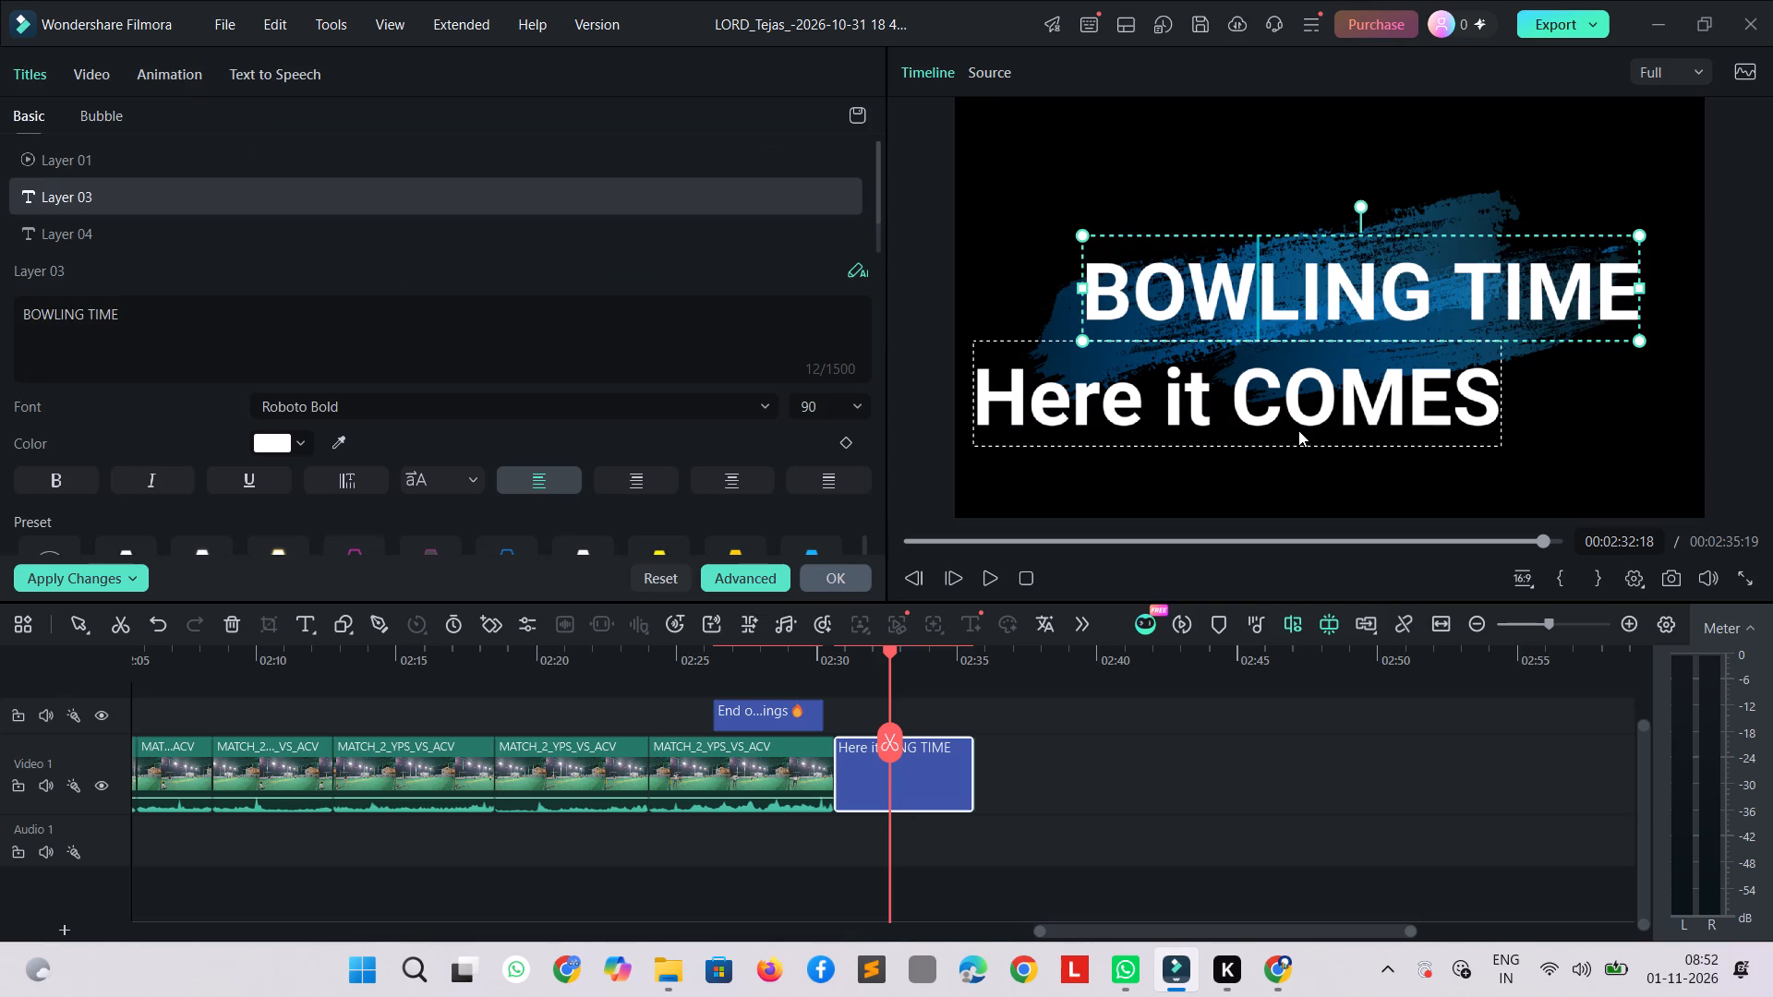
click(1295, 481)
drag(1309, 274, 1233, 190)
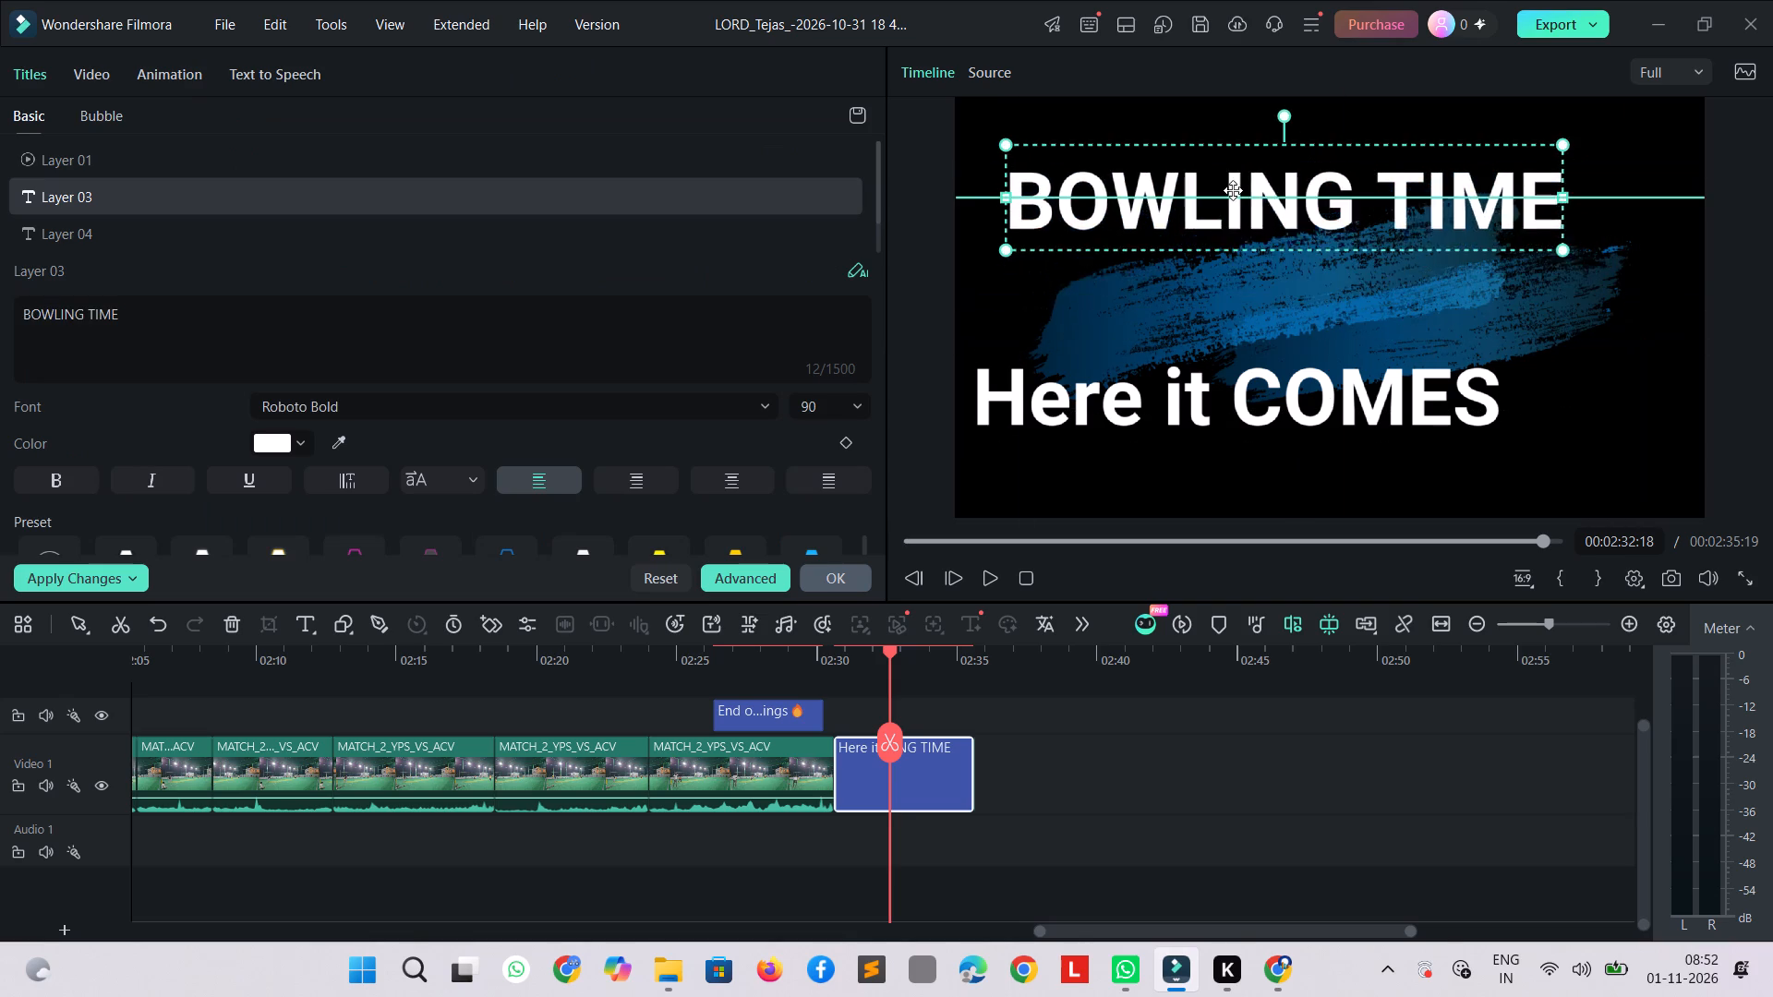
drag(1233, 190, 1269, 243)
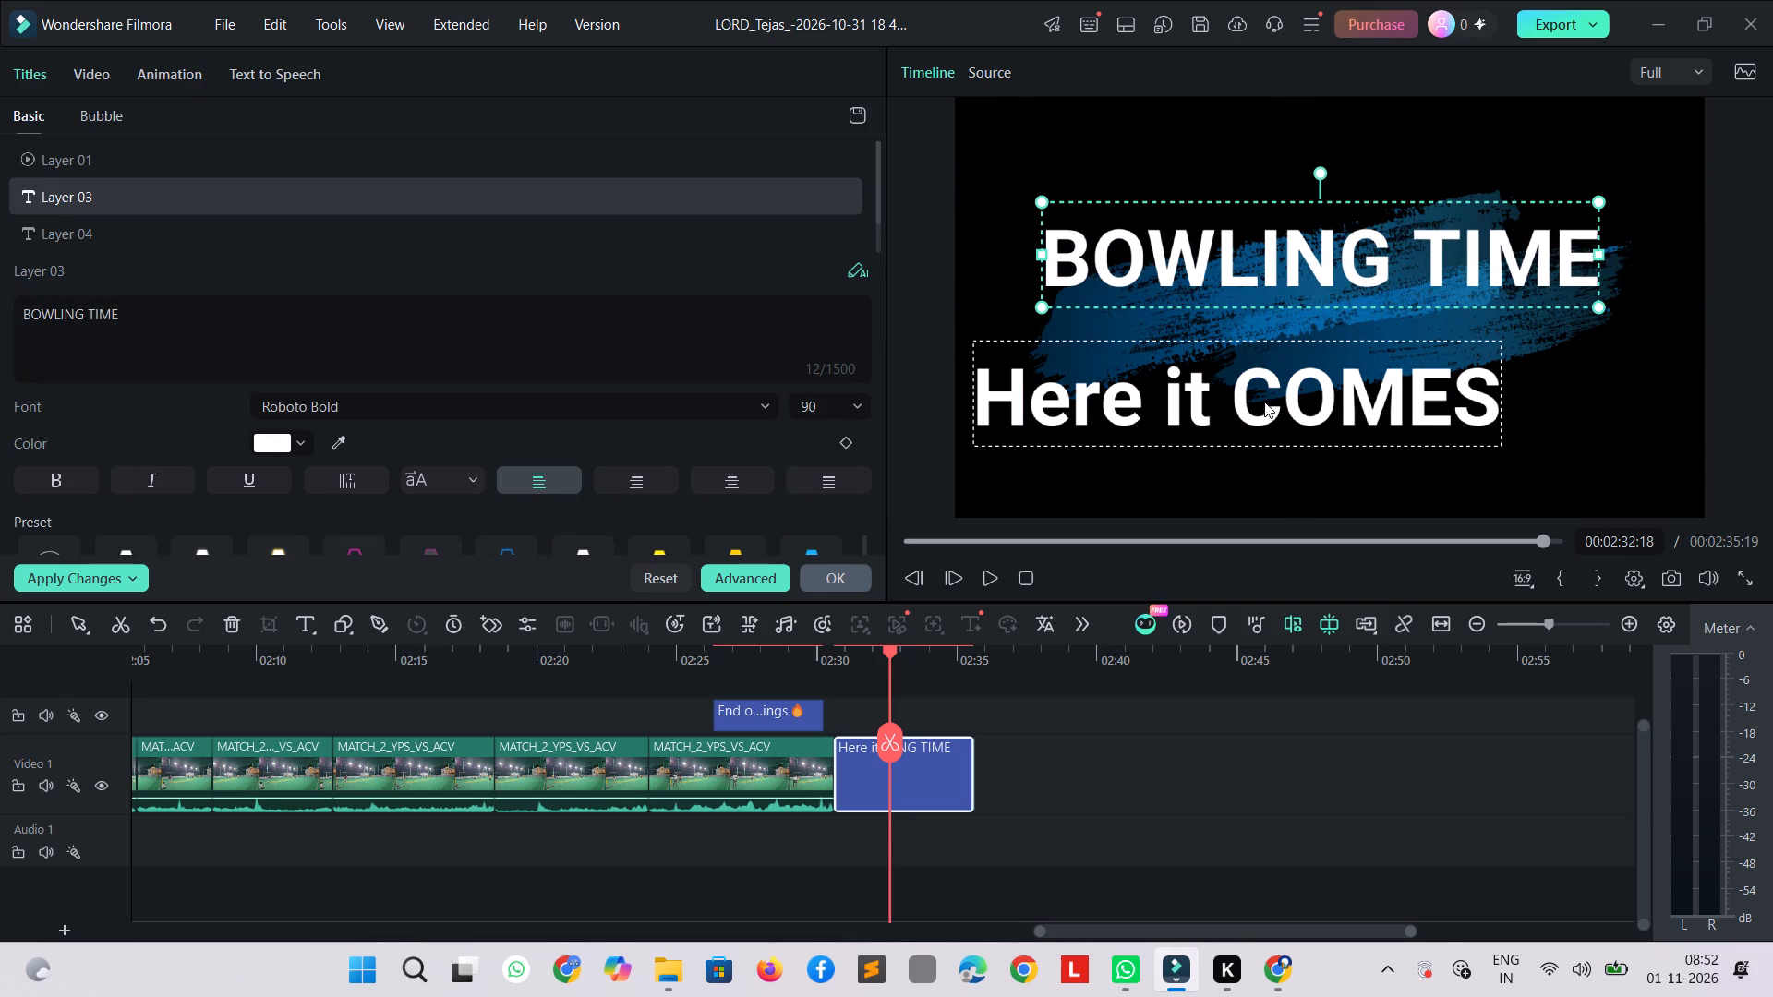
Move the "Here it COMES" line to the right so it sits below "BOWLING TIME" at the brush stroke's lower edge.
click(1264, 402)
drag(1264, 402, 1326, 392)
click(1521, 410)
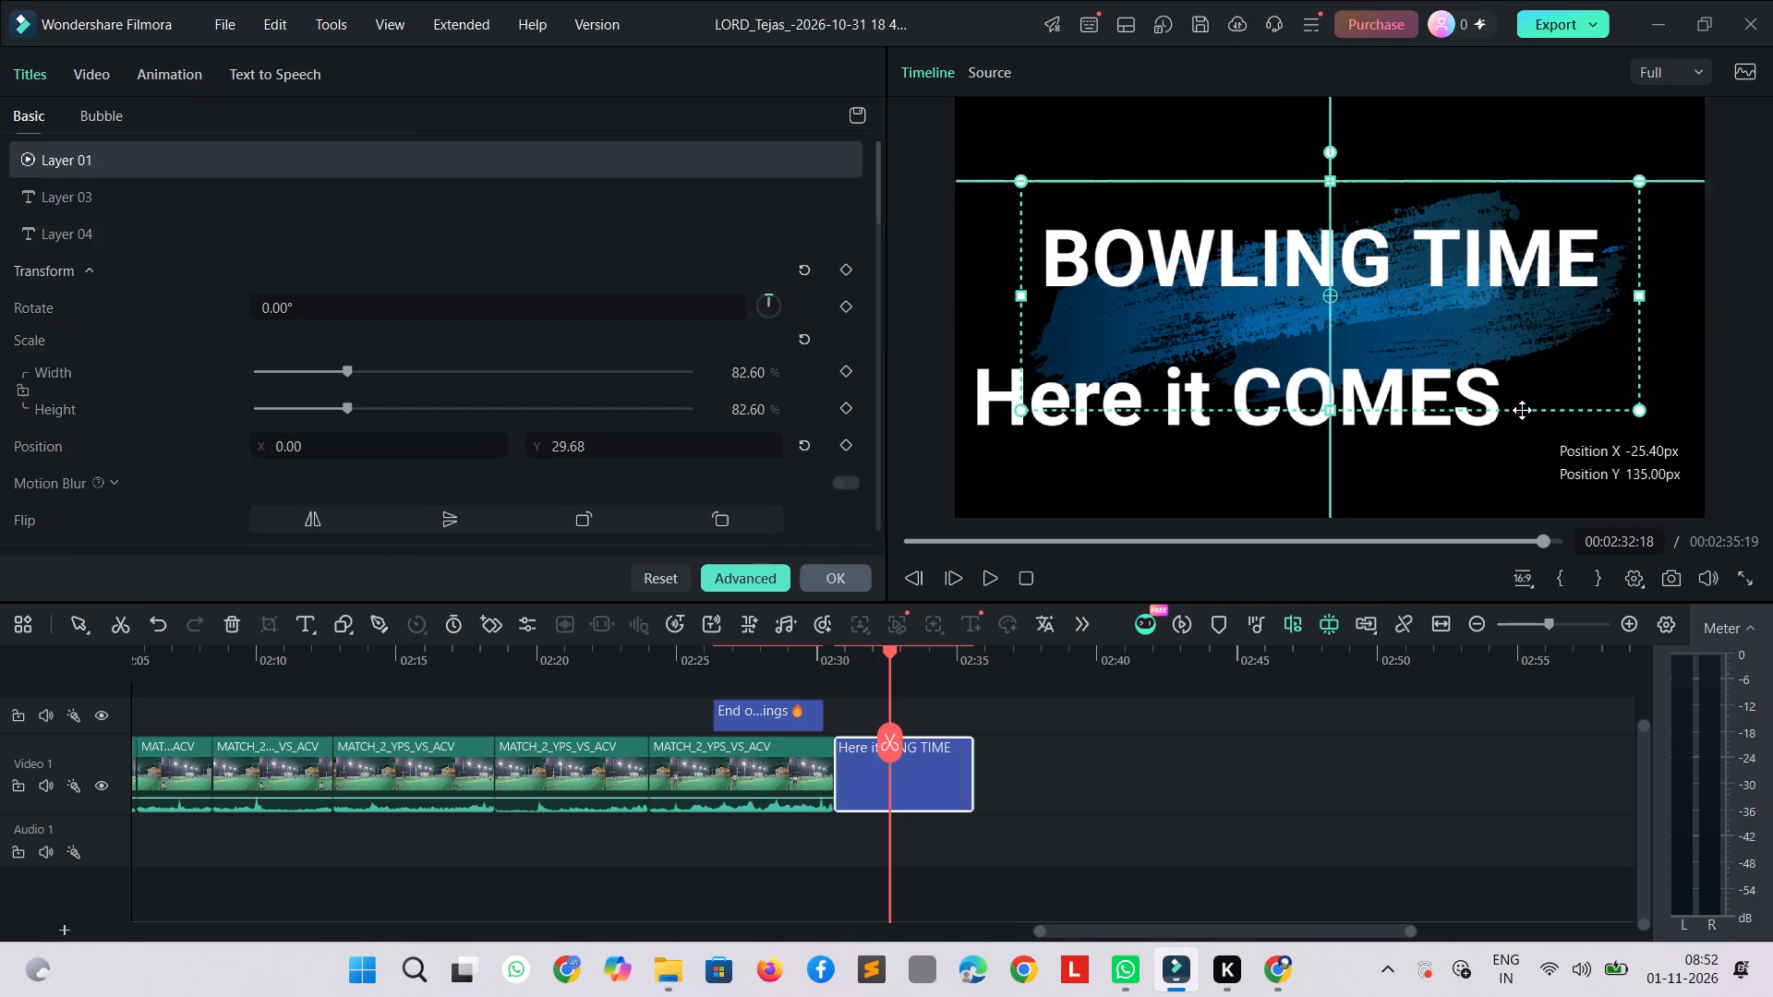
click(1473, 412)
drag(1470, 413, 1581, 370)
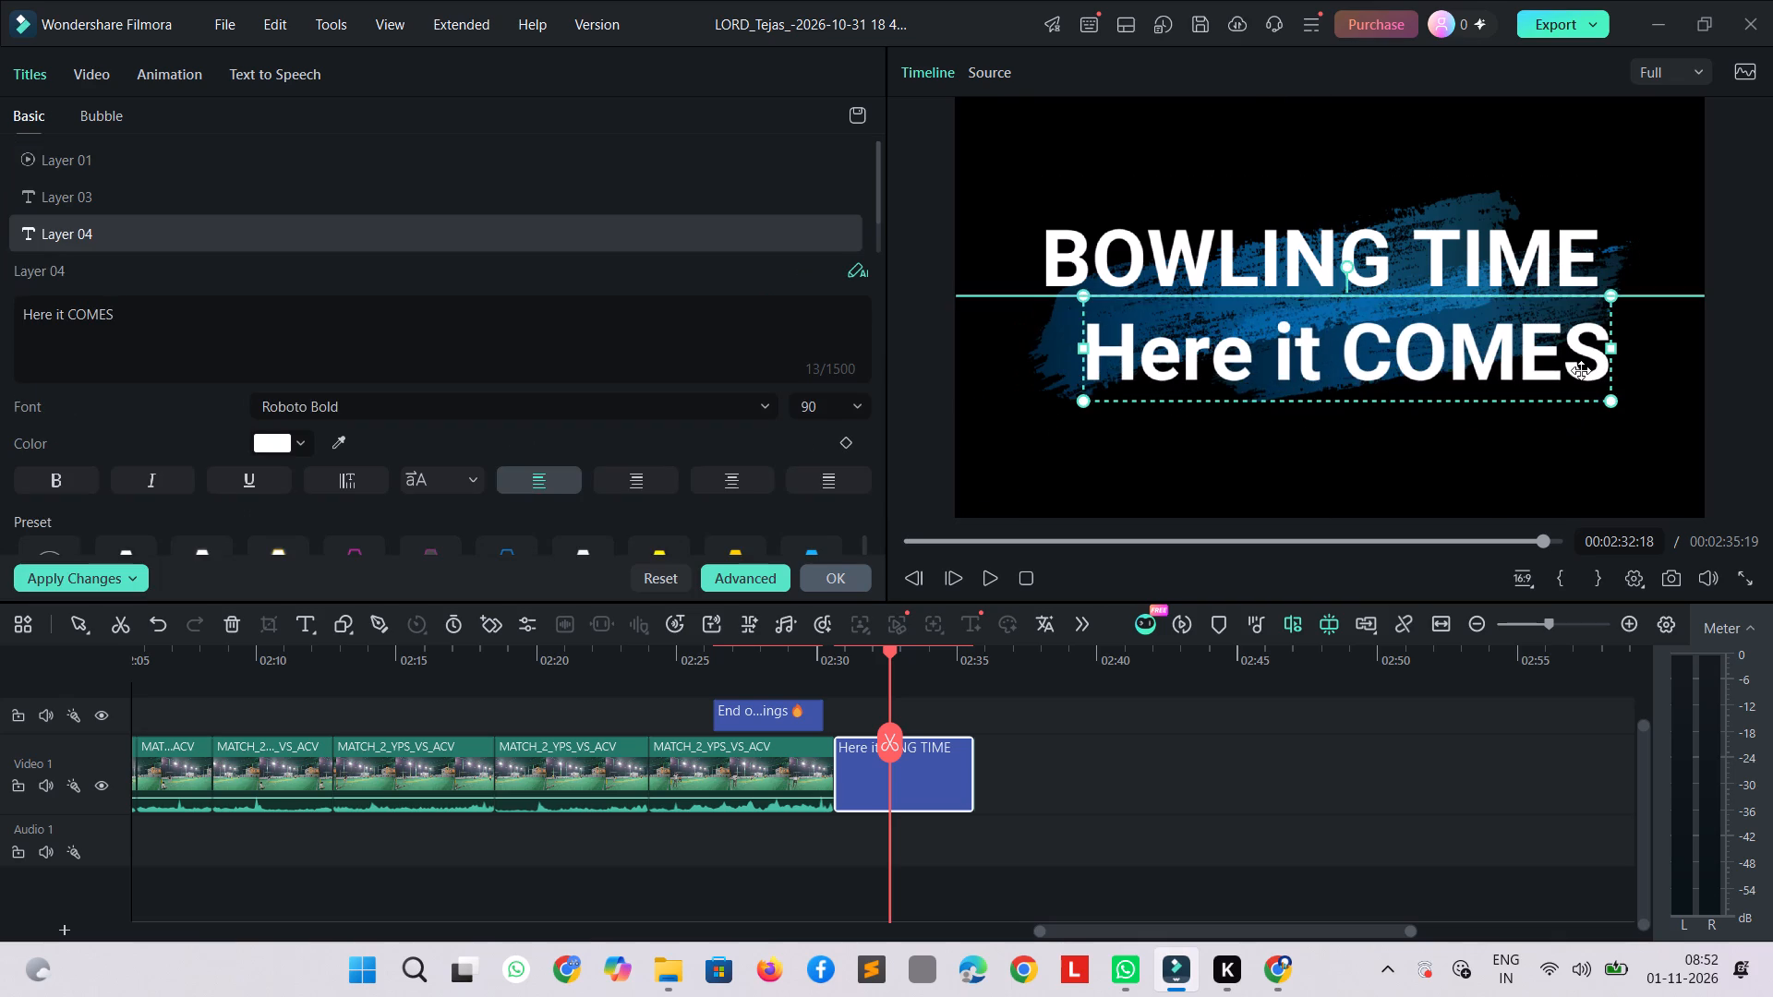
drag(1581, 370, 1607, 395)
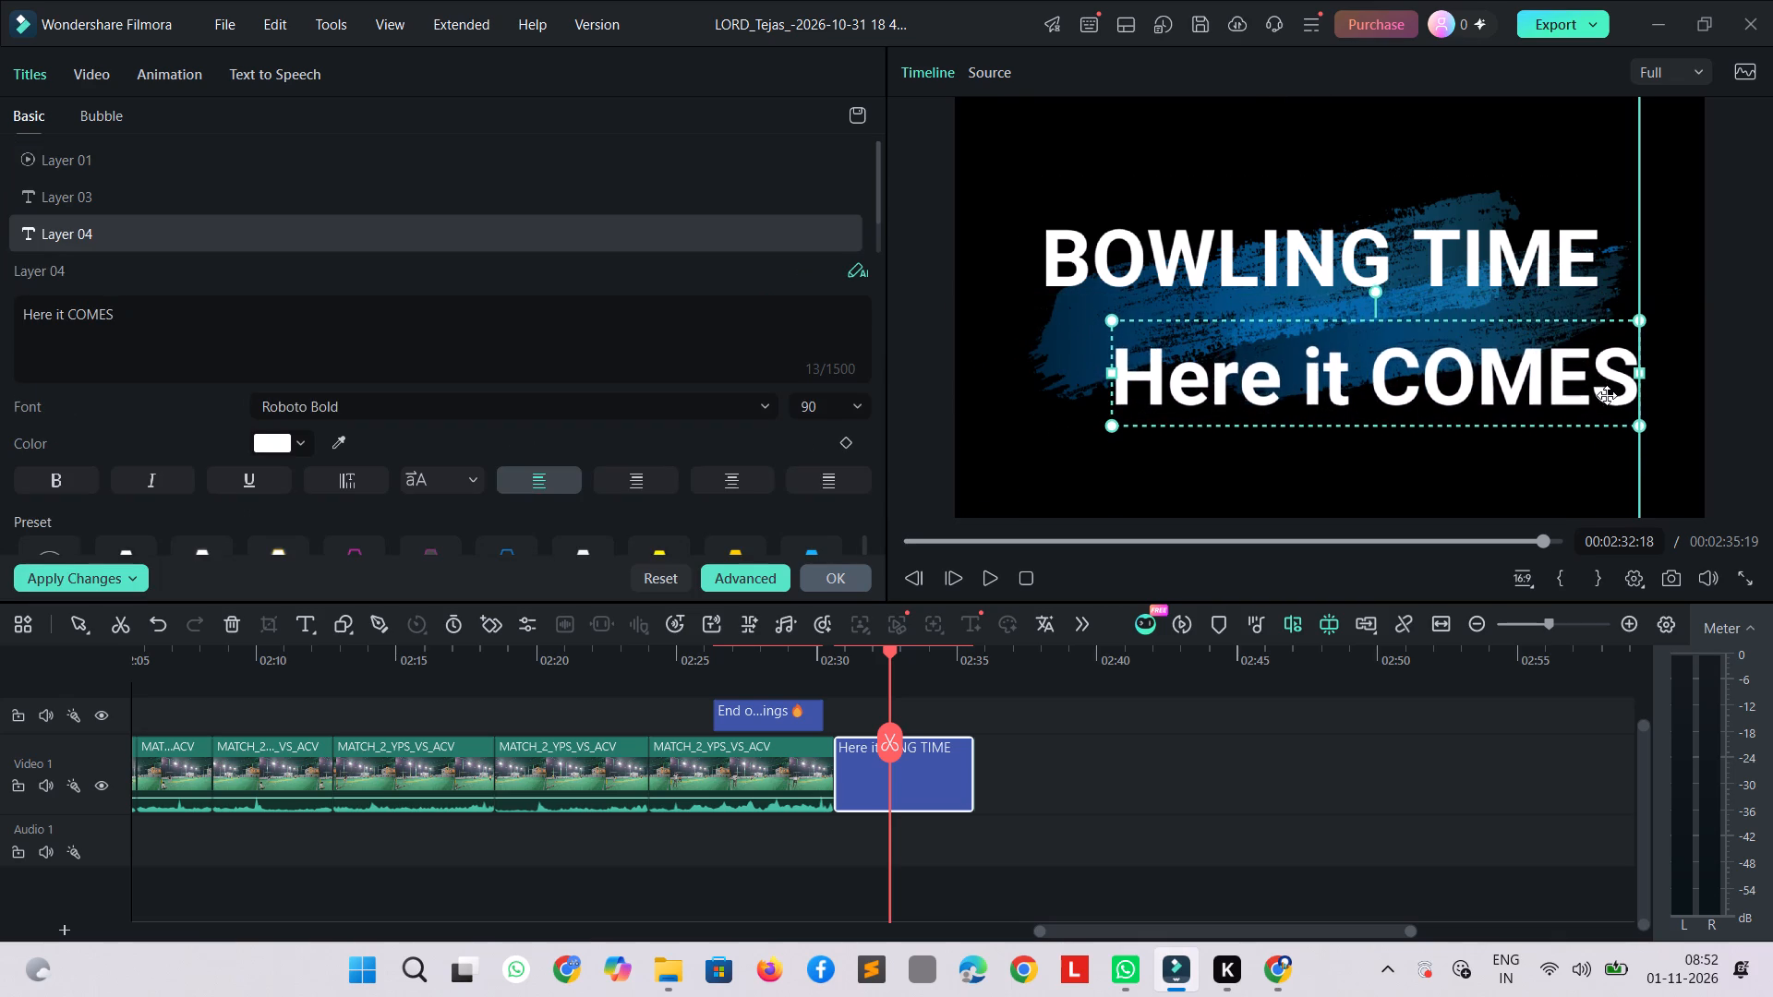
drag(1607, 395, 1612, 418)
Move the "BOWLING TIME" line down and slightly right, just above "Here it COMES" on the brush stroke.
click(1551, 304)
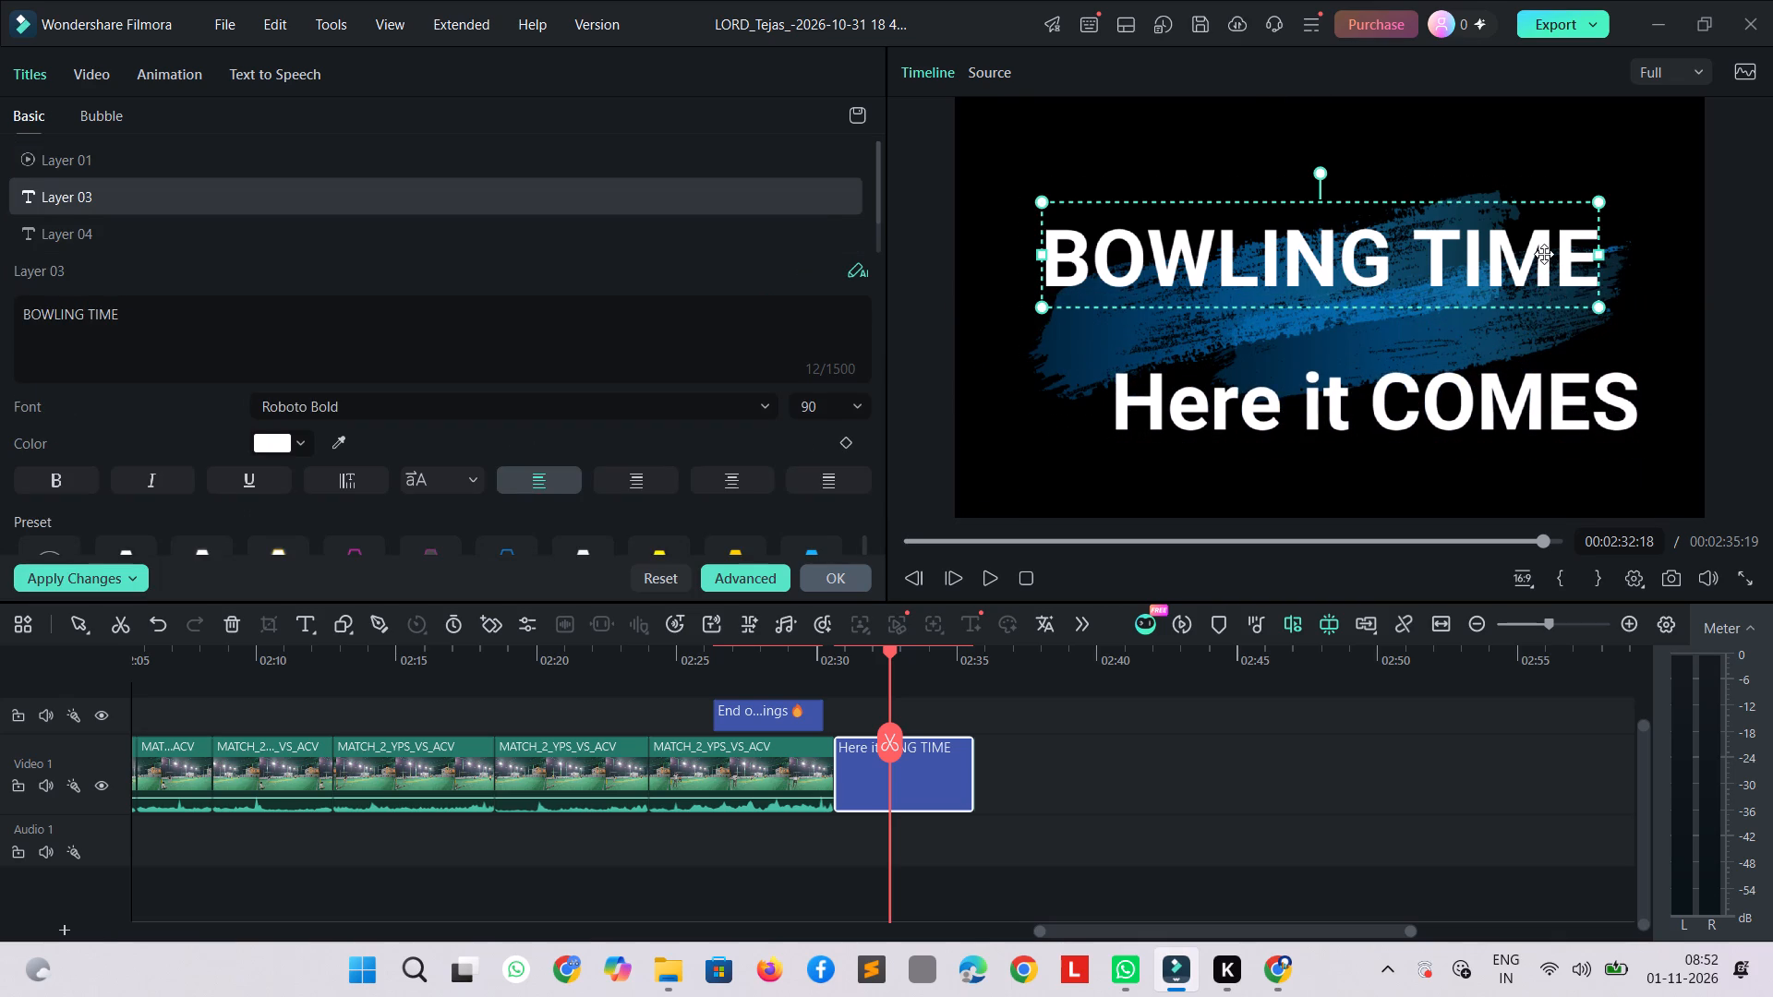
drag(1544, 254, 1571, 287)
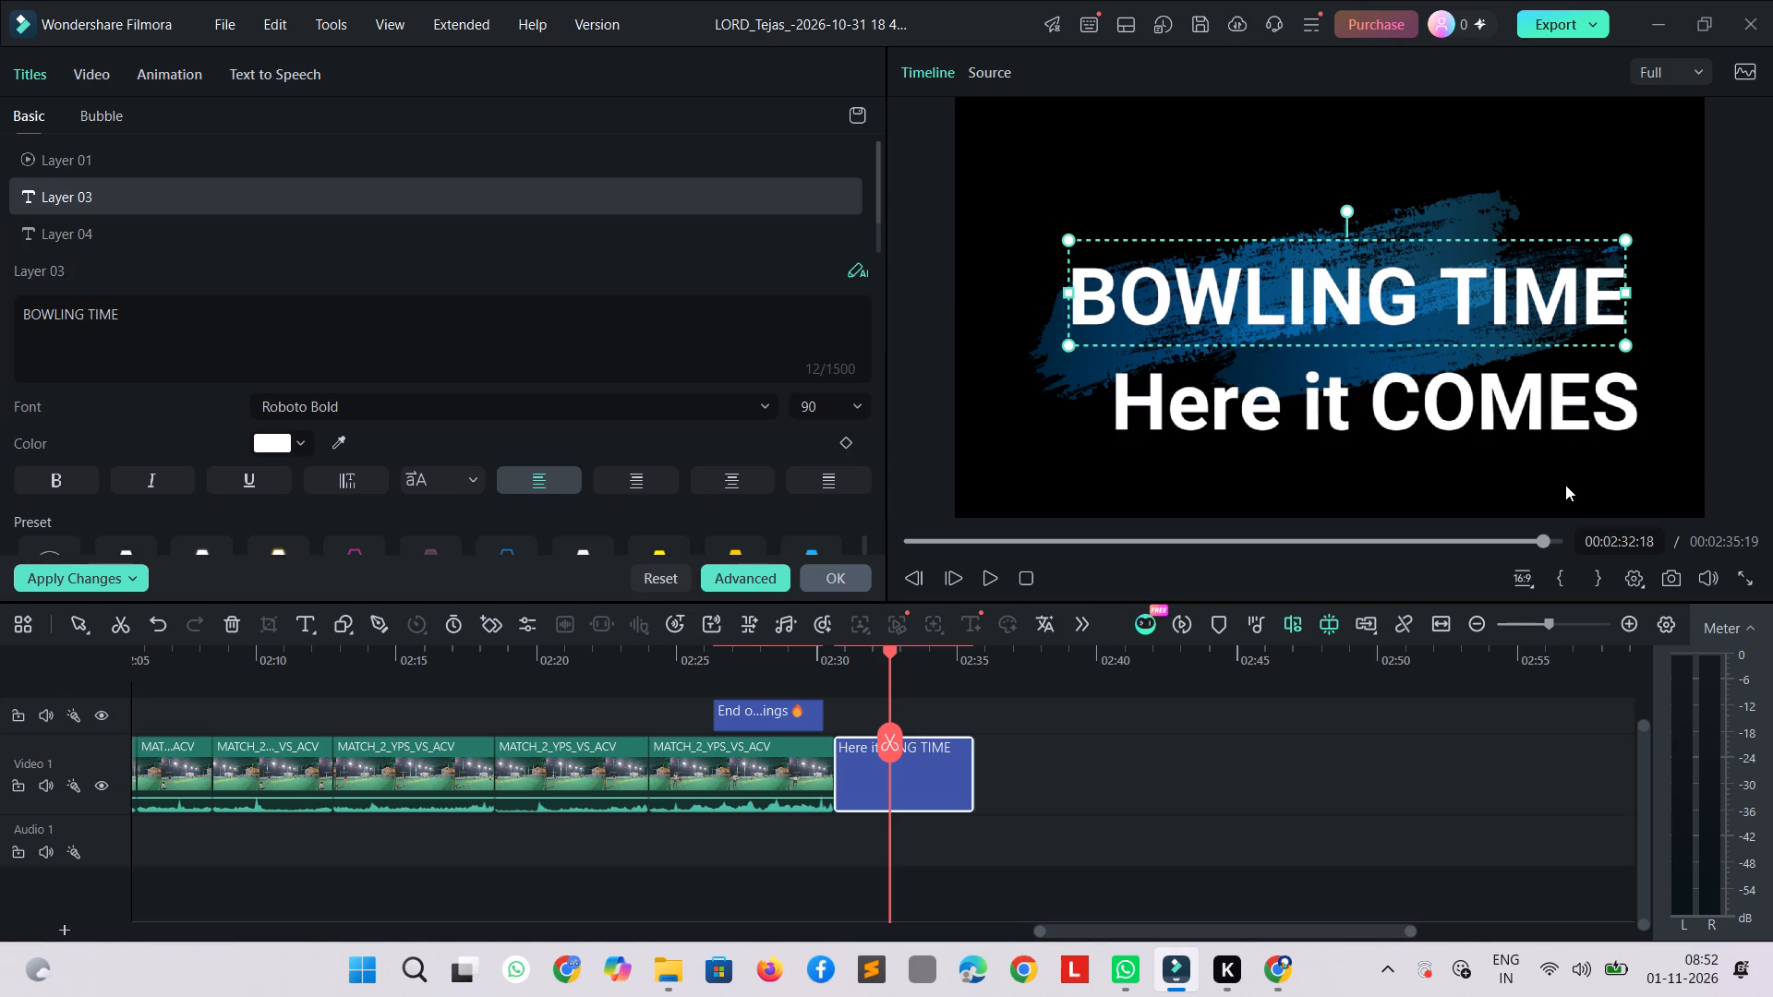
Play back the rest of the title card and the opening part of the video to review them.
click(1565, 485)
key(space)
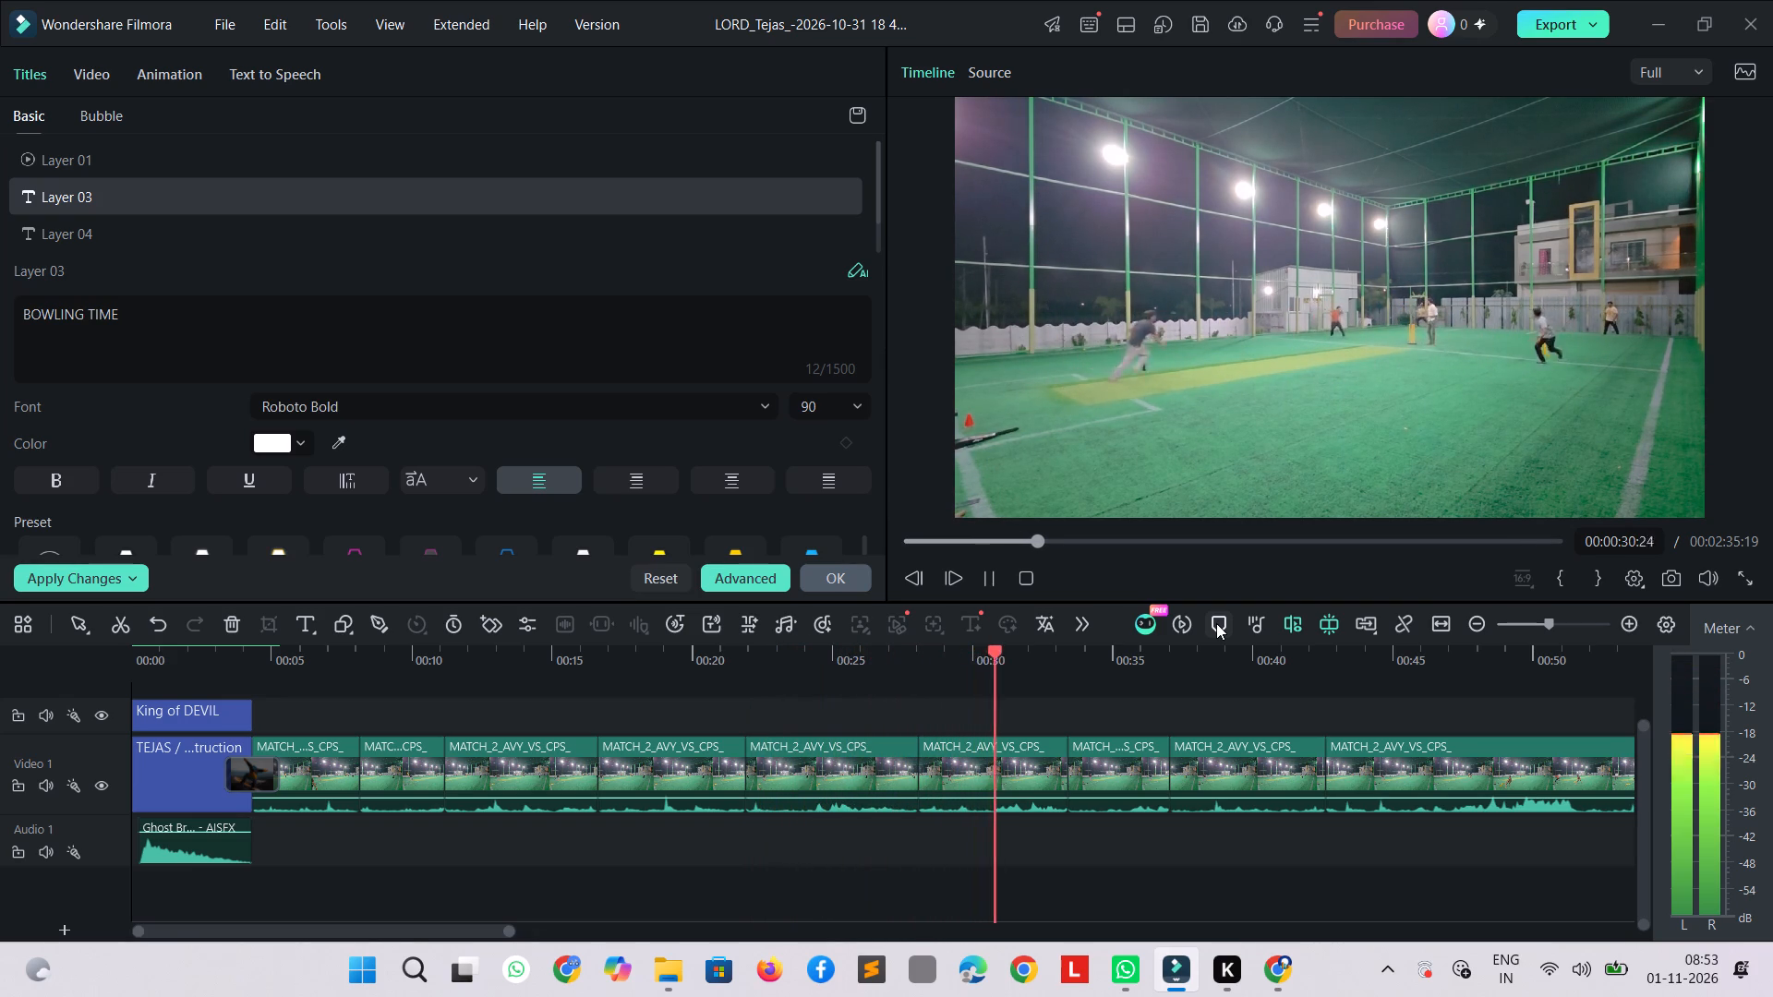
key(space)
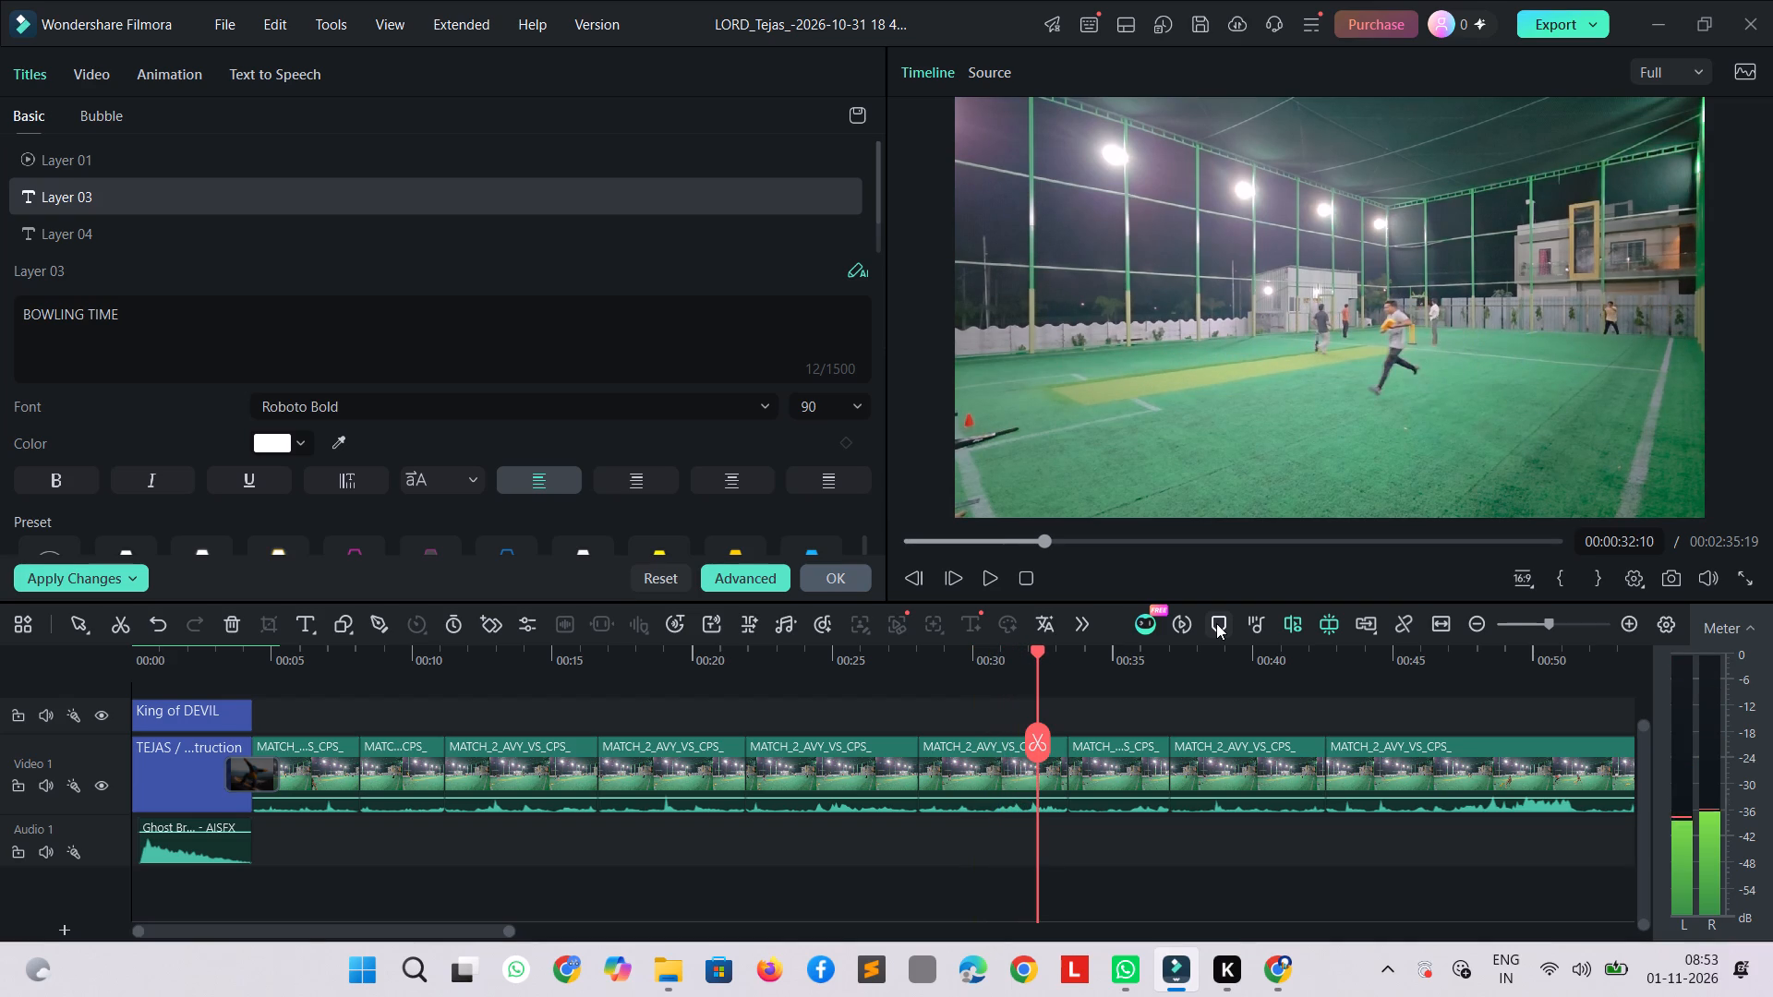
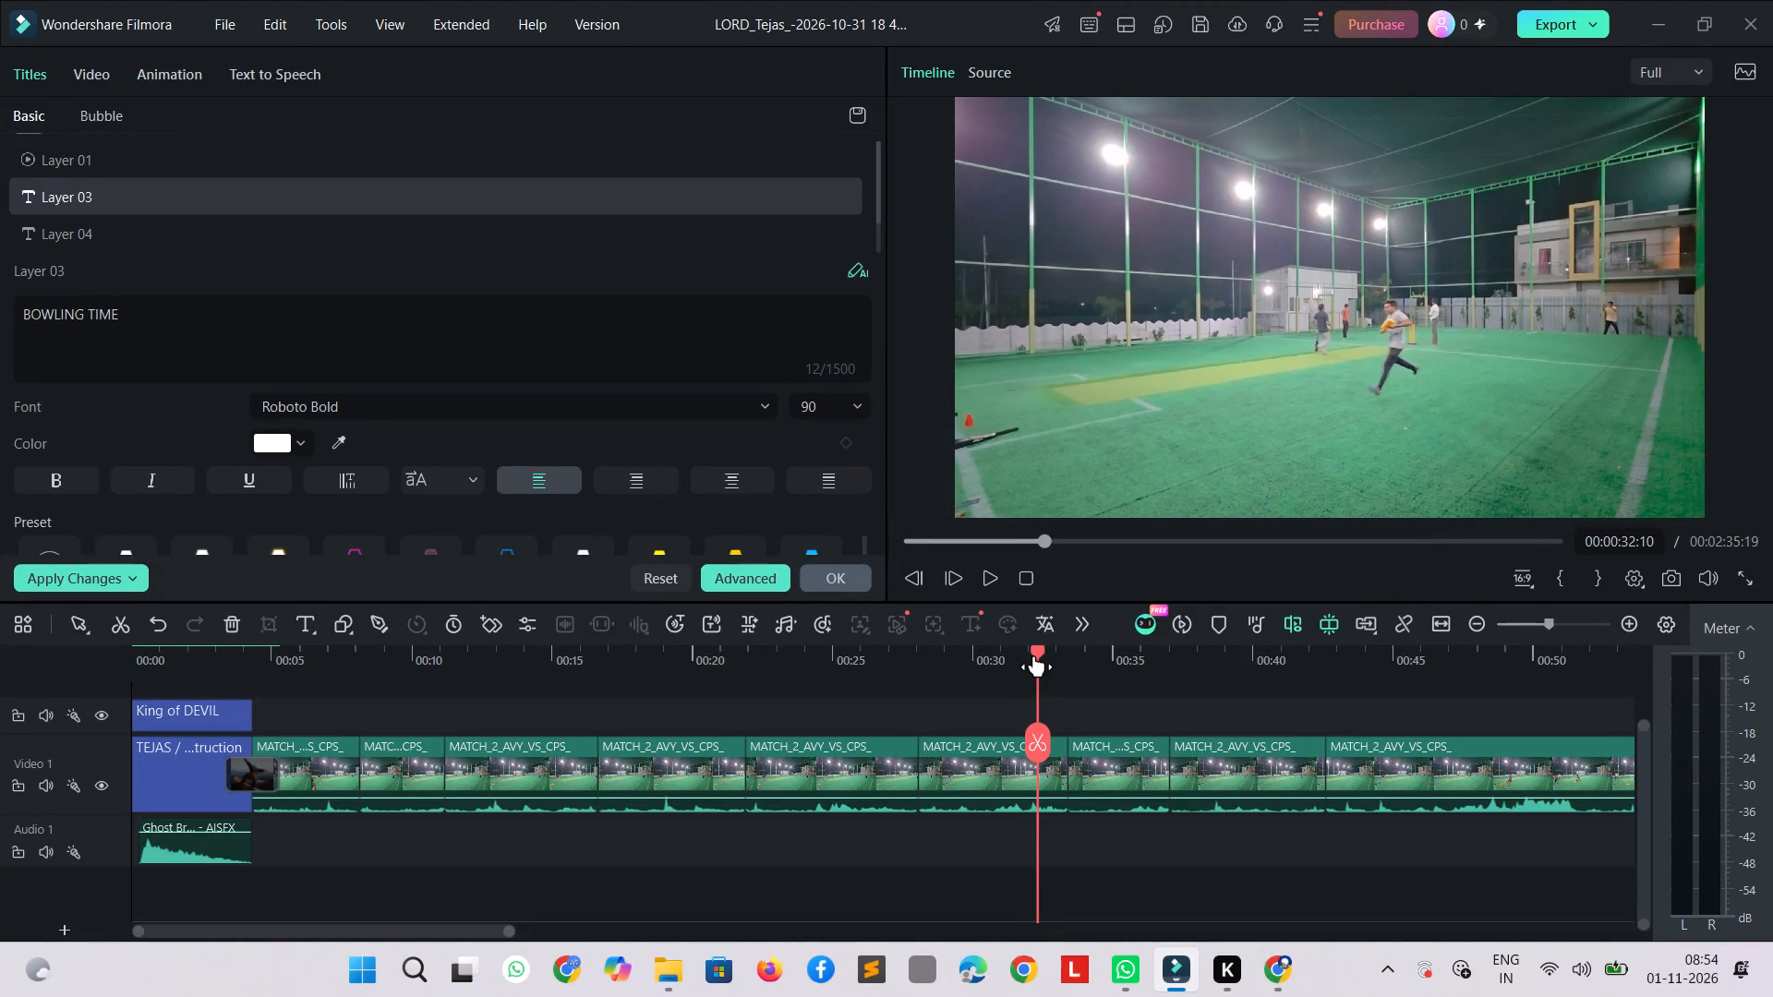
Play back the match clips from about 00:00:32 past the one-minute mark to review the cuts.
key(space)
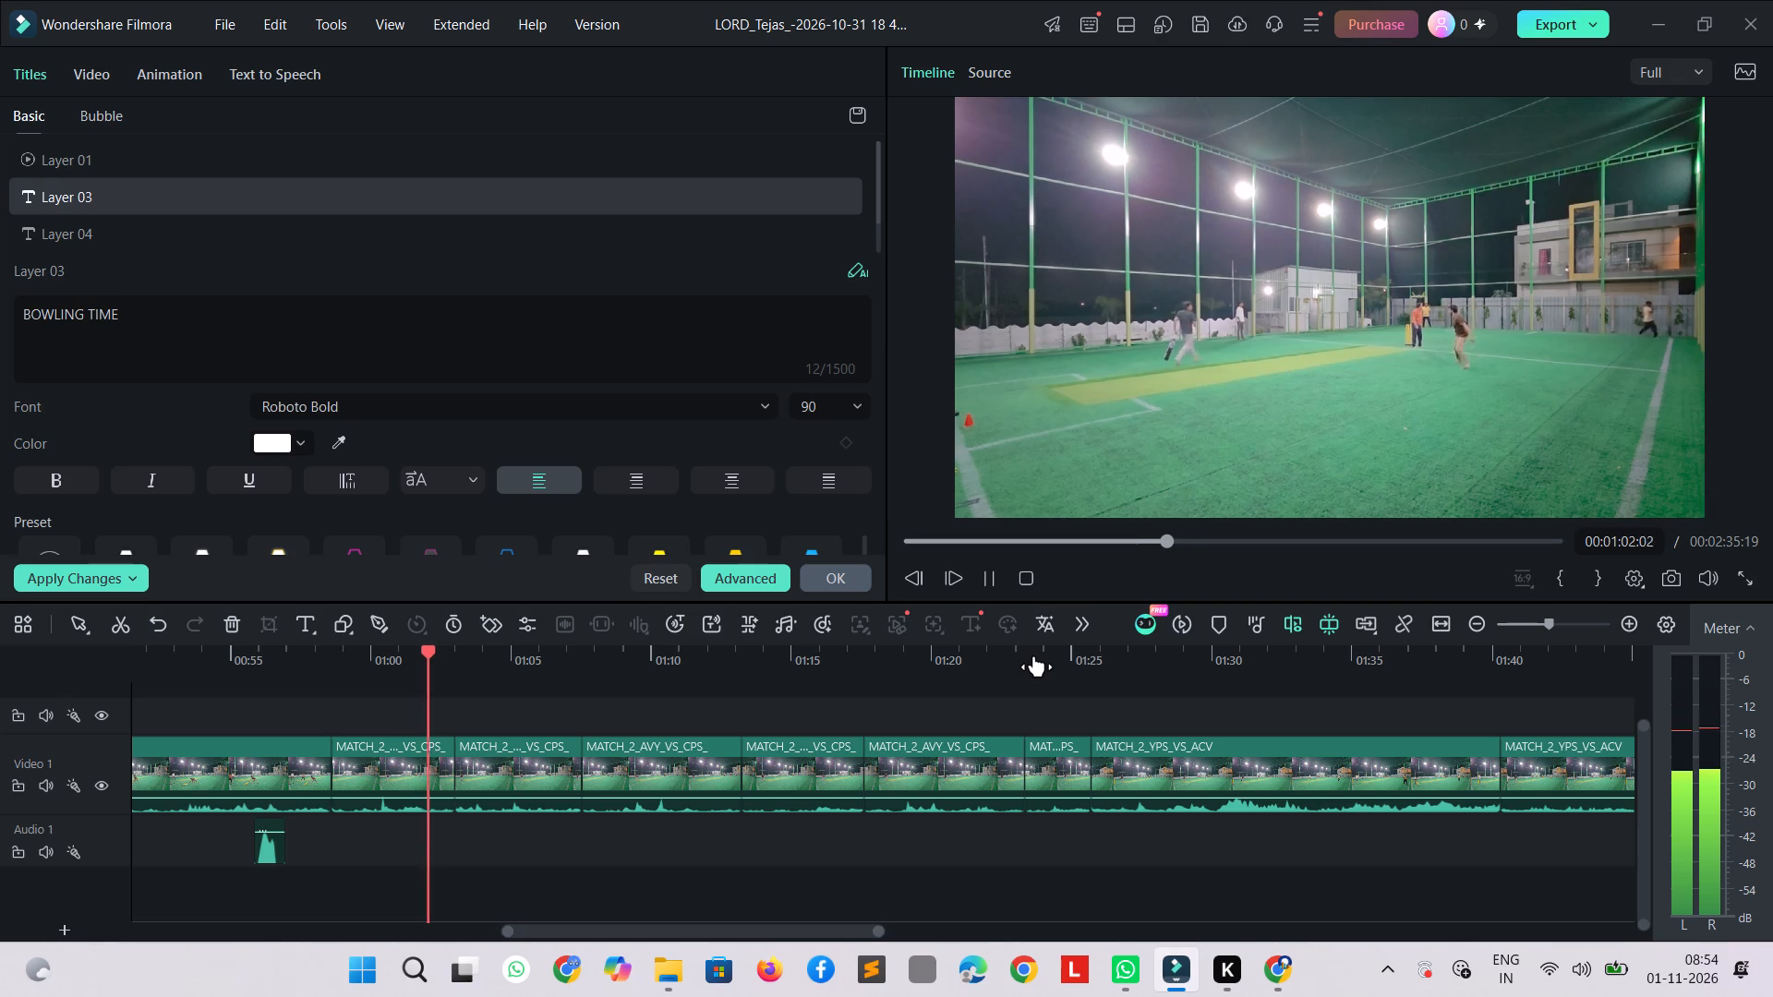
right_click(1462, 390)
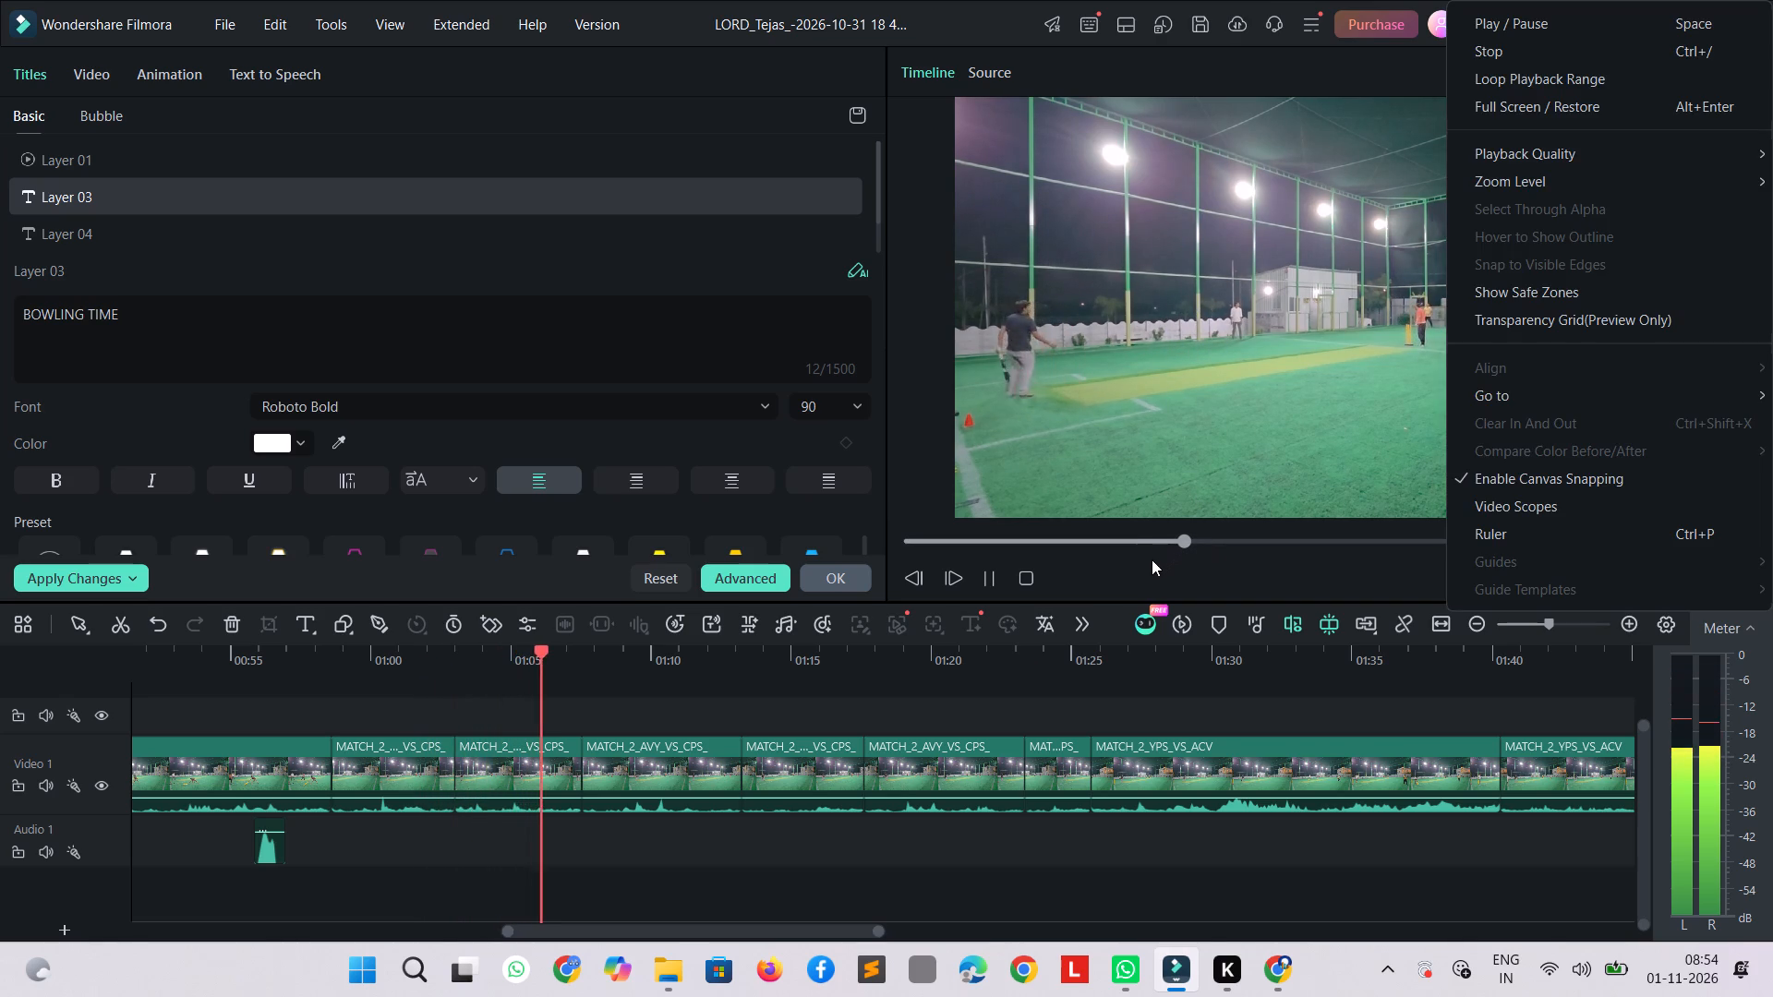
click(1139, 561)
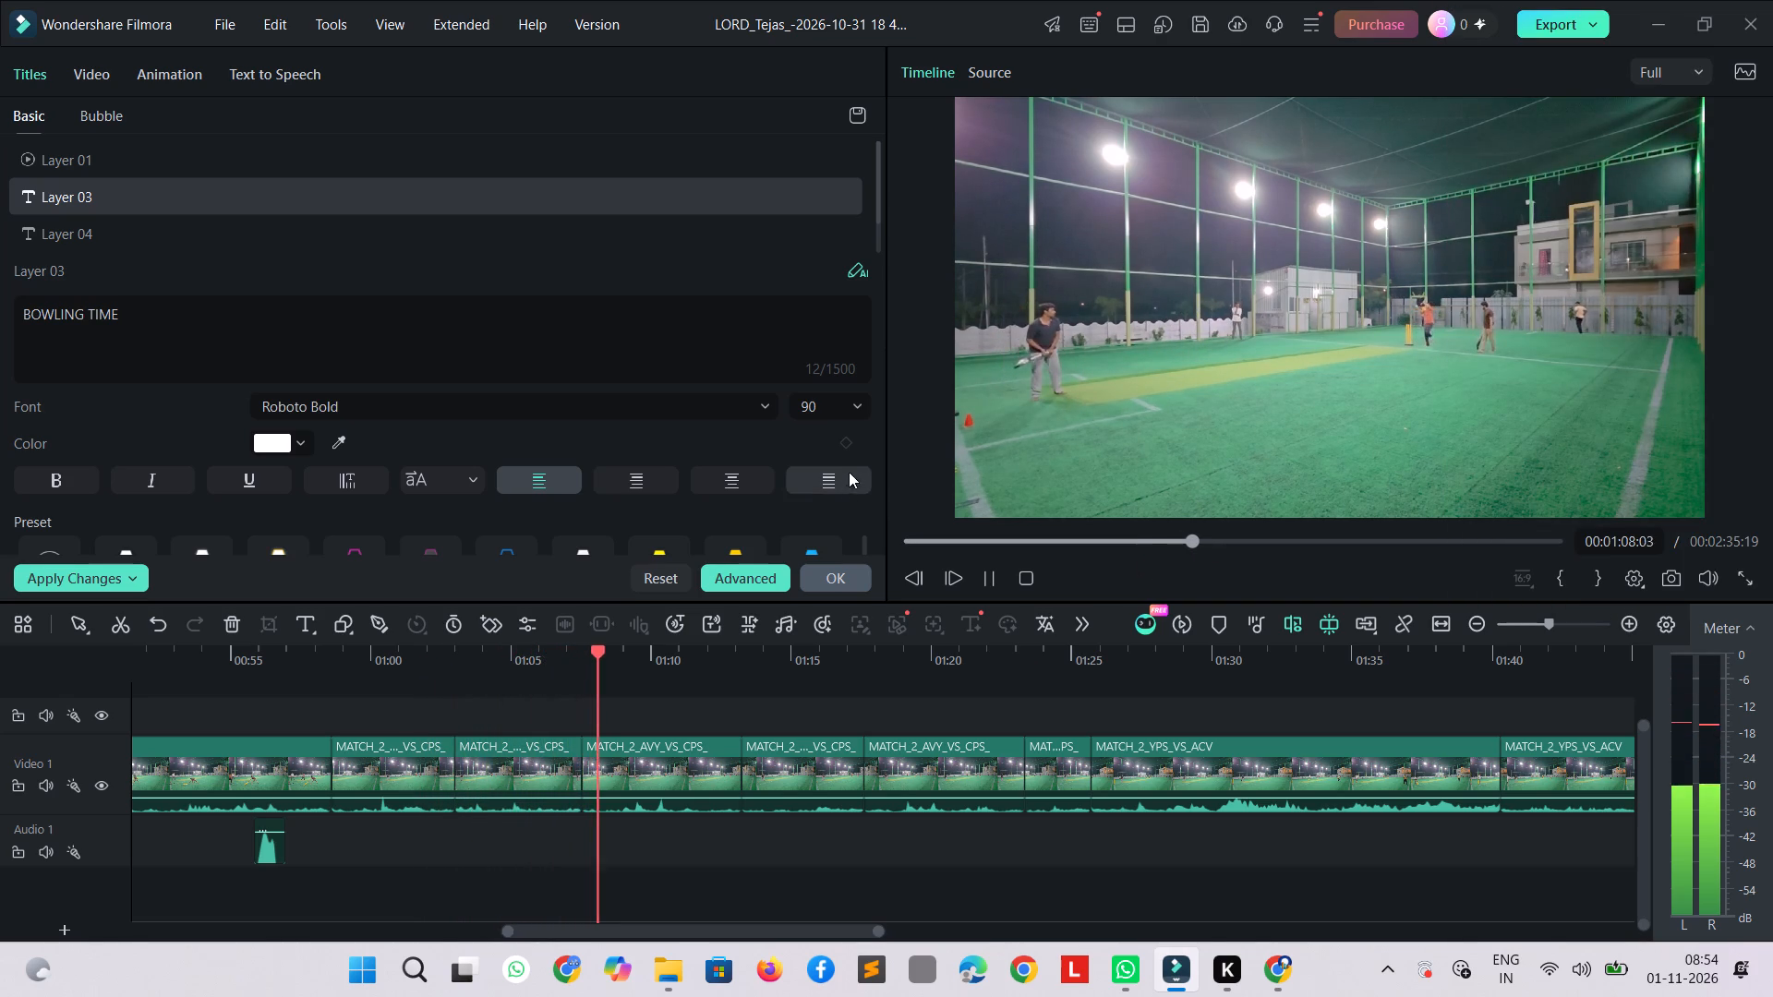
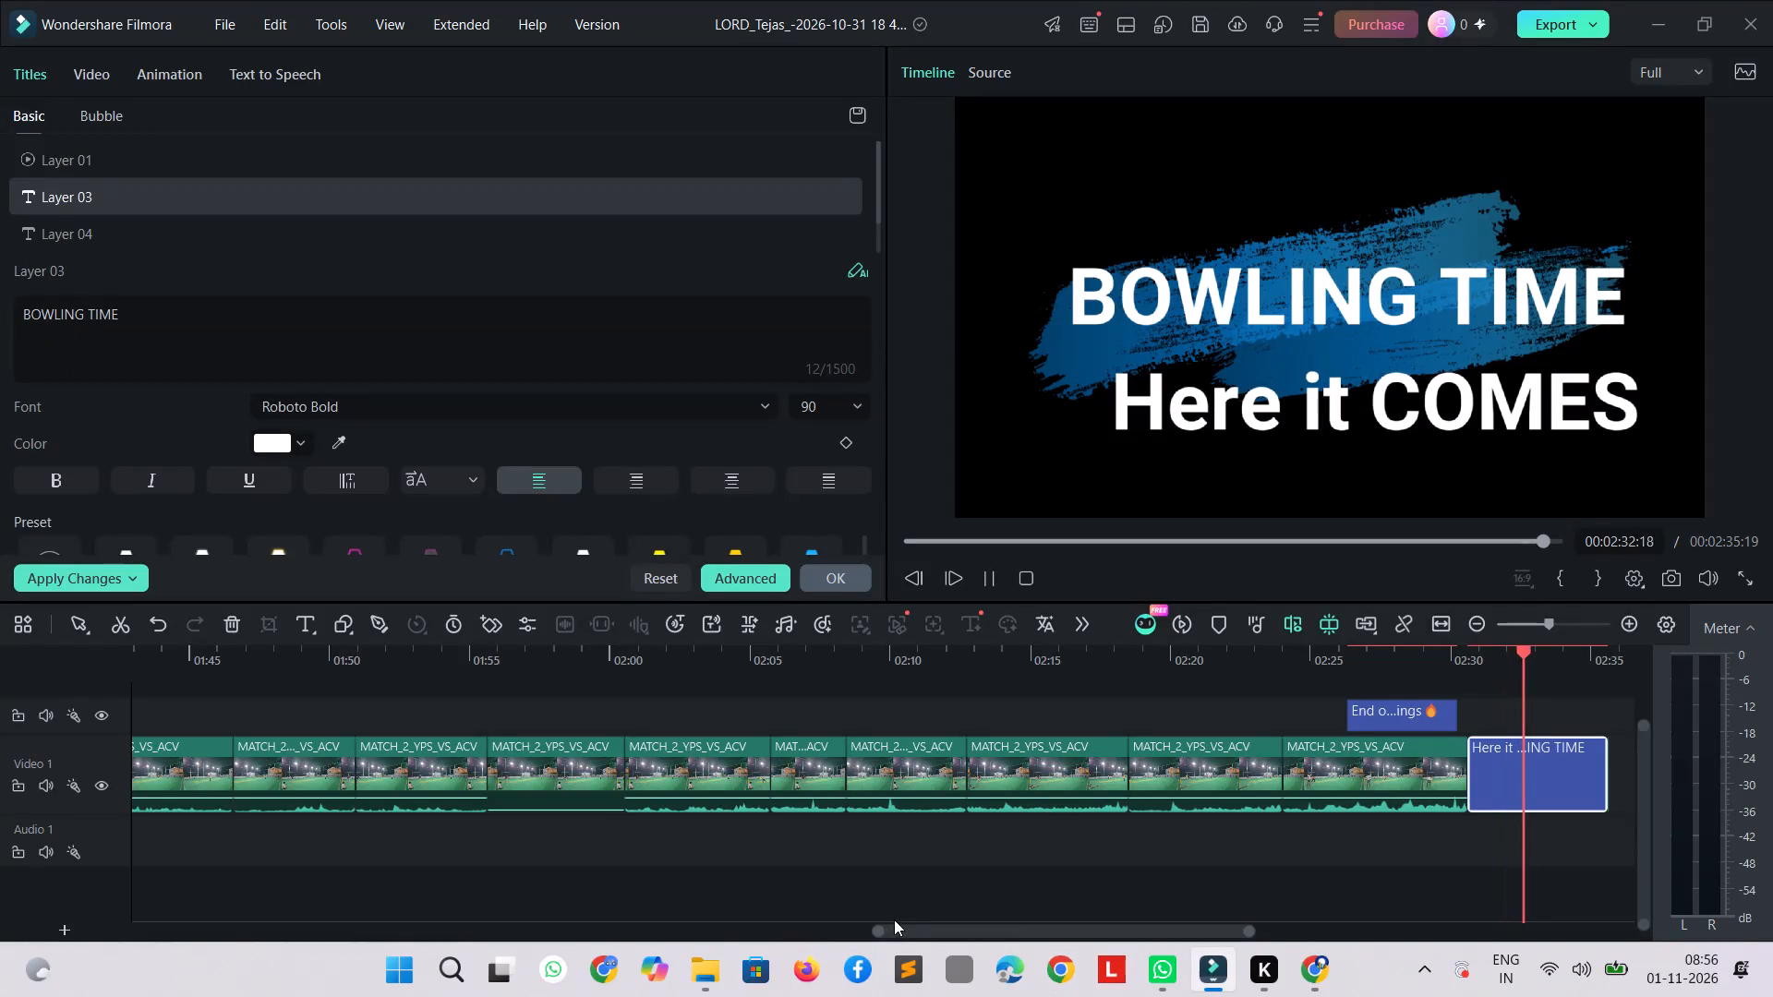
Move the "End of A LEGEND Innings" title text down to about the middle of the frame and play it back.
key(space)
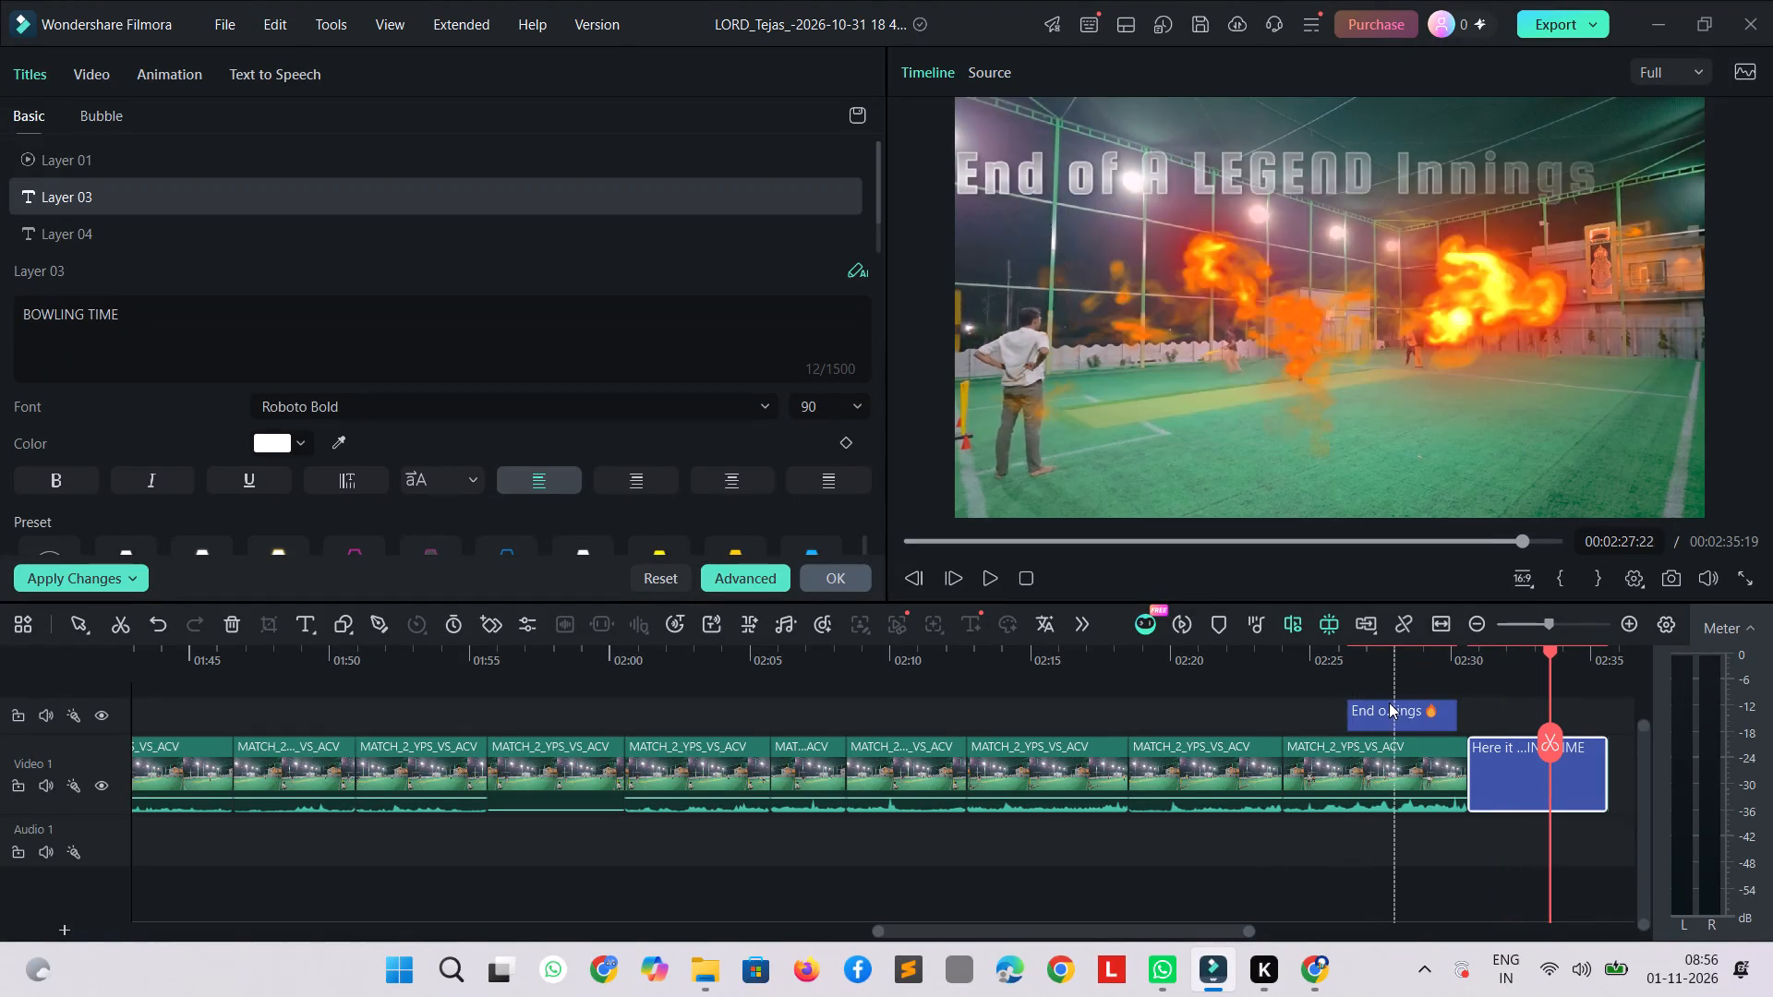
click(1389, 703)
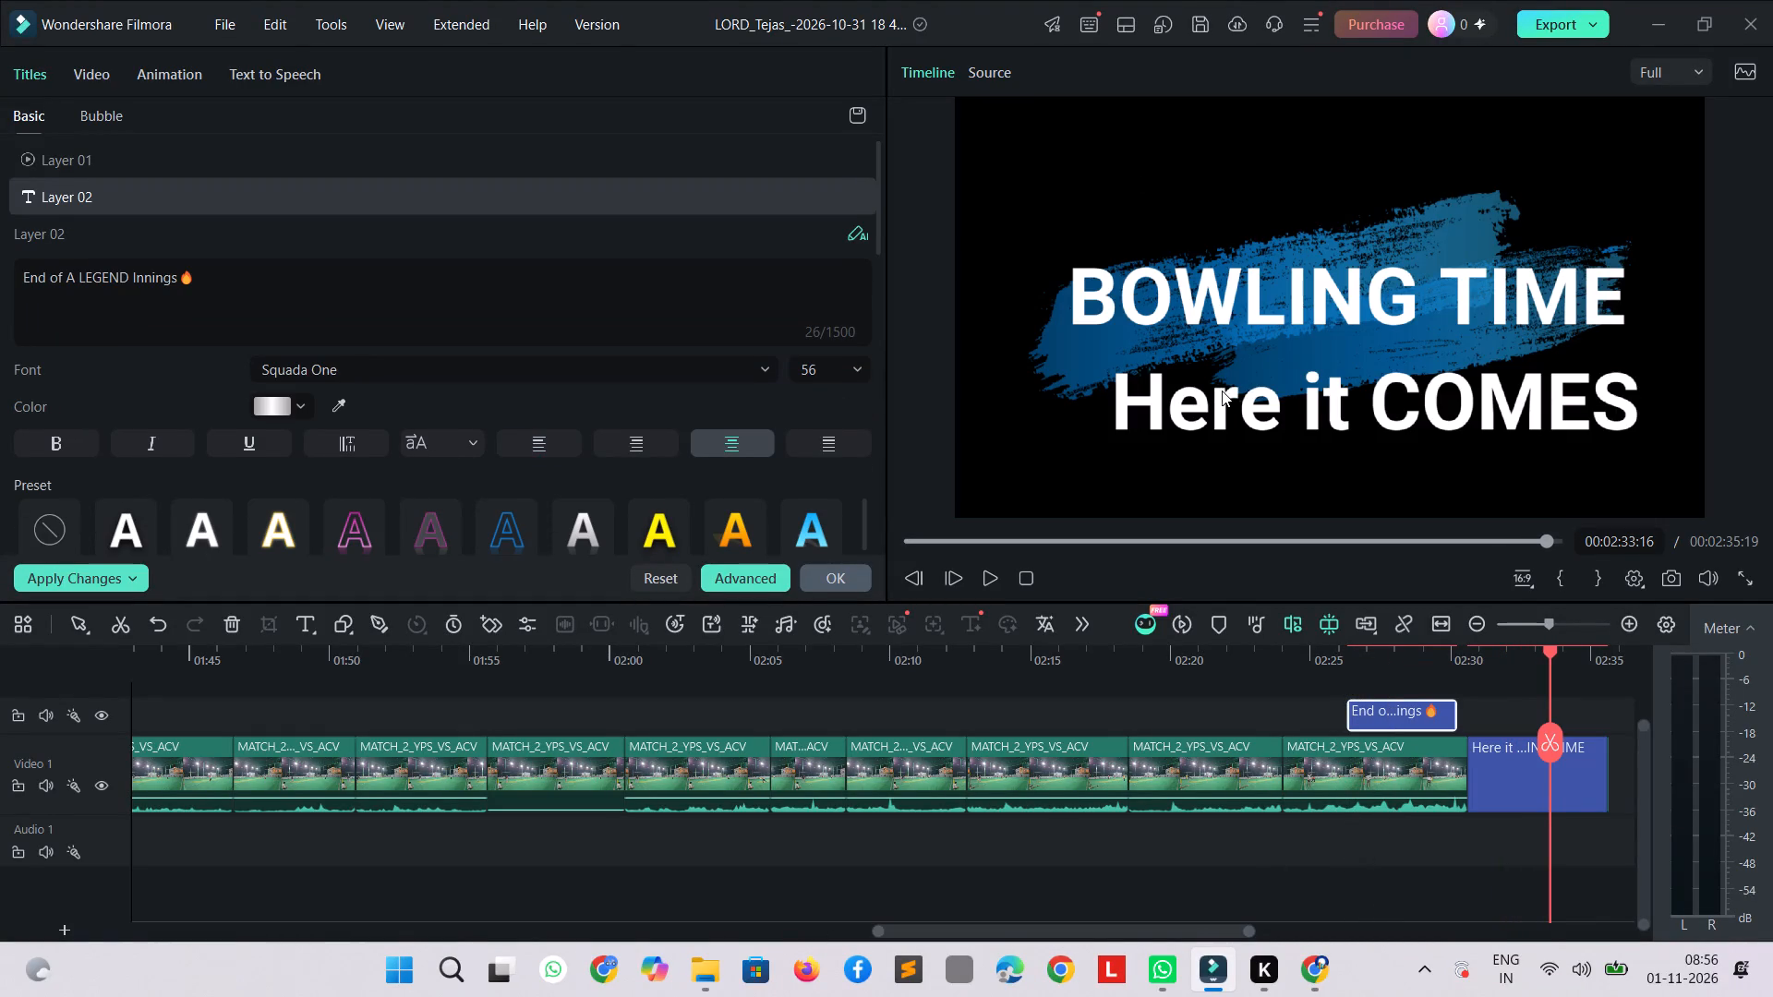
double_click(1393, 714)
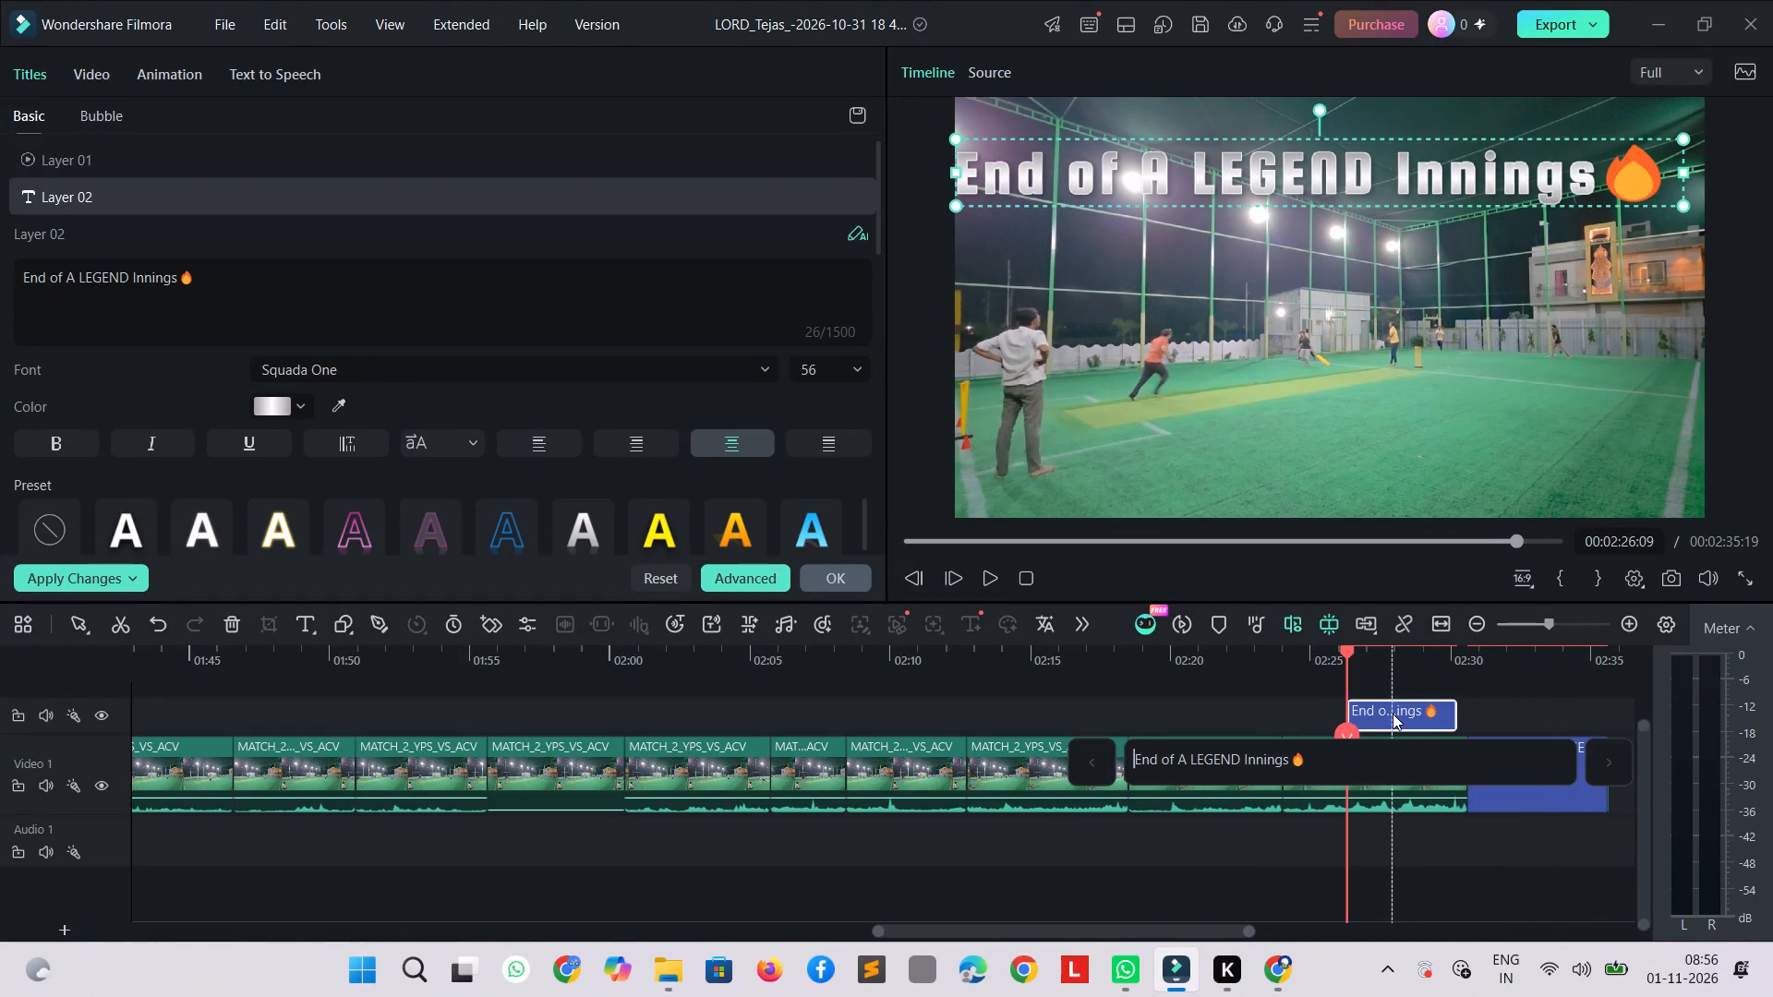
click(1422, 716)
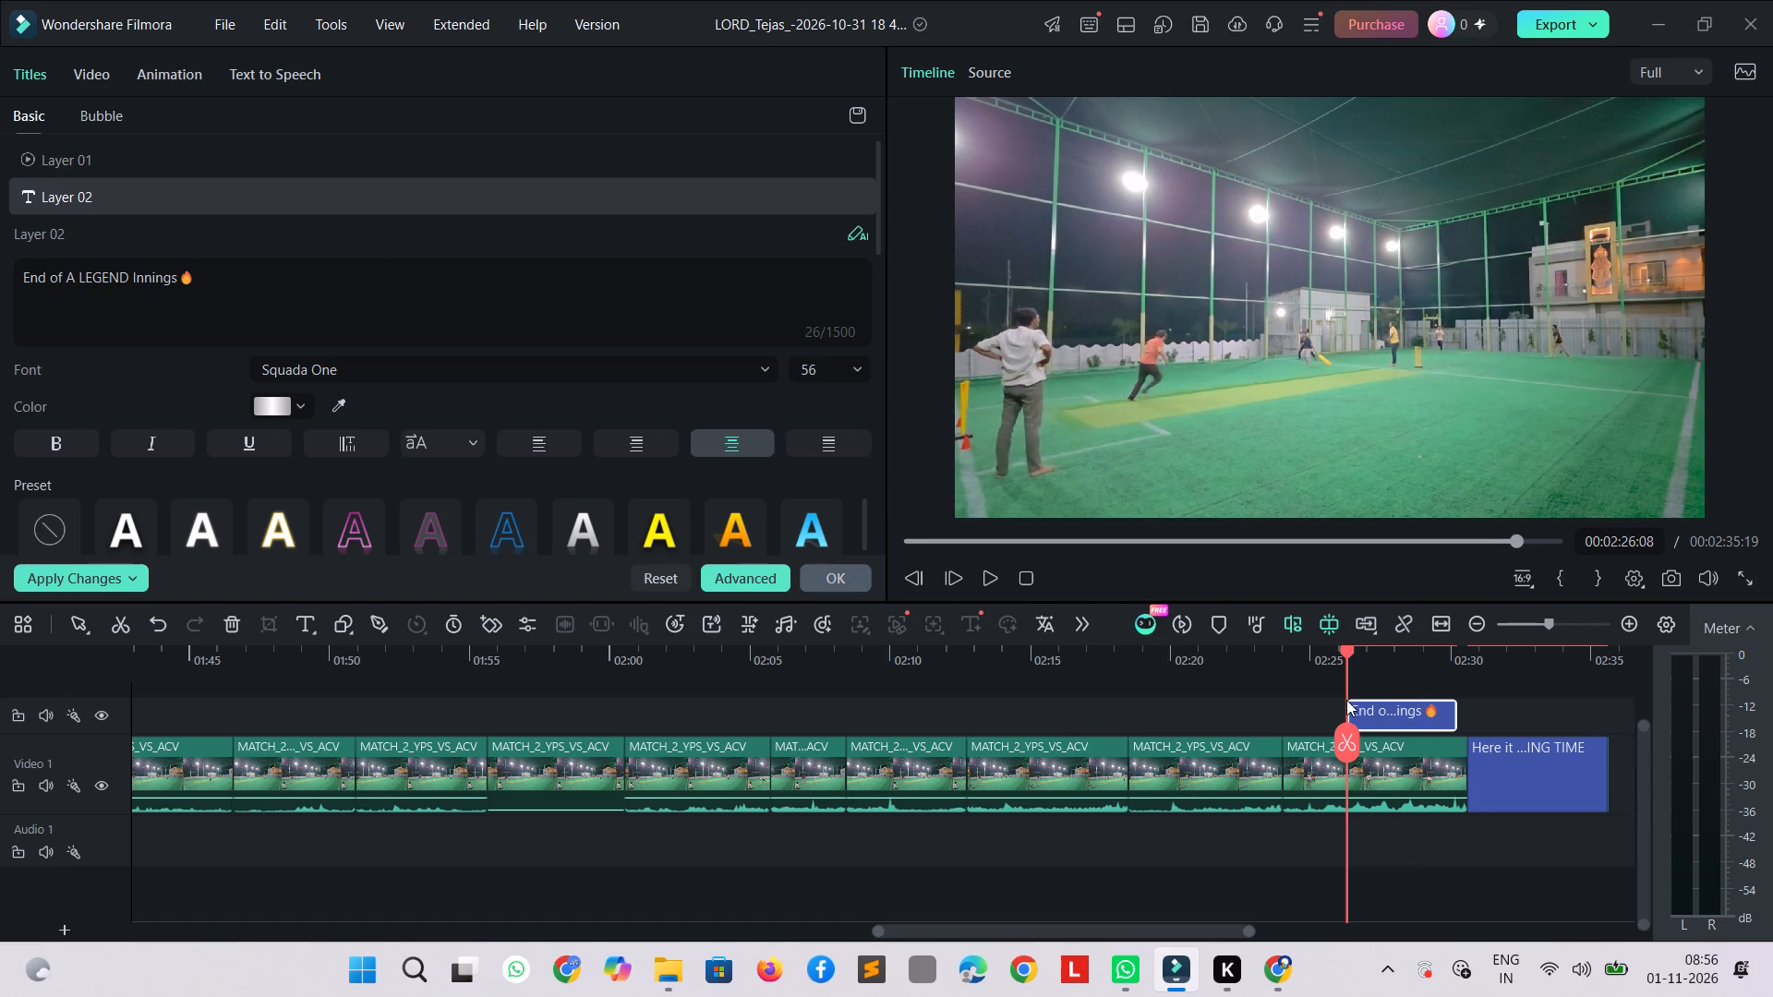
key(space)
key(space)
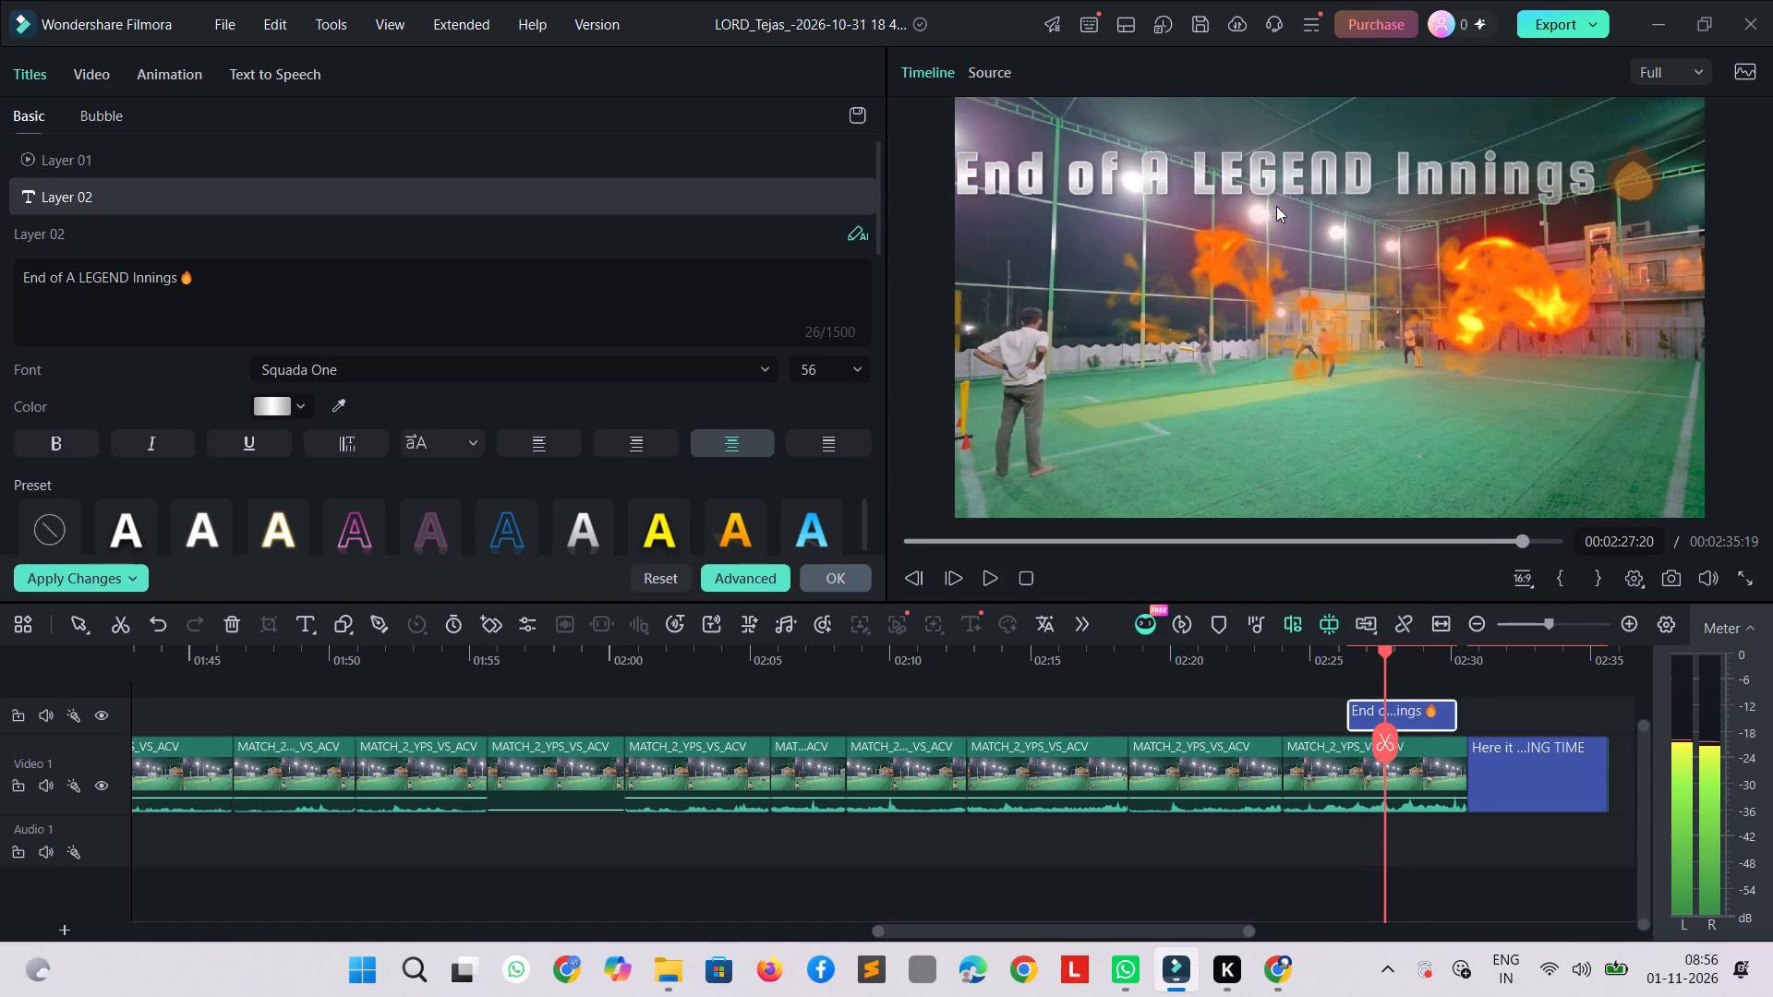
click(1275, 192)
drag(1274, 192, 1300, 217)
key(space)
key(space)
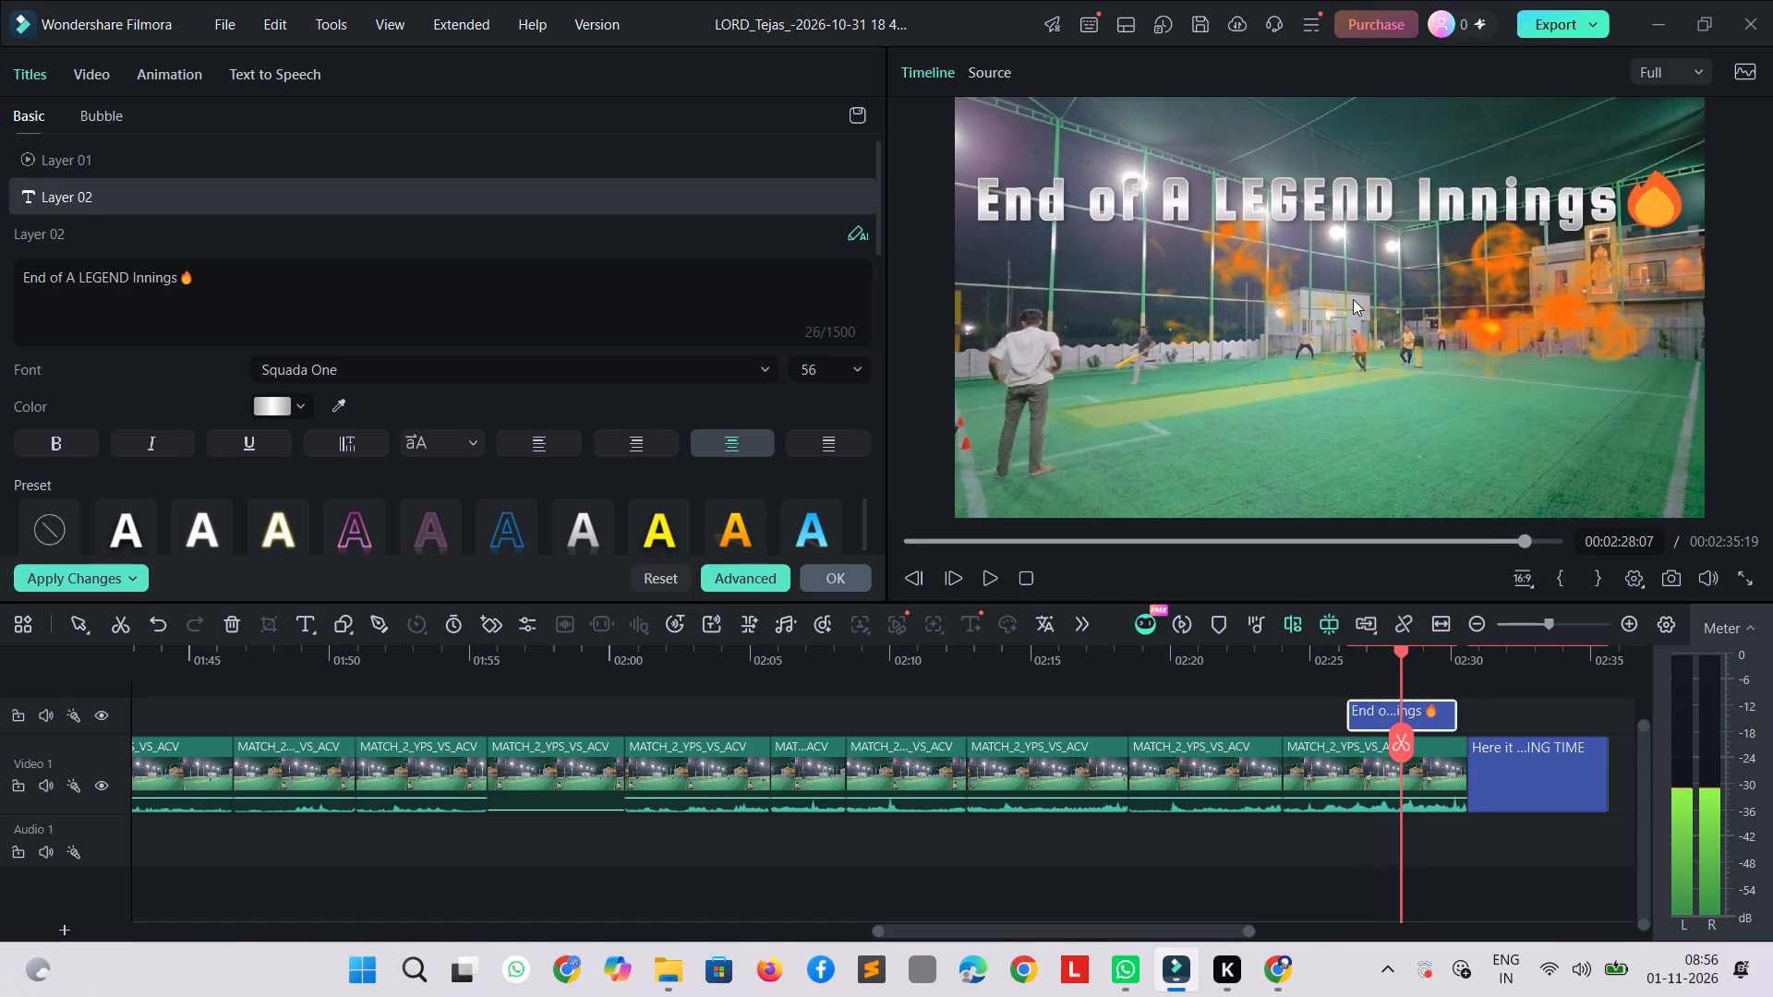
click(1353, 299)
click(1353, 299)
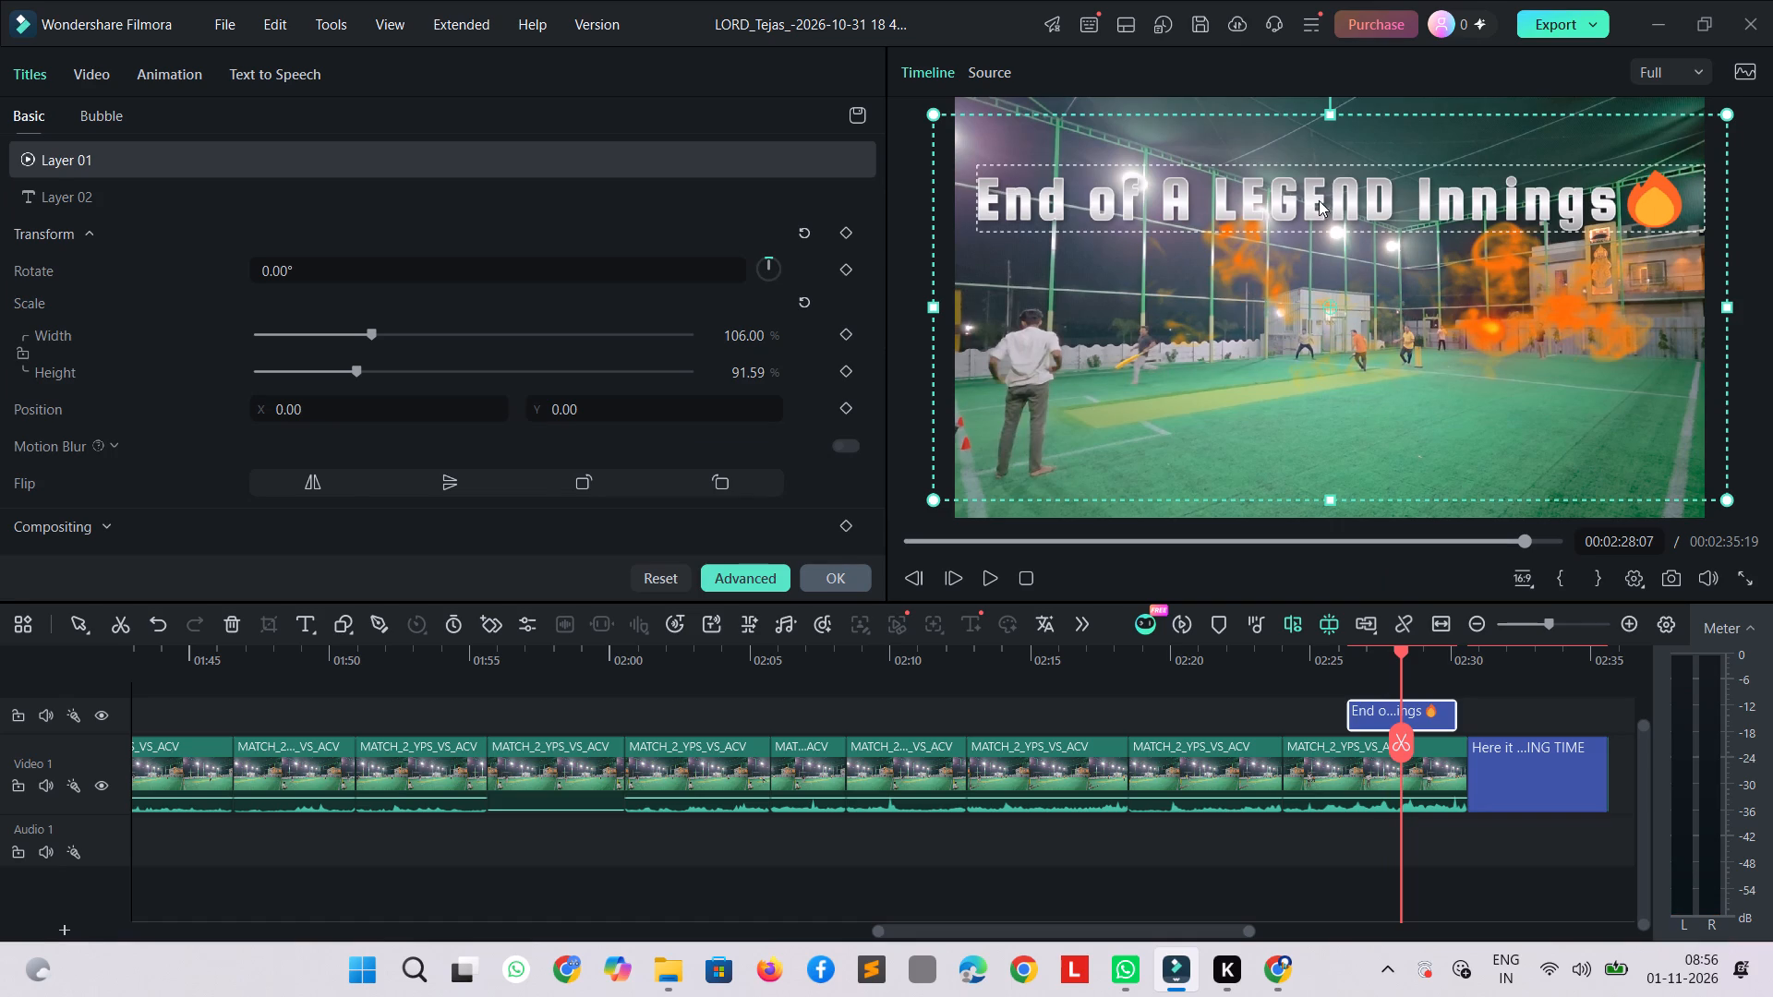
drag(1319, 199, 1348, 295)
key(space)
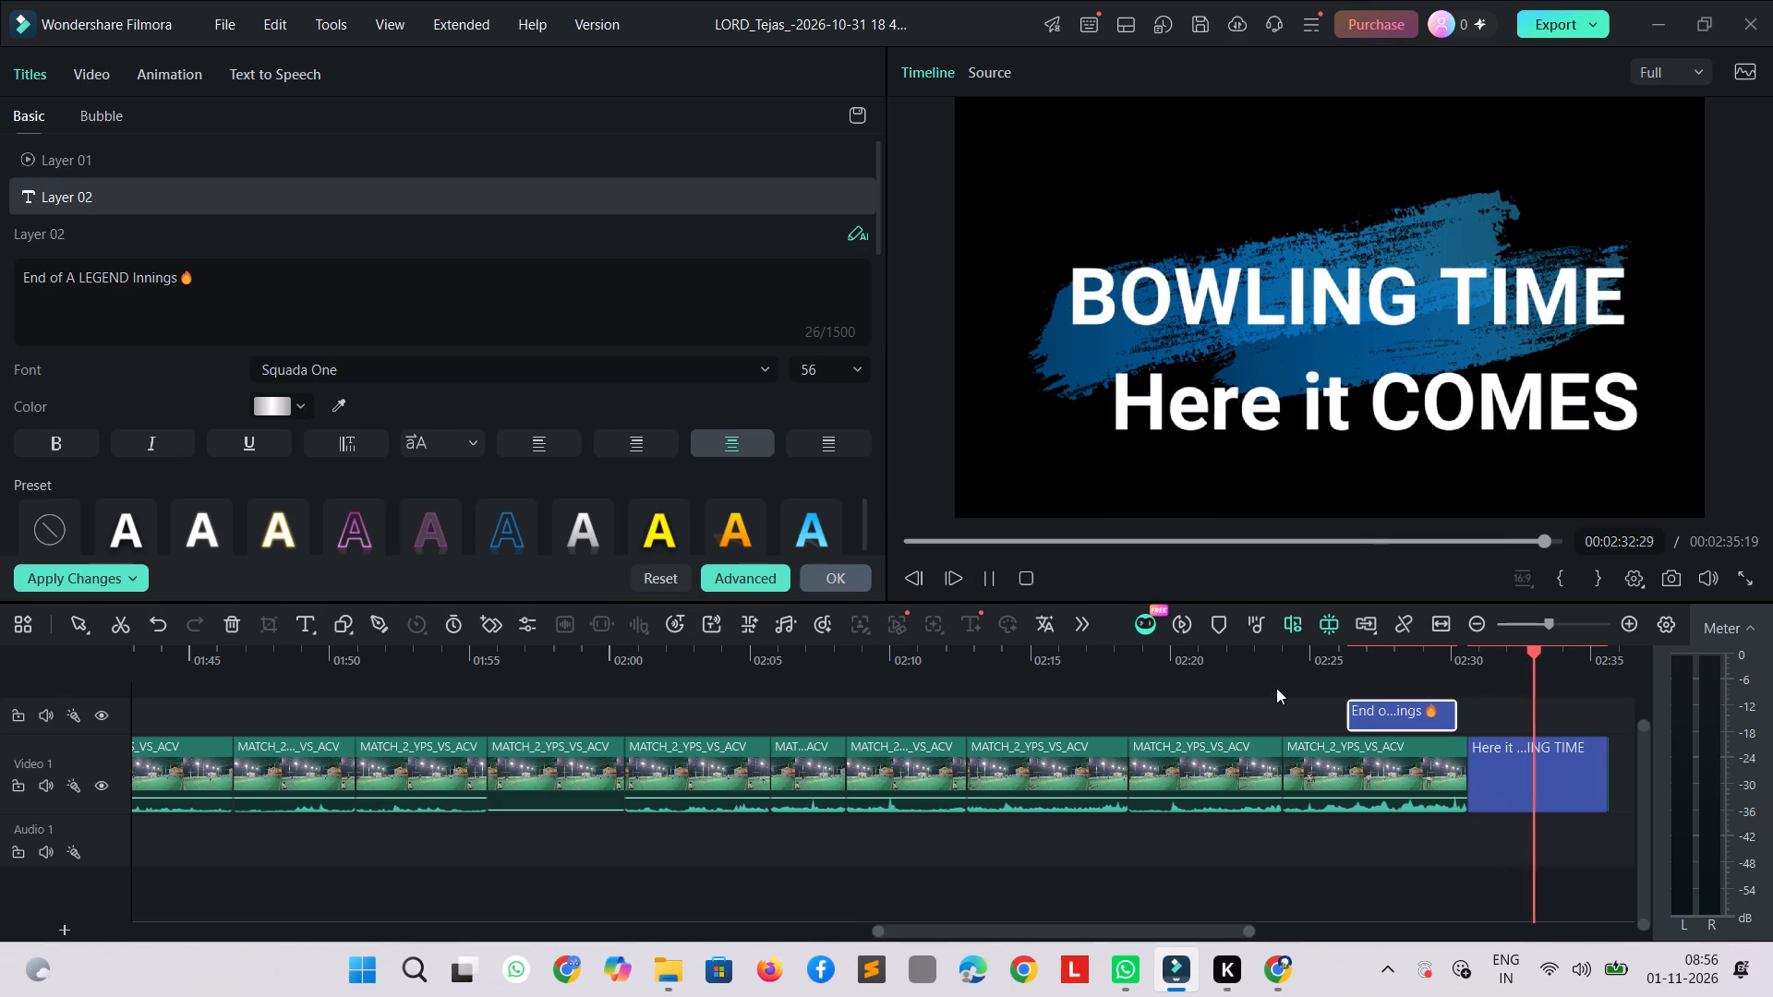
key(space)
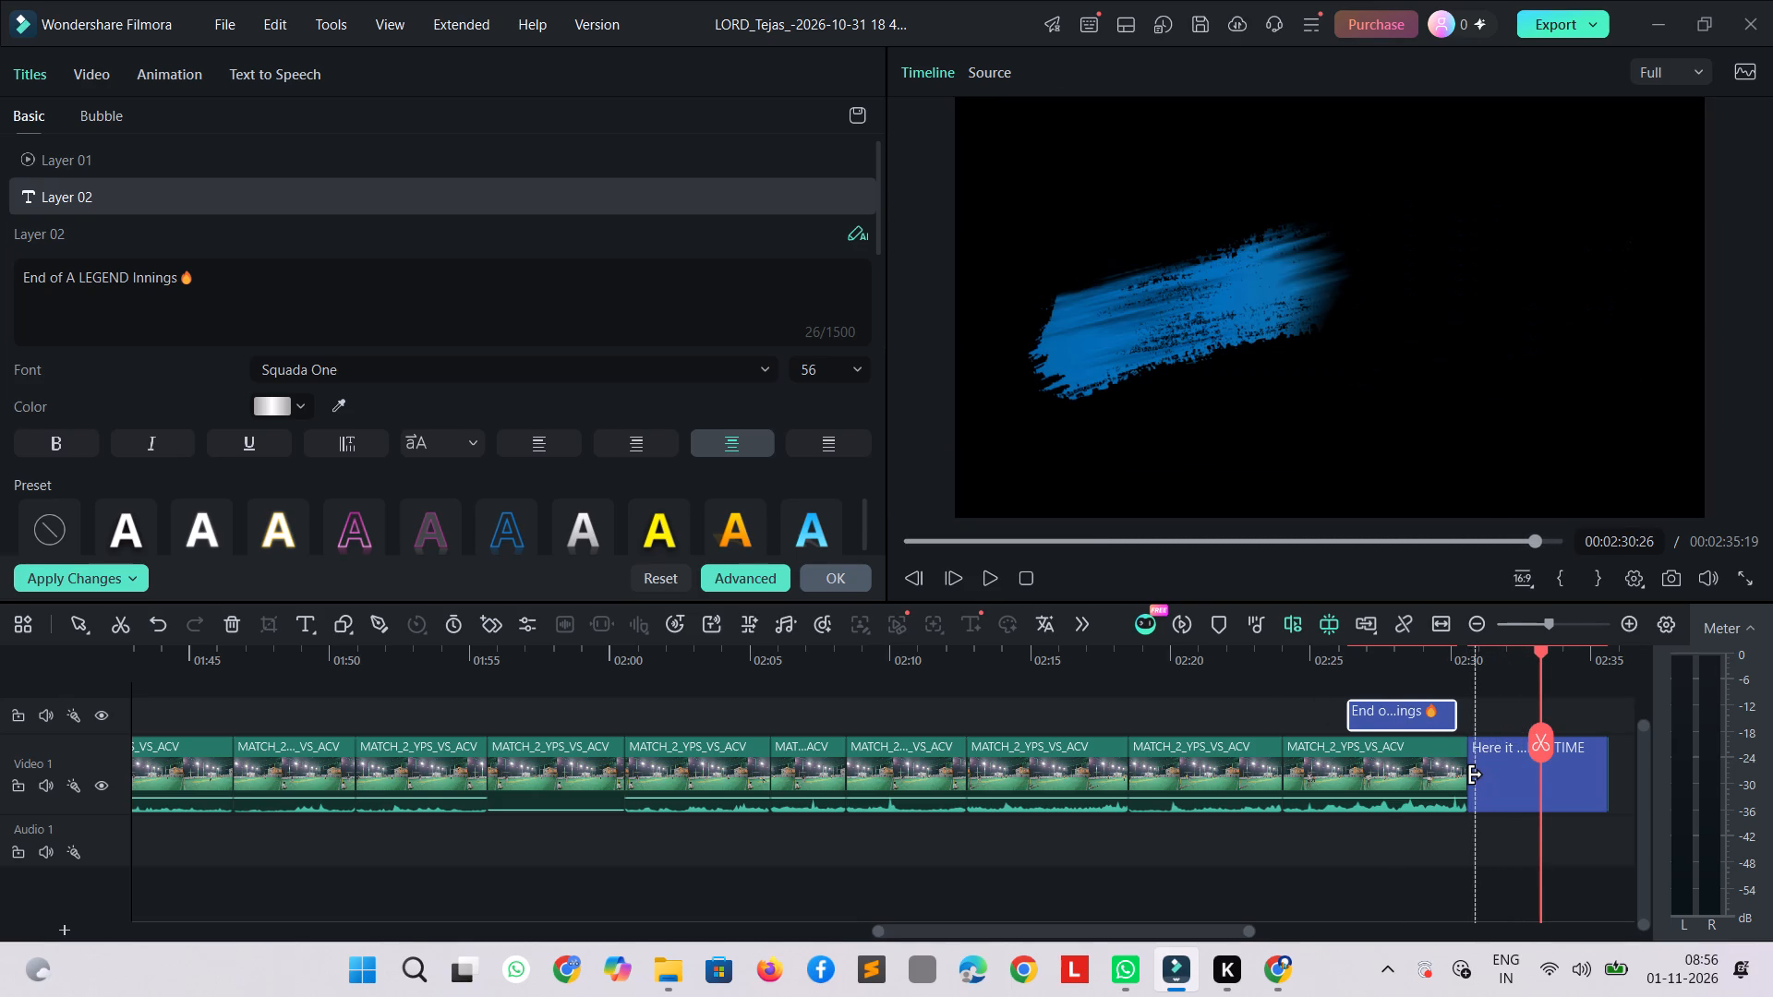
Apply the "Fly to zoo..." In animation to the BOWLING TIME title with a 1.09 s duration and play it back.
click(1476, 775)
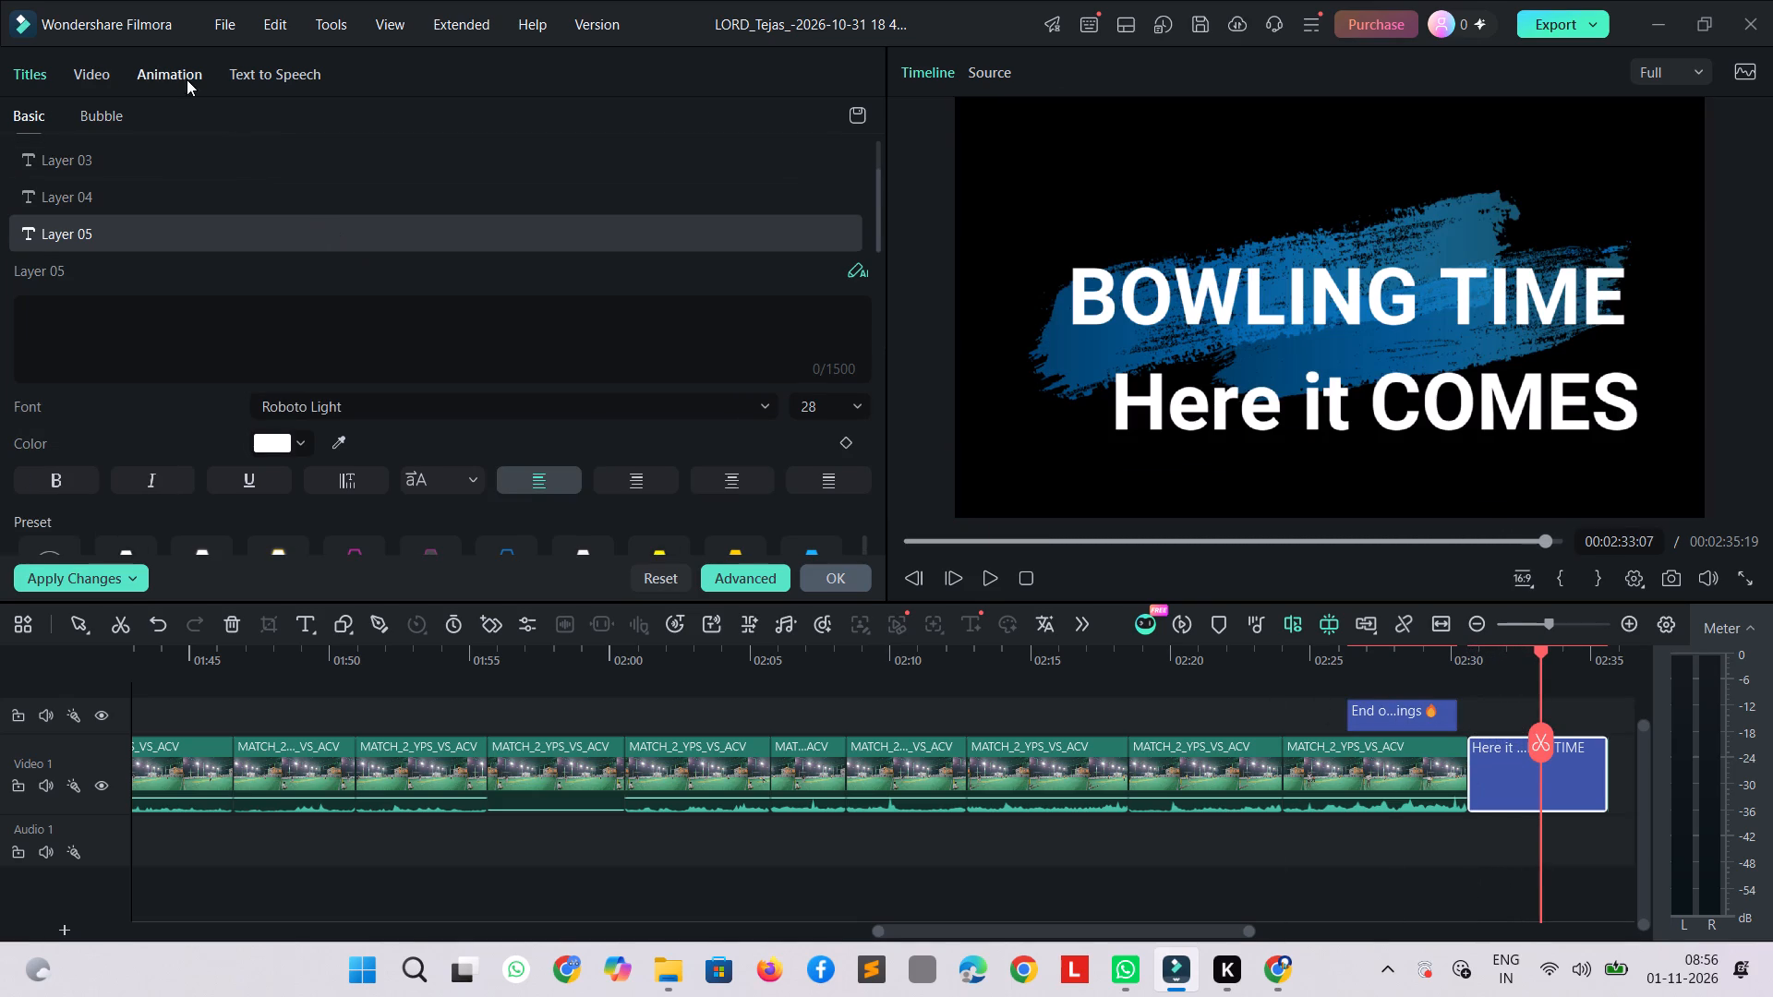
click(176, 68)
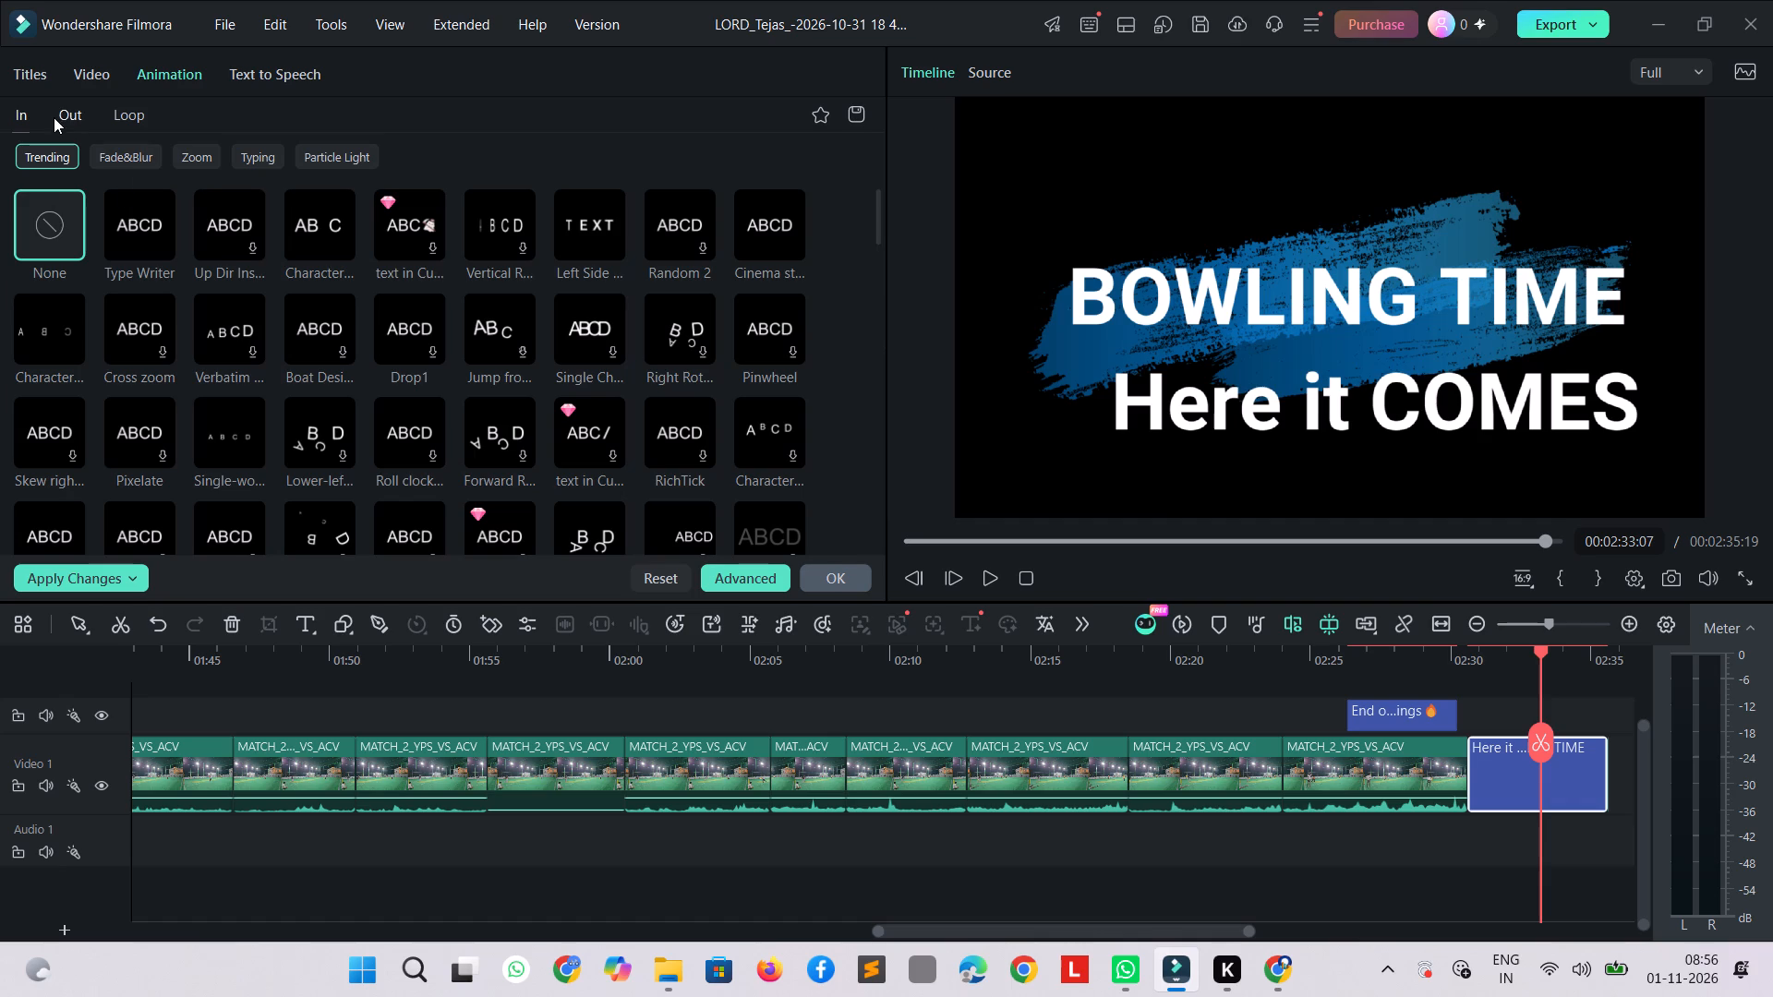
scroll(194, 191, down, 3)
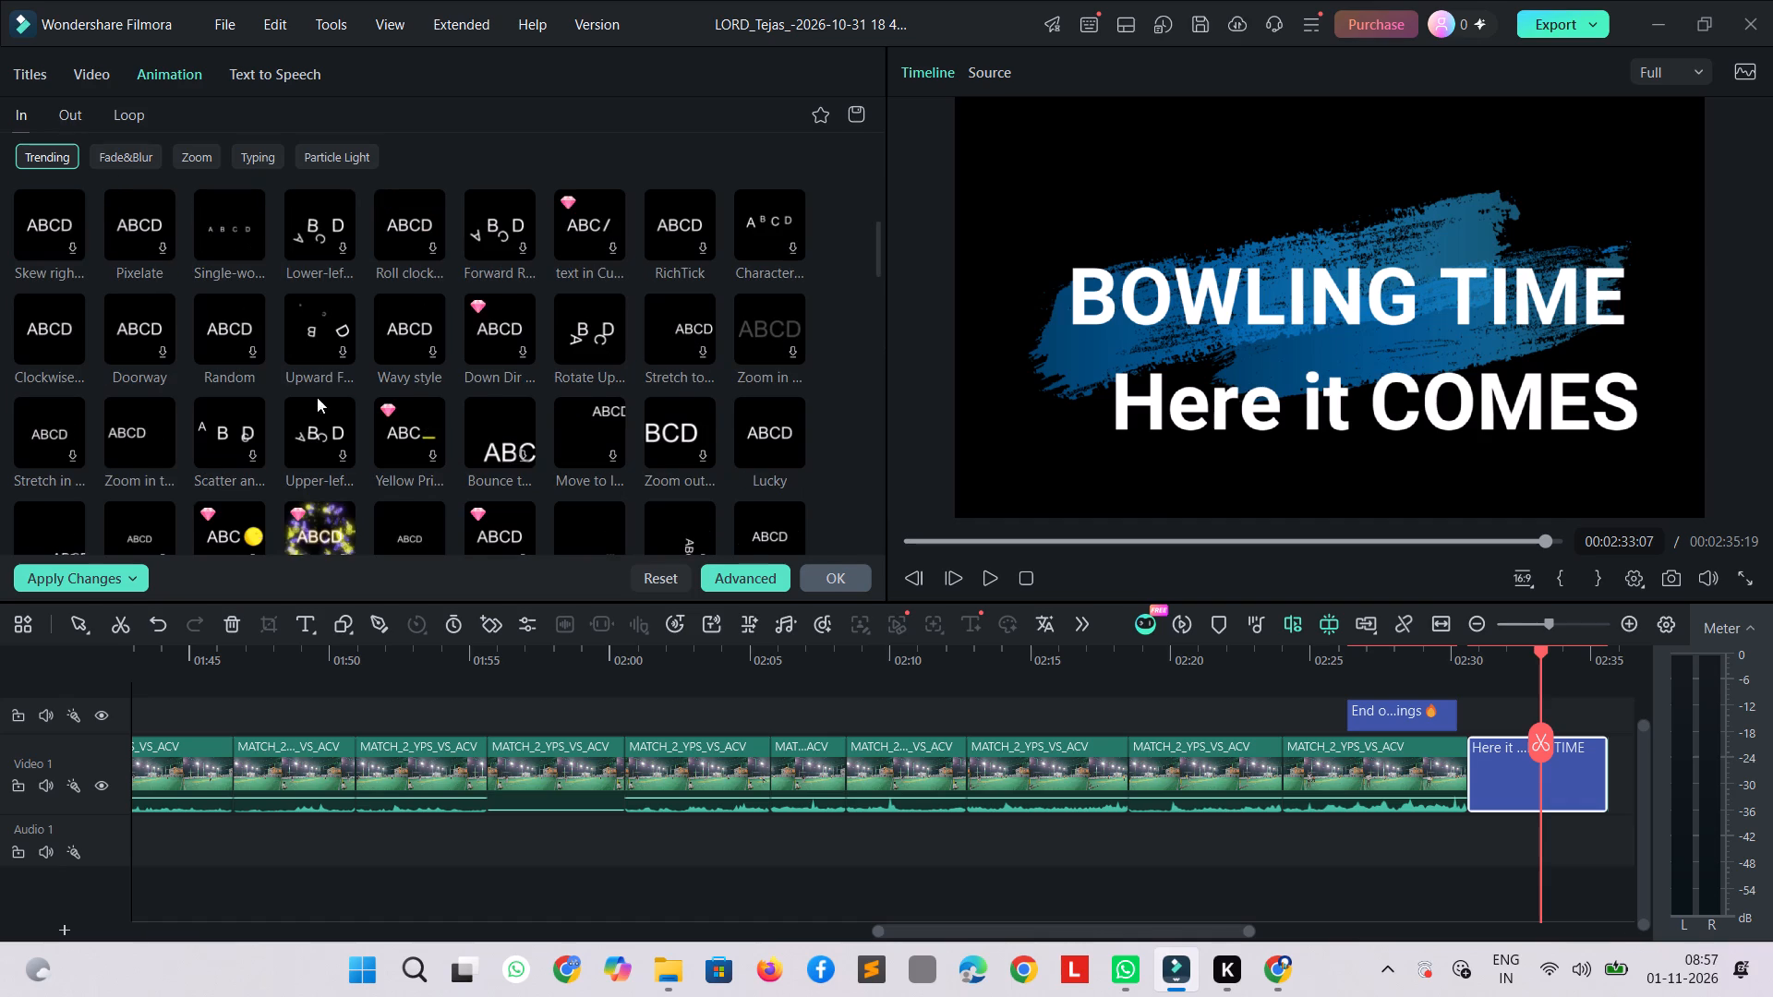
scroll(390, 477, down, 1)
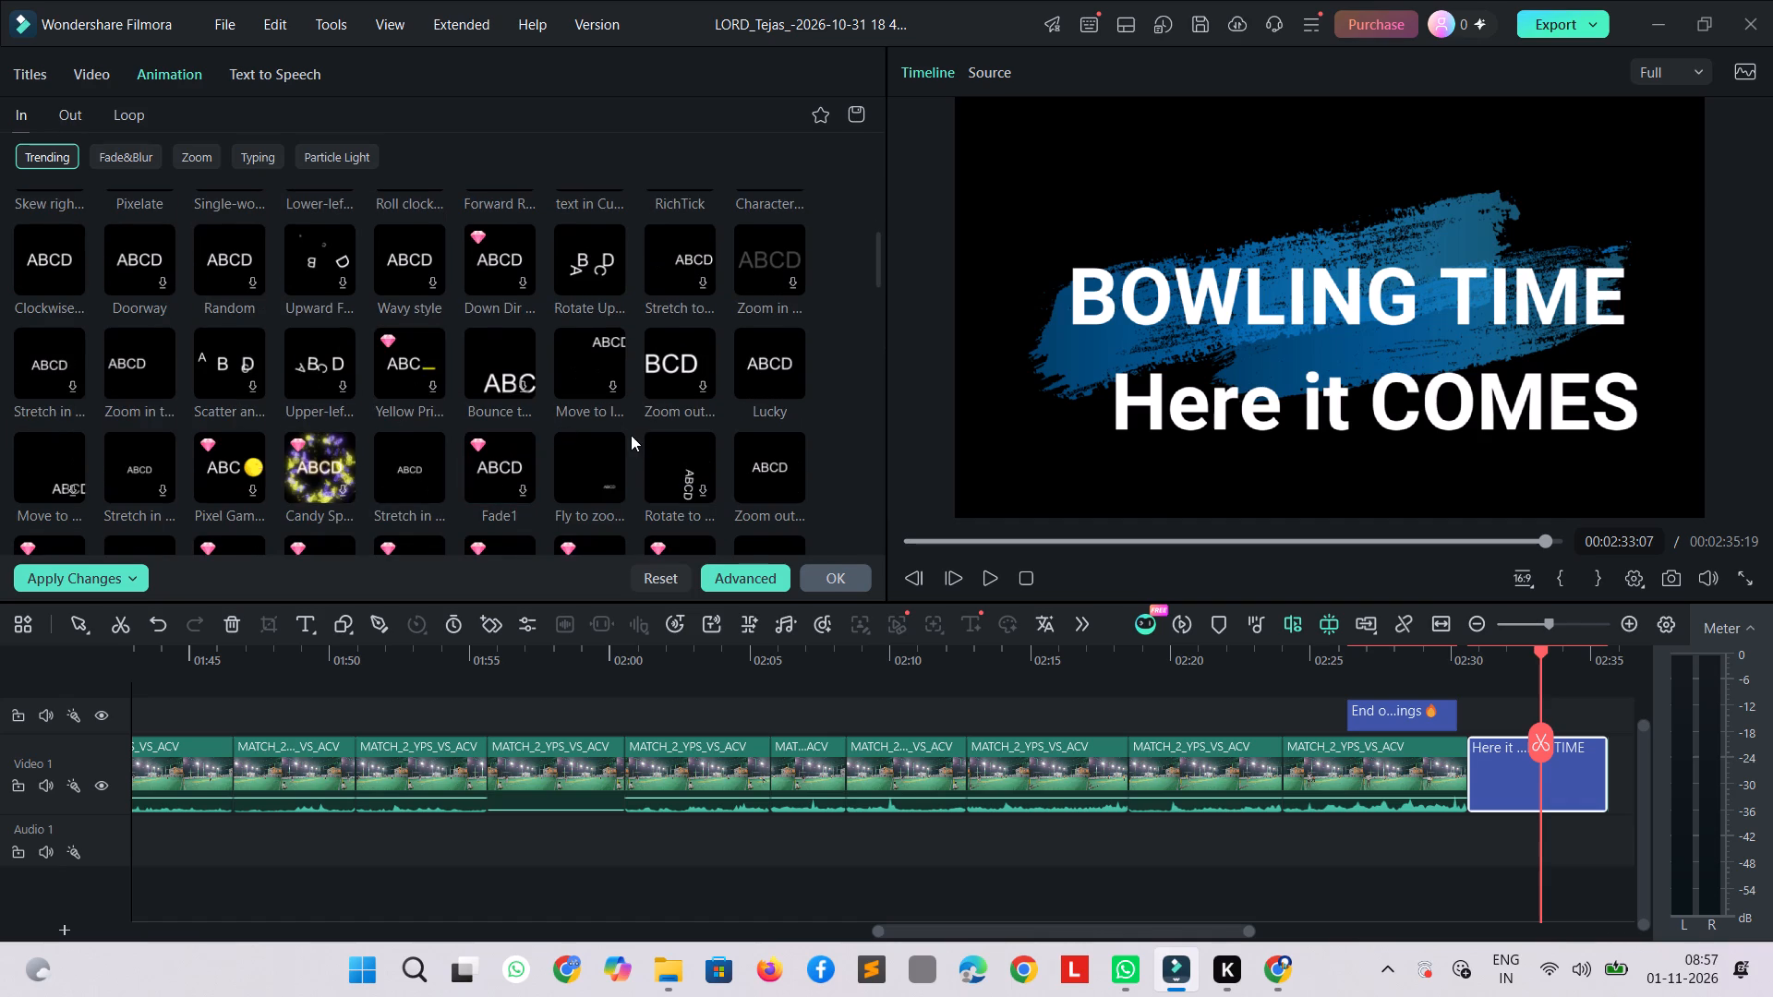
click(590, 459)
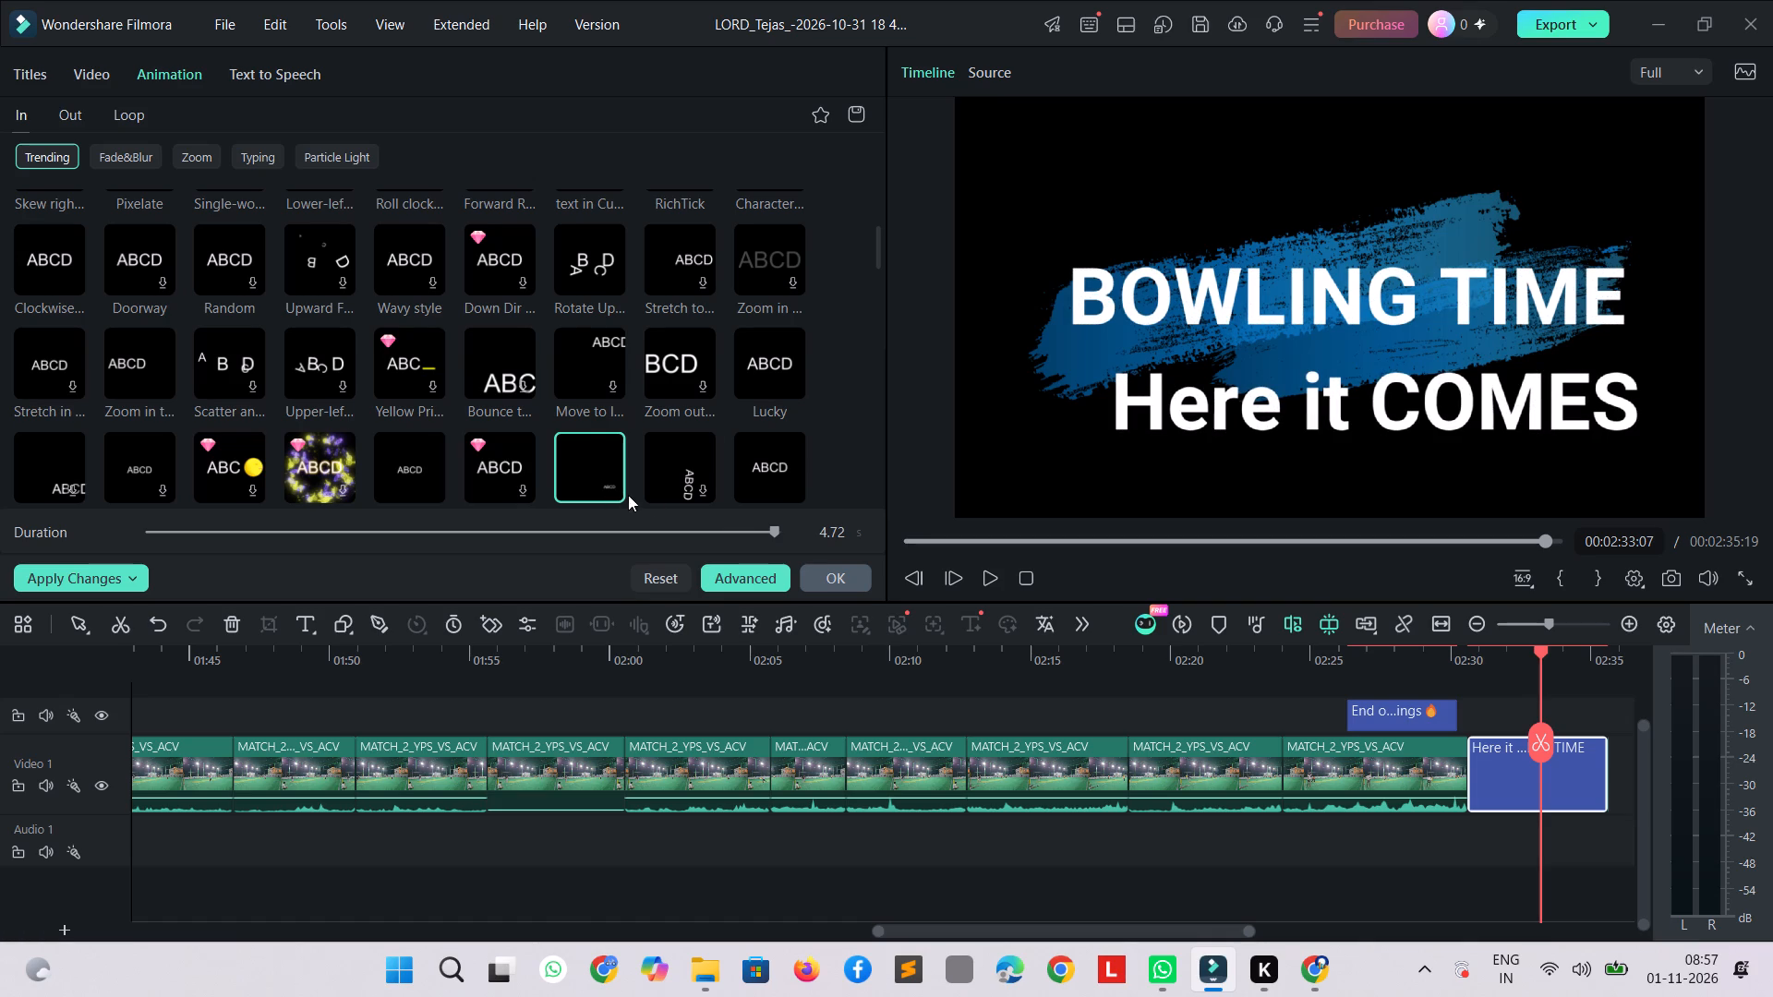
drag(757, 524, 338, 560)
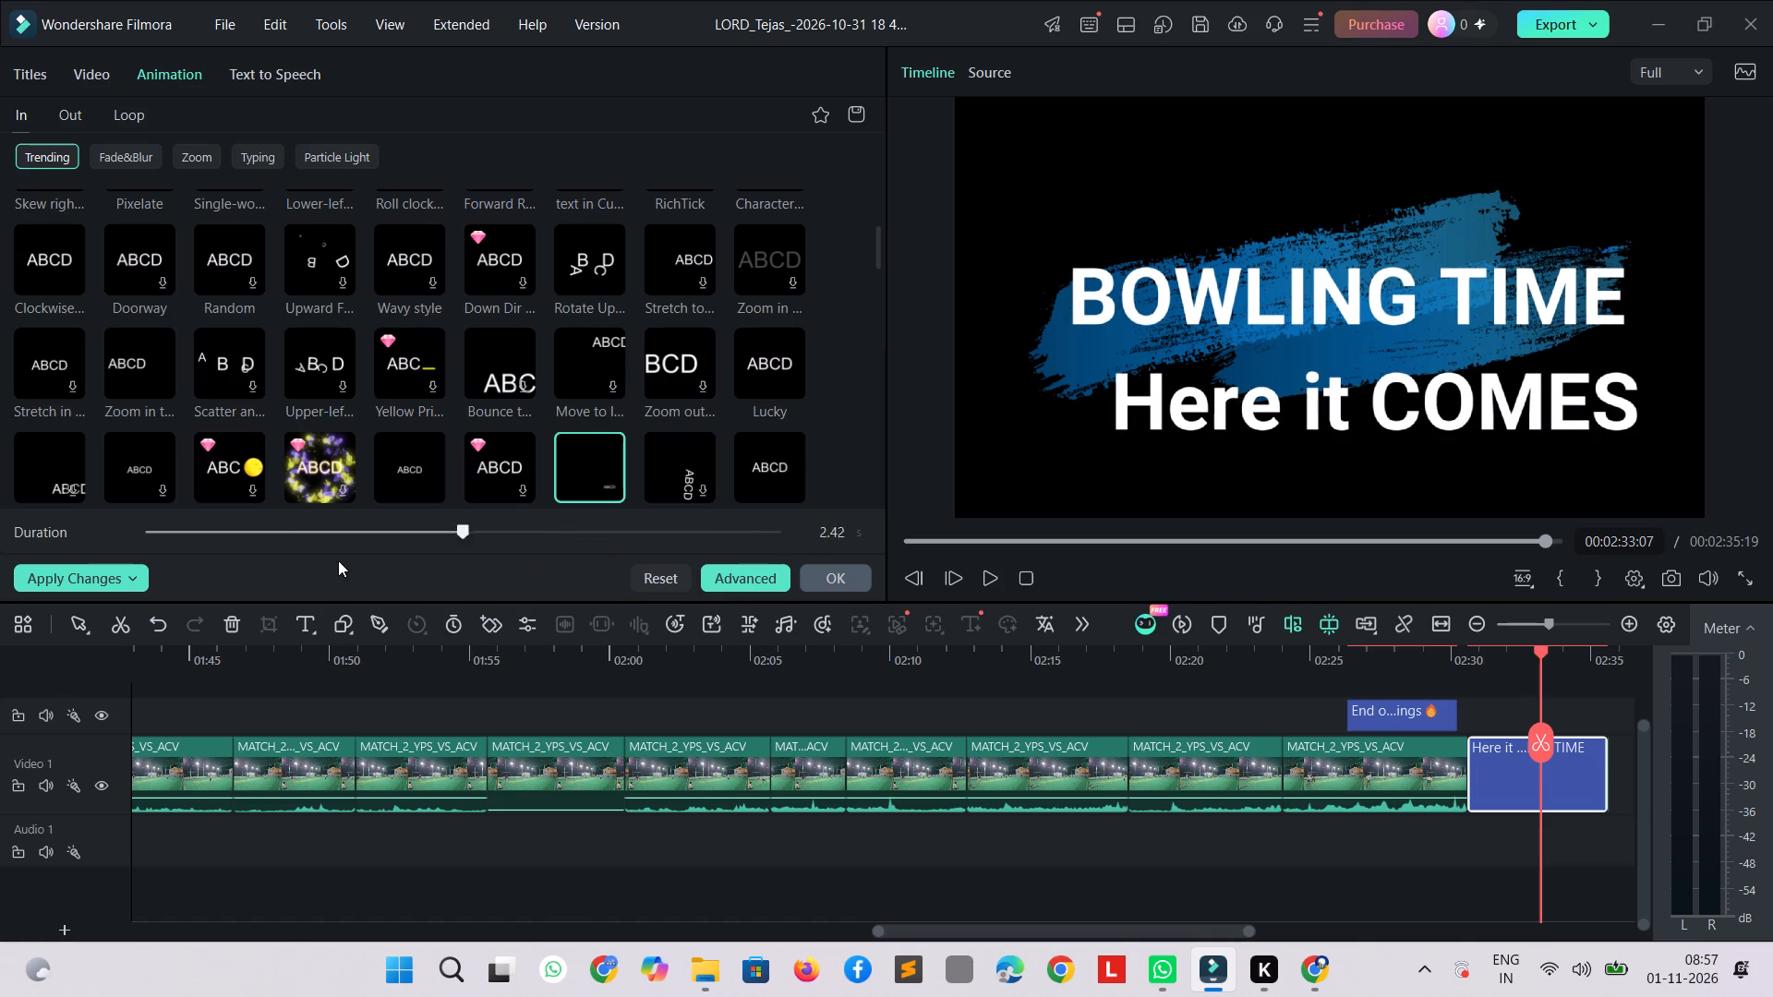
drag(338, 560, 284, 556)
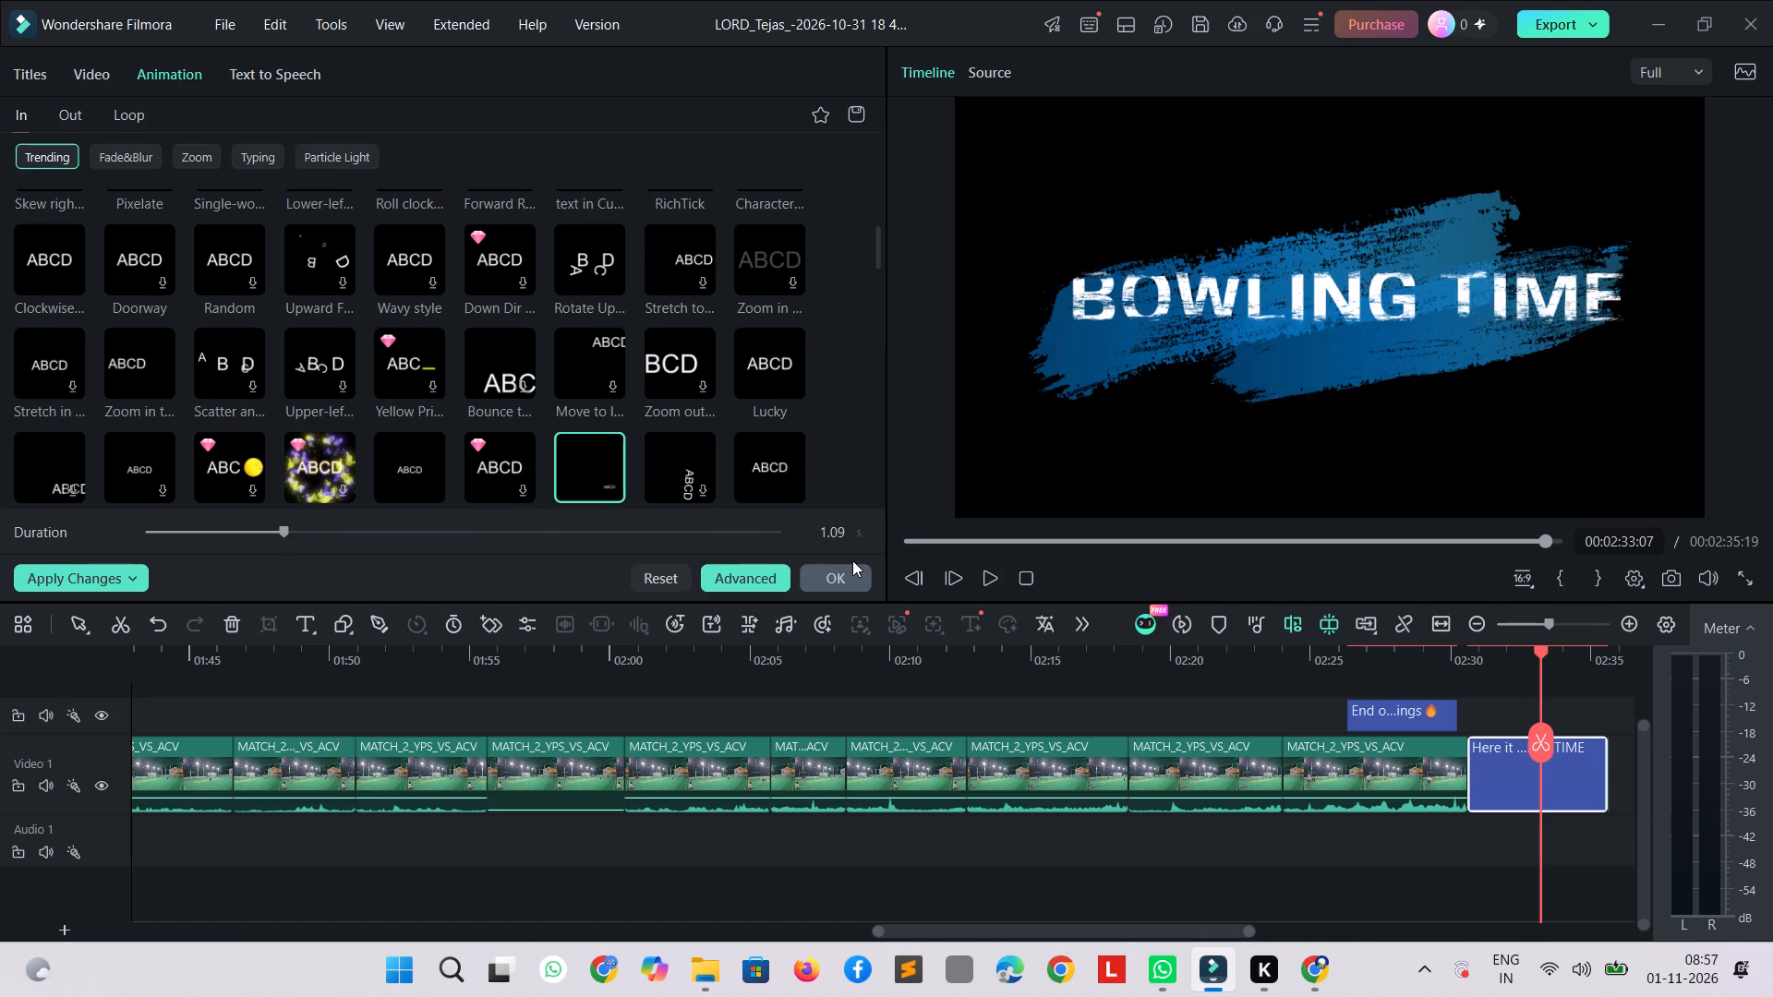
click(852, 574)
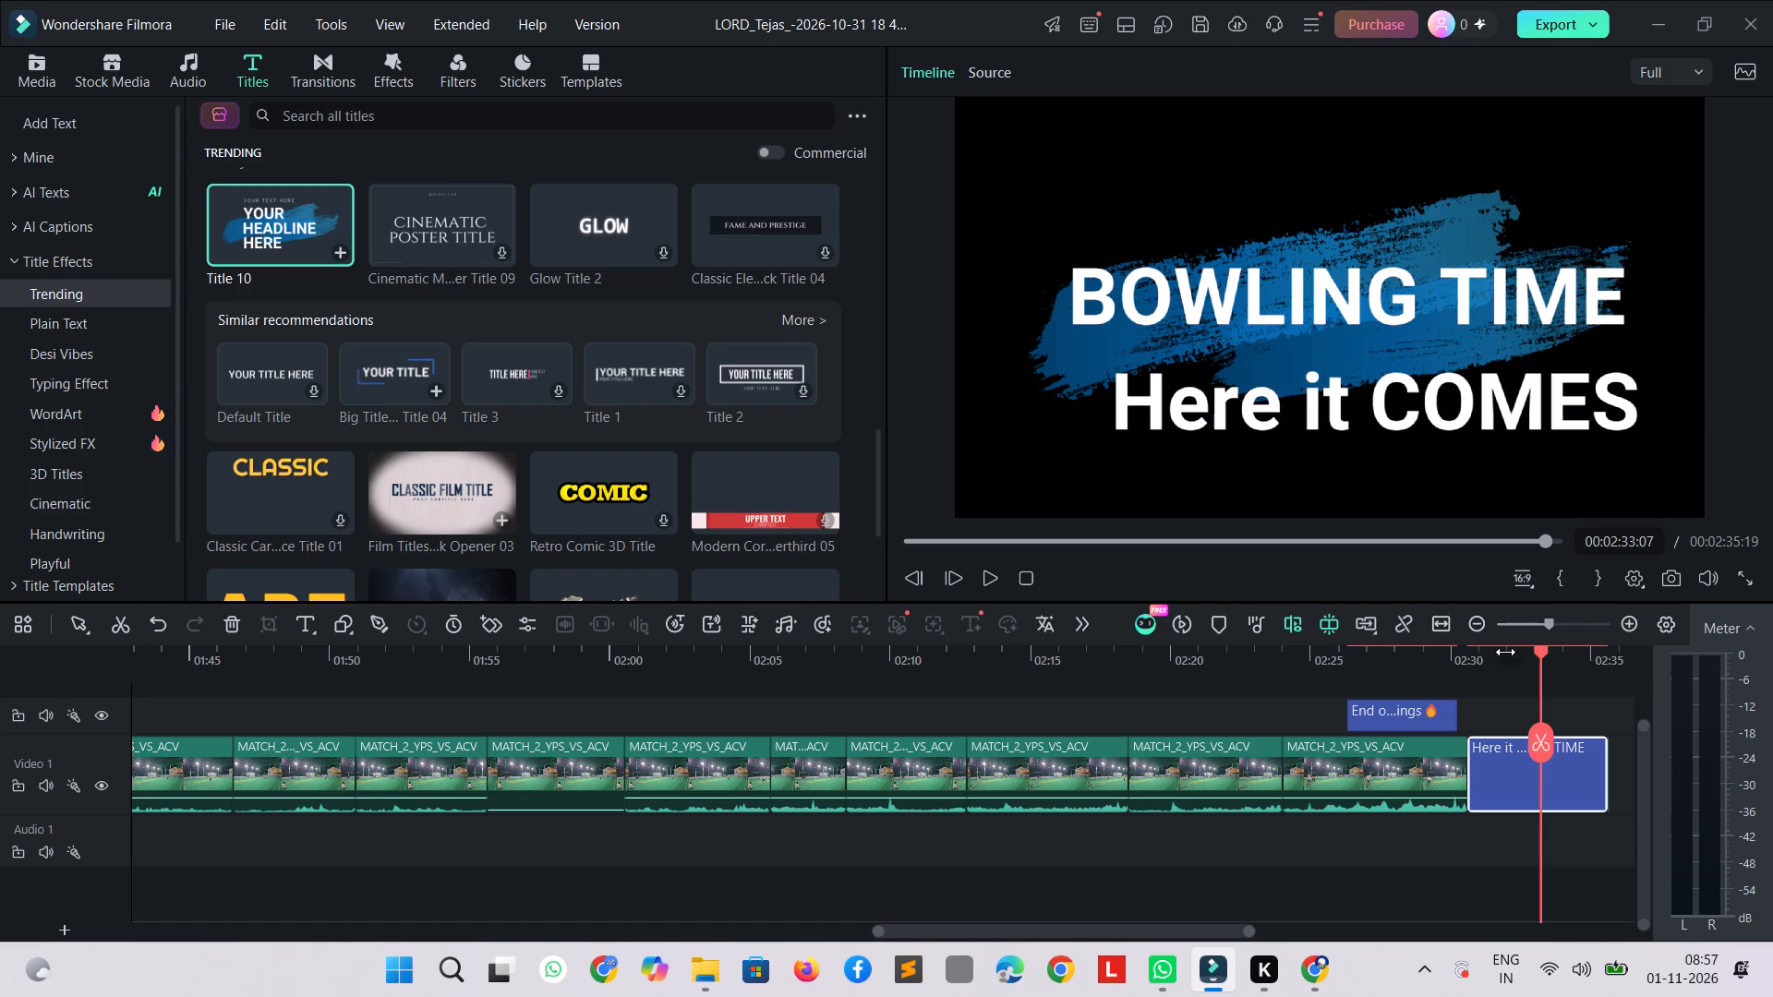
key(space)
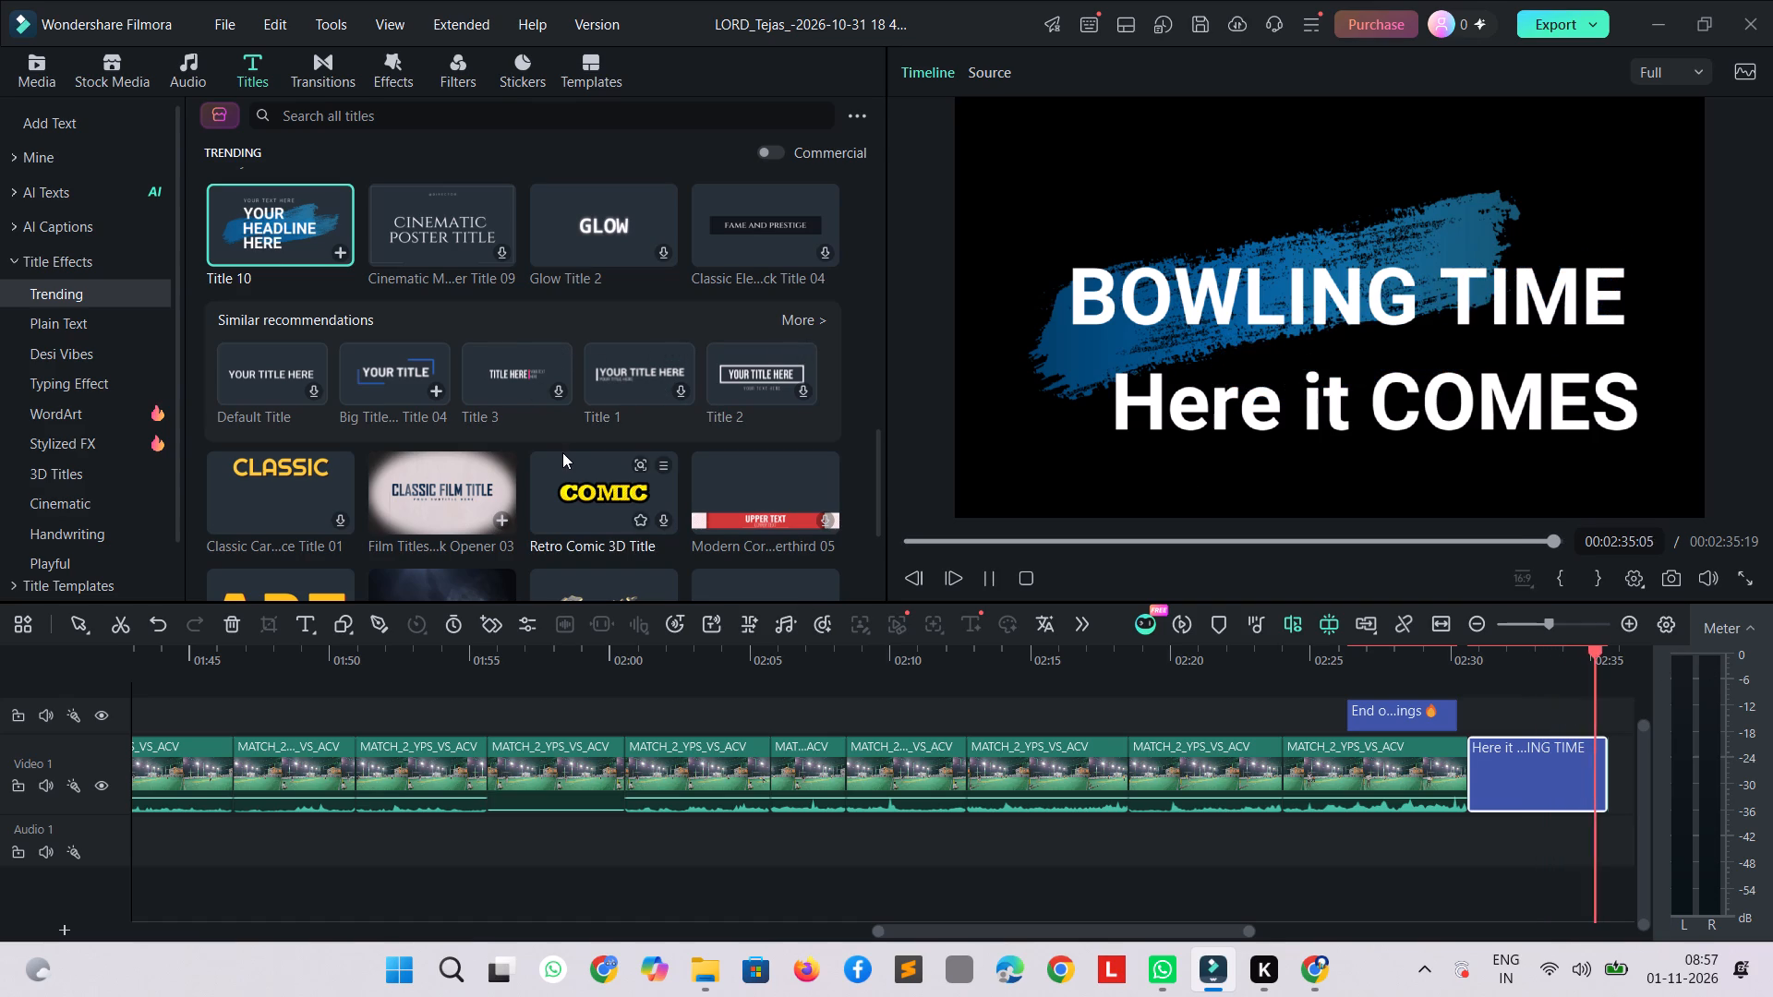
key(space)
key(space)
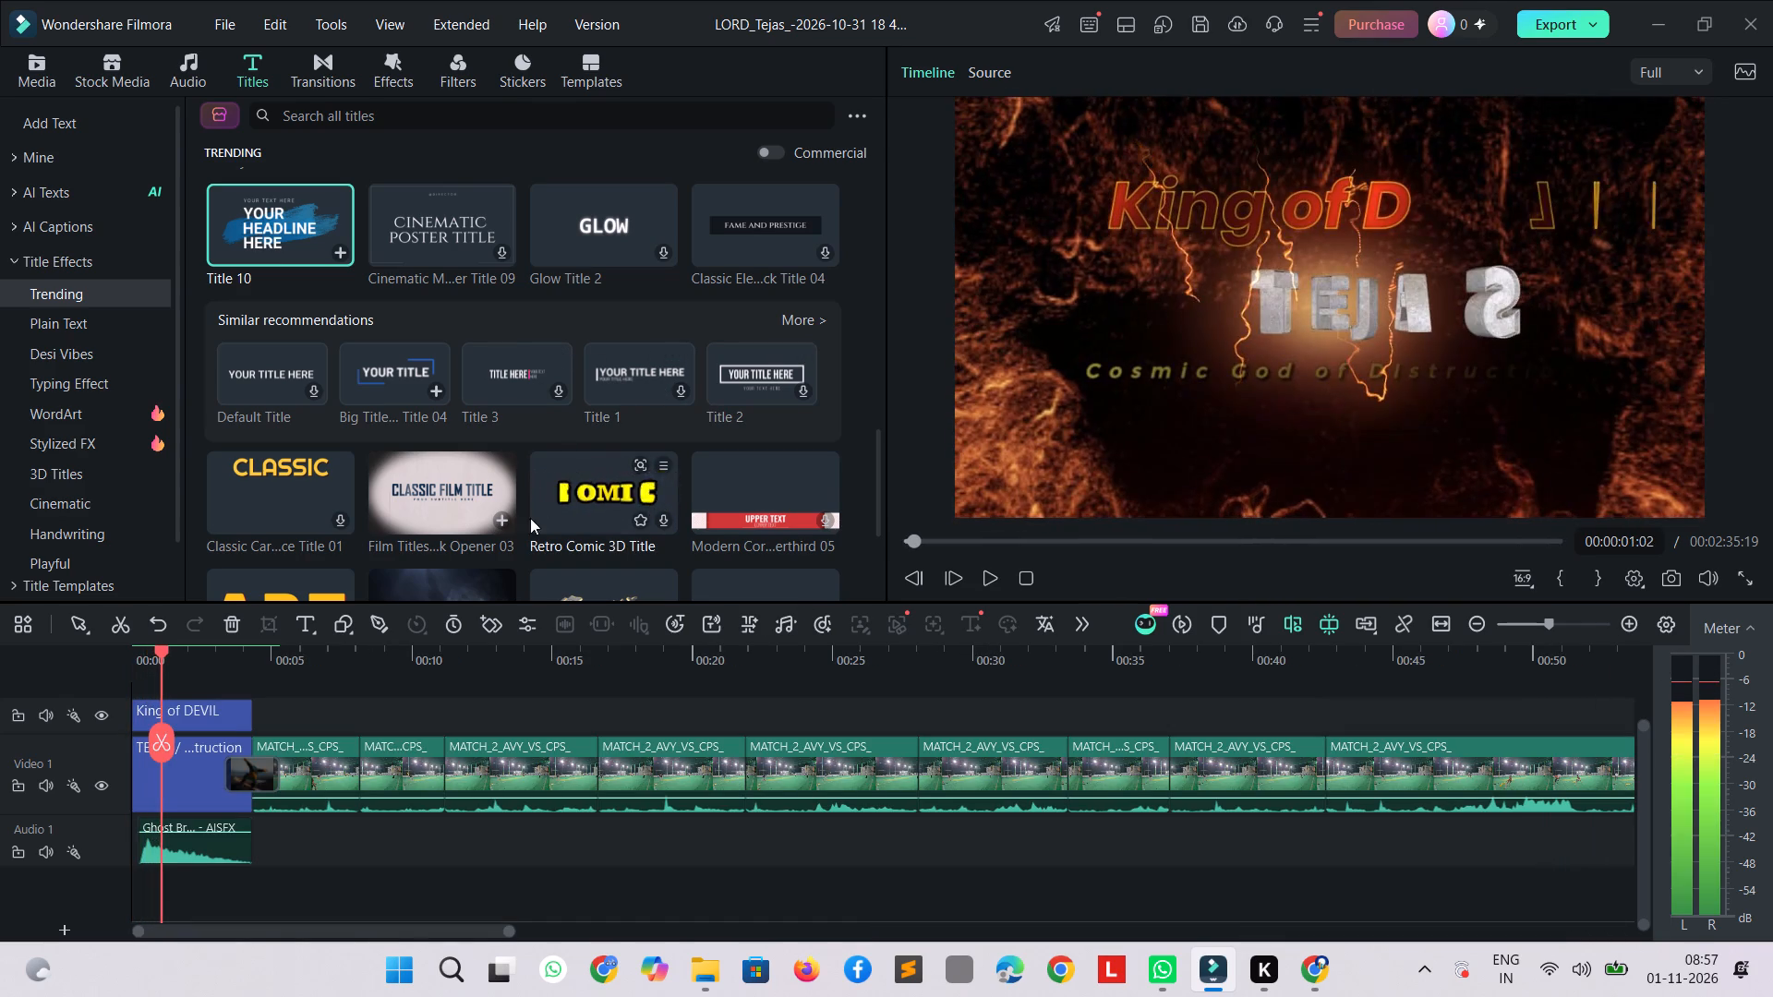
Trim the end of the BOWLING TIME title on the timeline back to about 00:02:34:24.
click(336, 921)
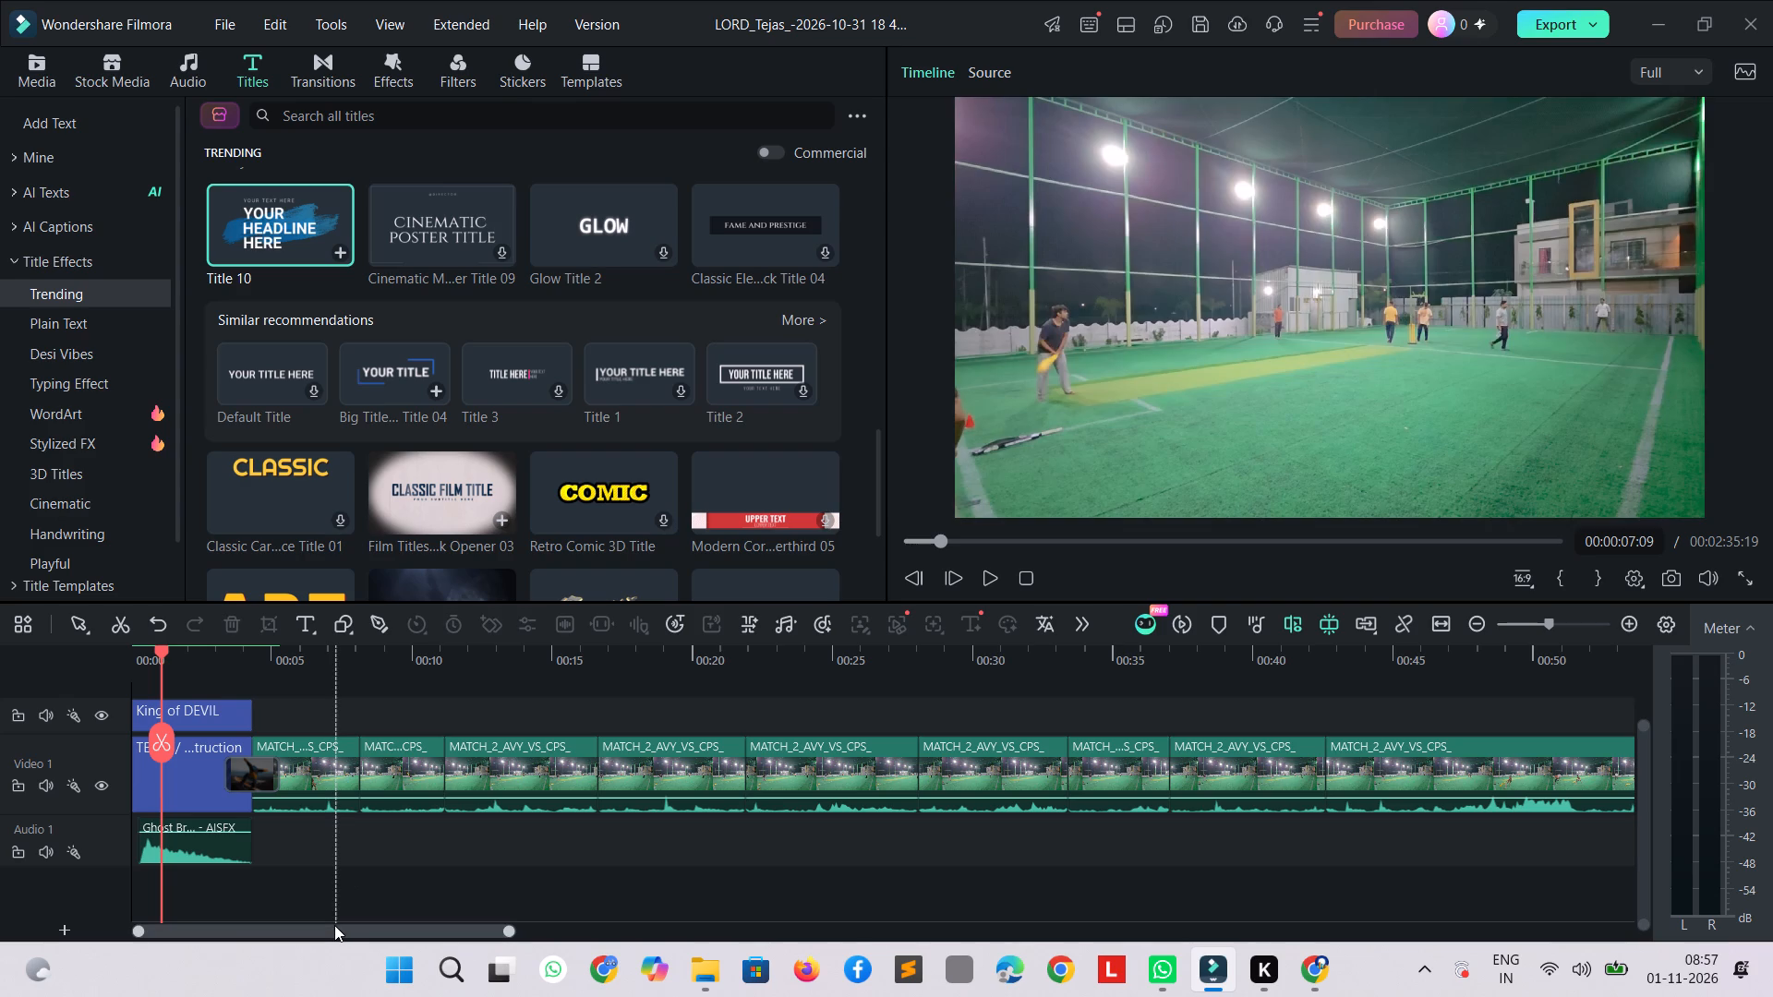
drag(344, 933, 1252, 919)
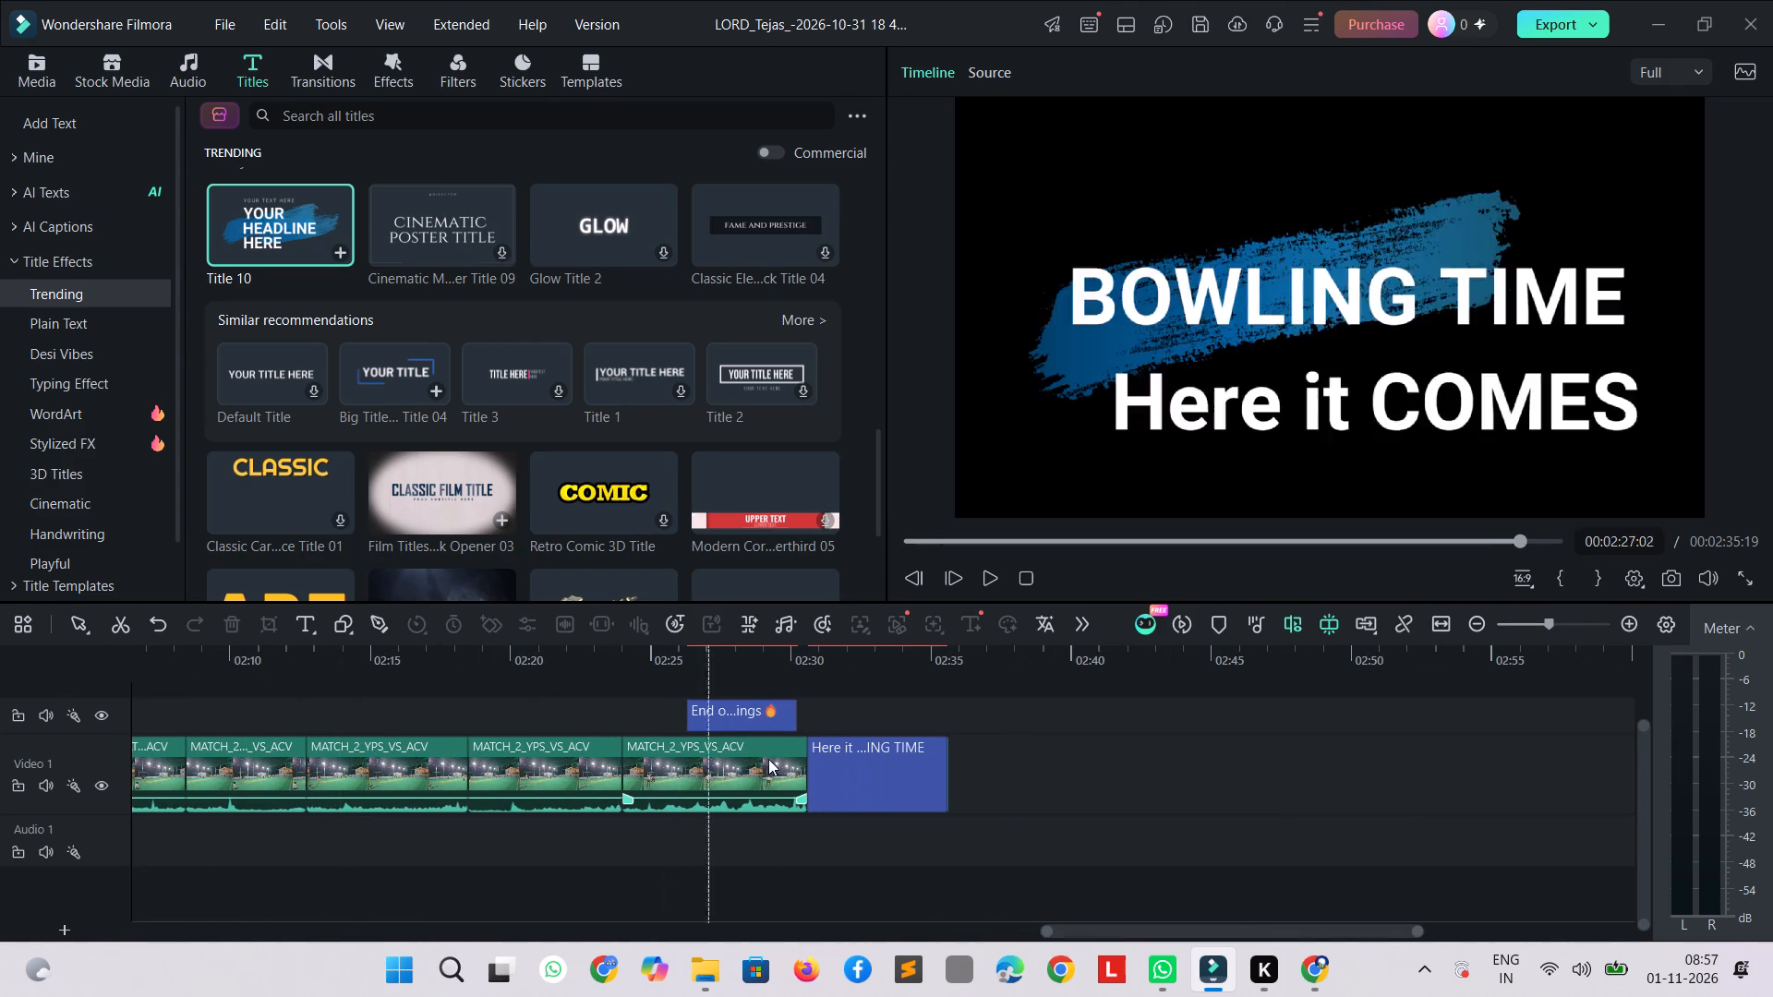
click(839, 756)
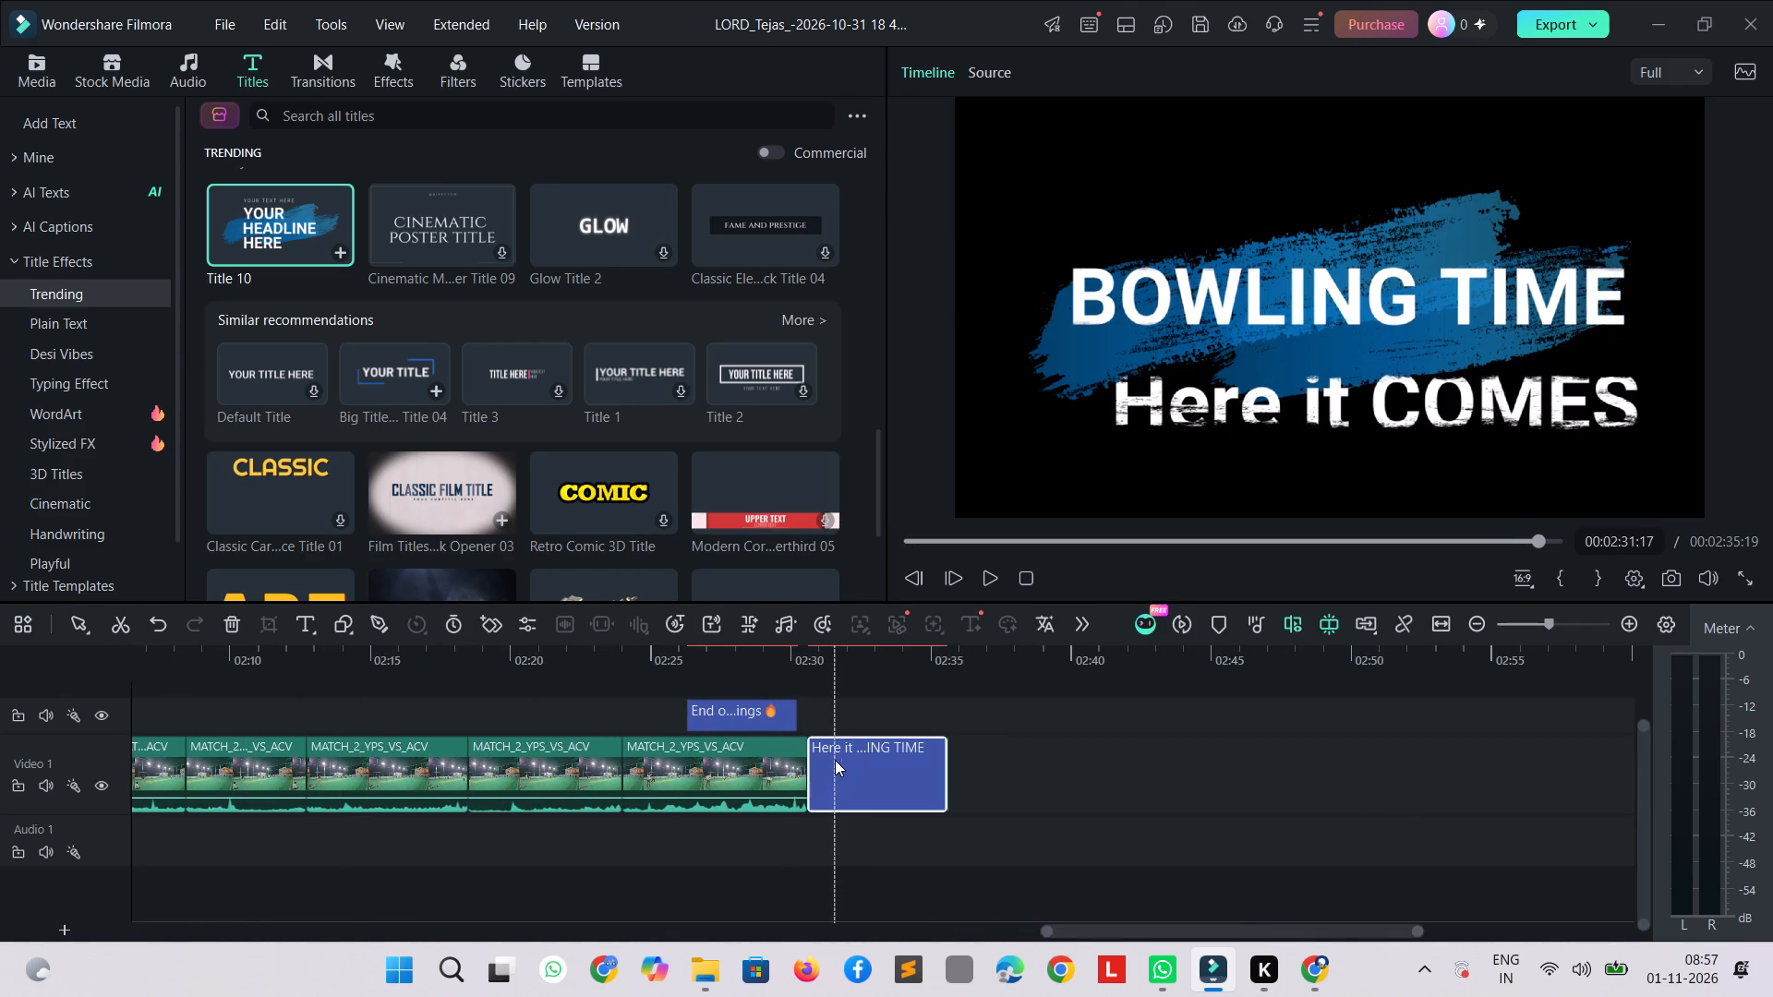
click(917, 765)
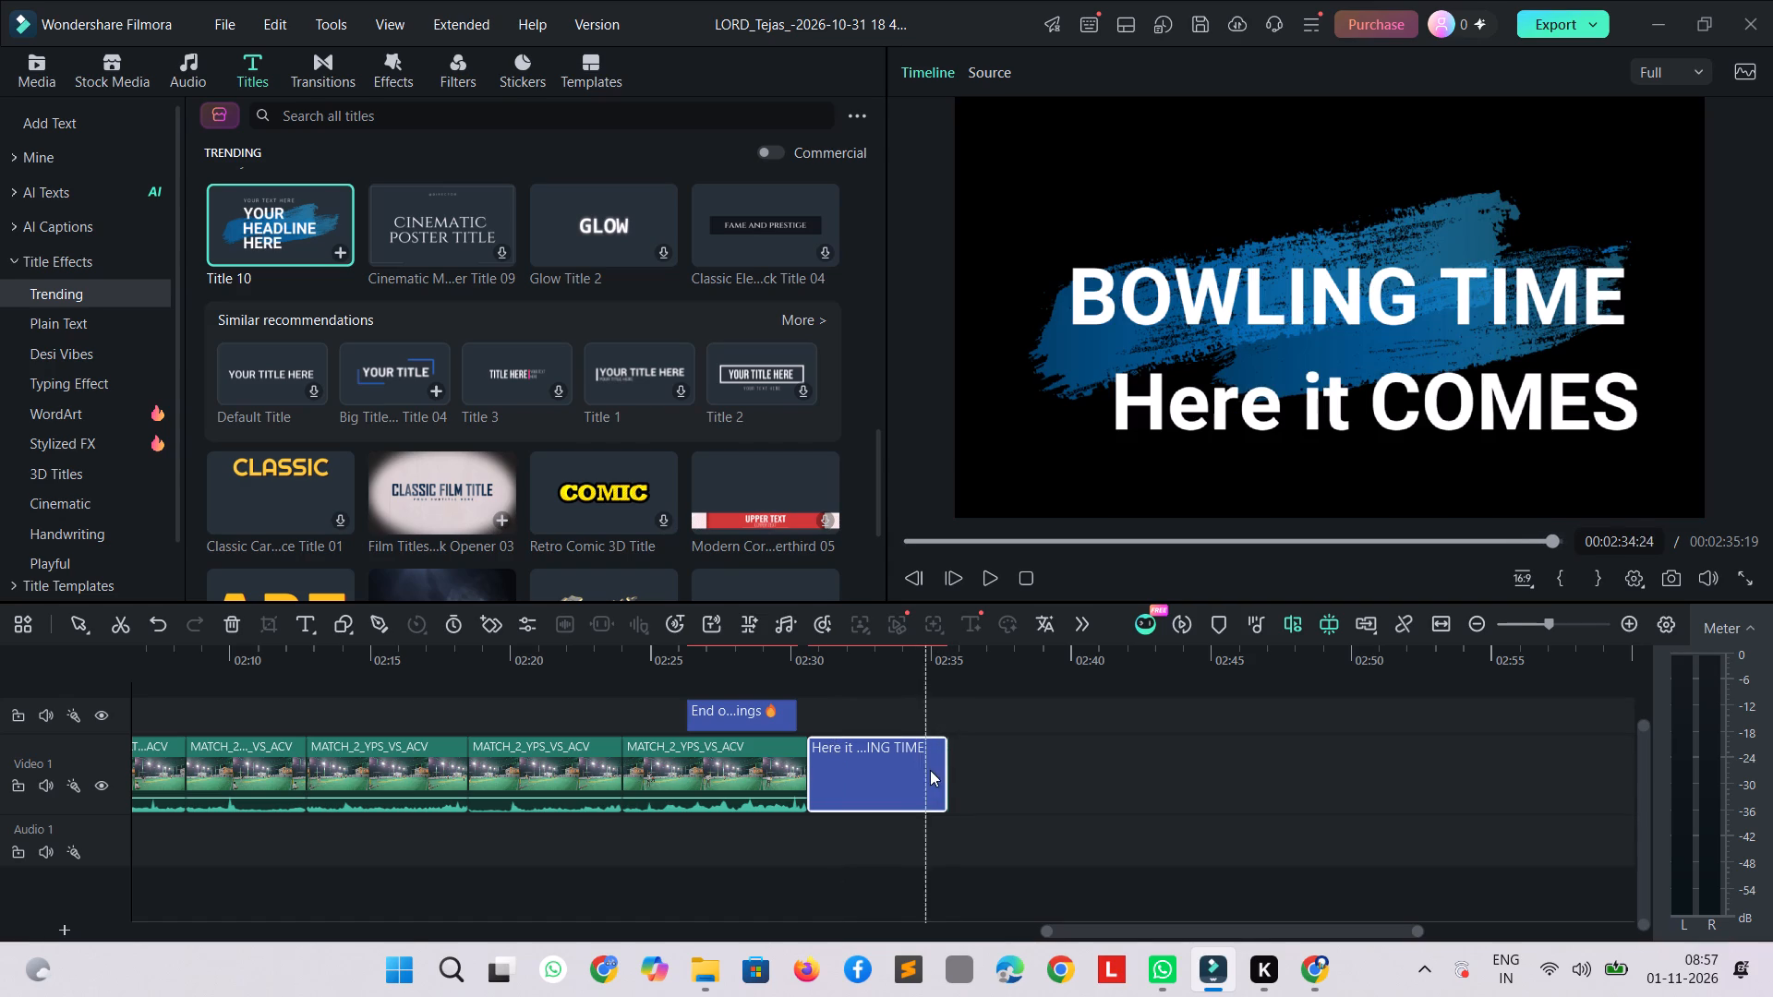
drag(946, 772, 926, 777)
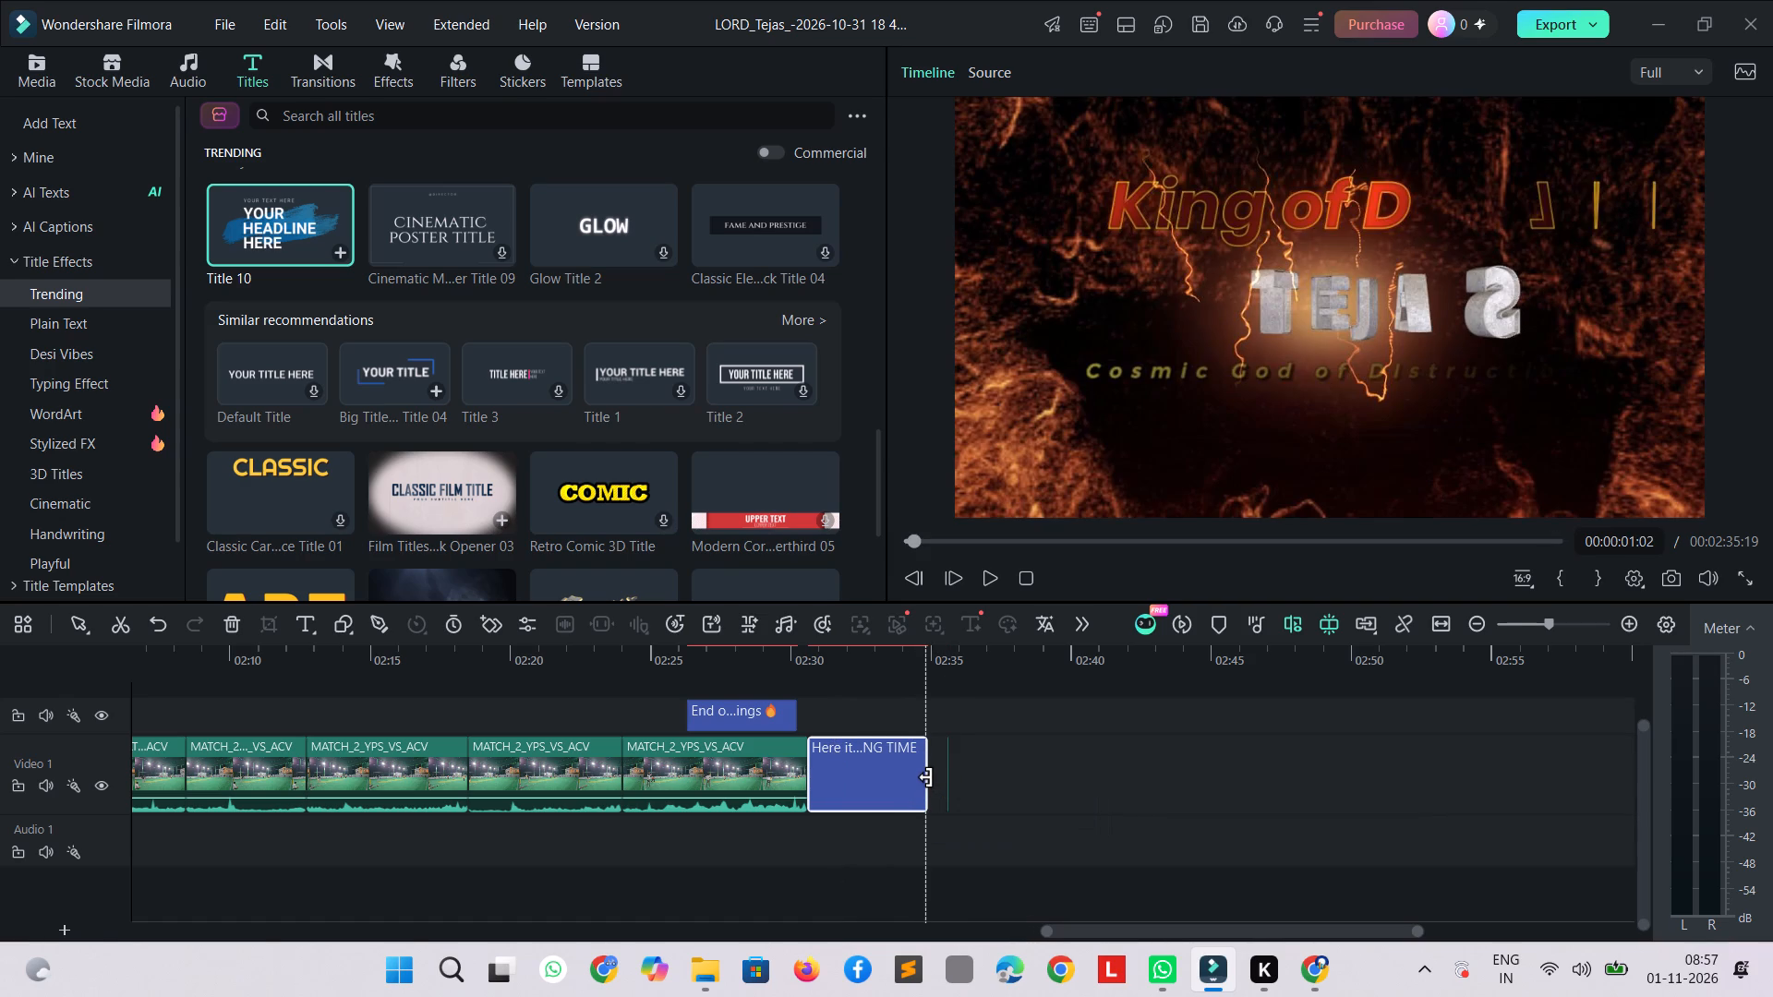
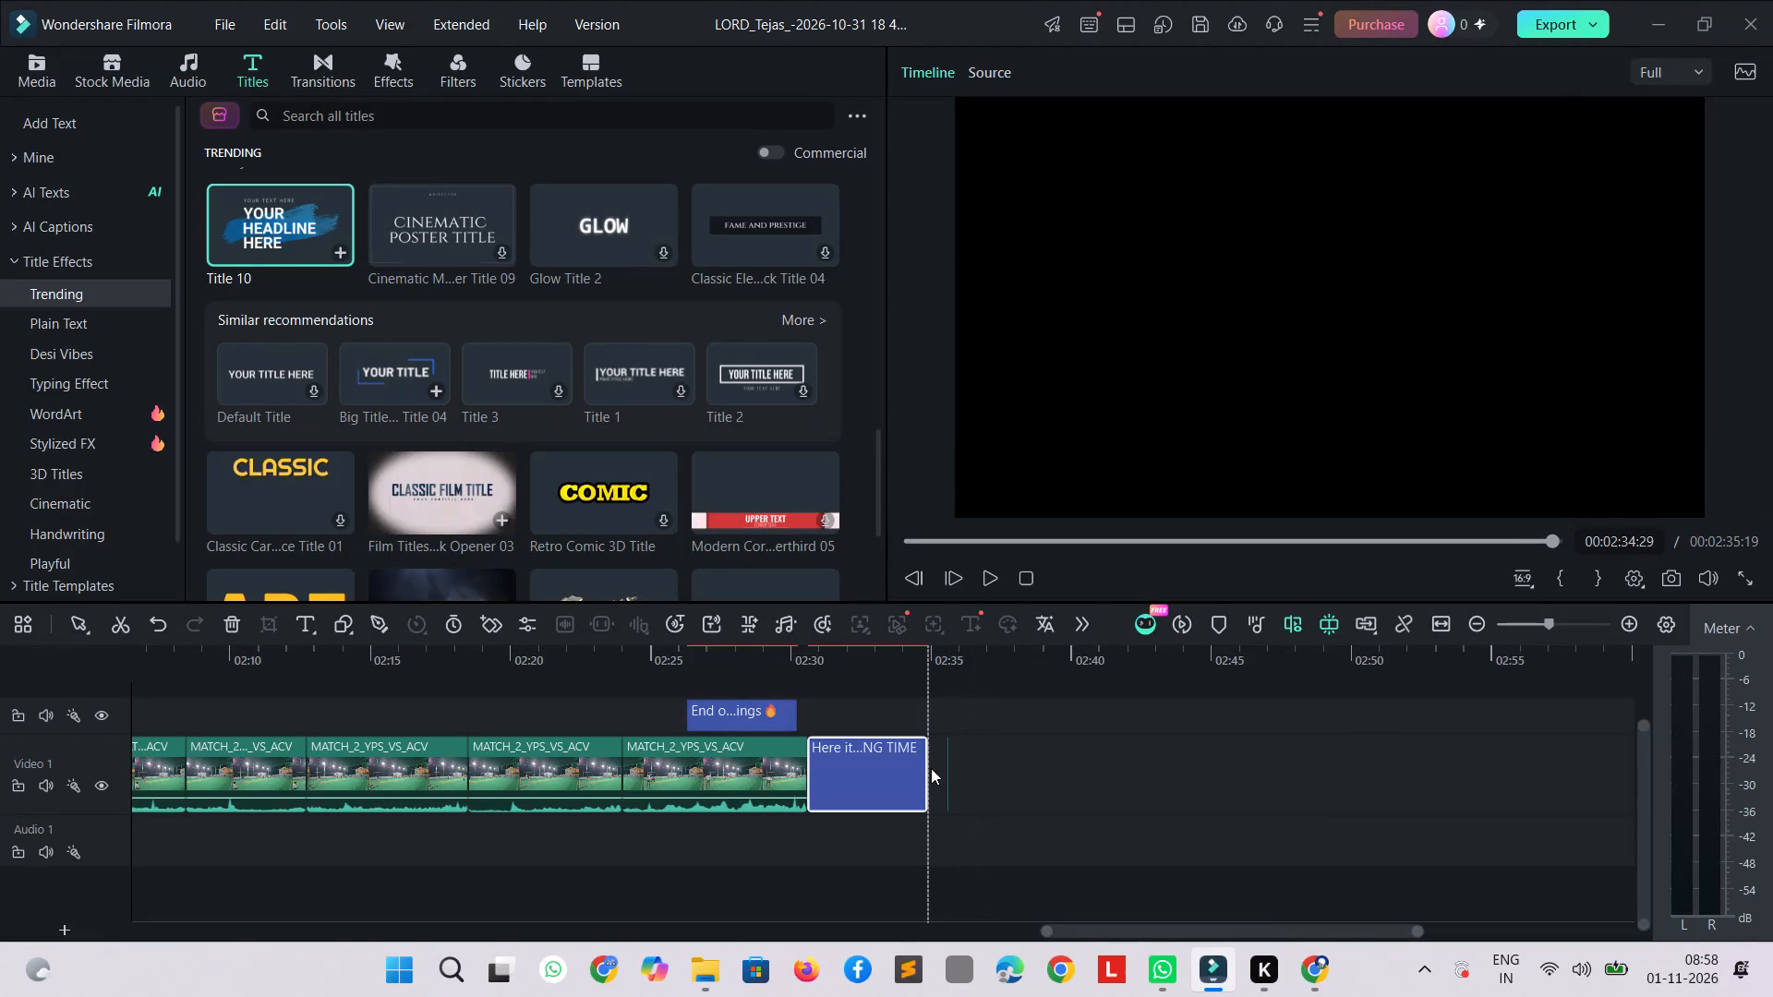
Add the MATCH_2_AVY_VS_CPS_ clip to Video 1 after the BOWLING TIME title, starting at about 00:02:34 over the title's tail.
scroll(931, 769, up, 3)
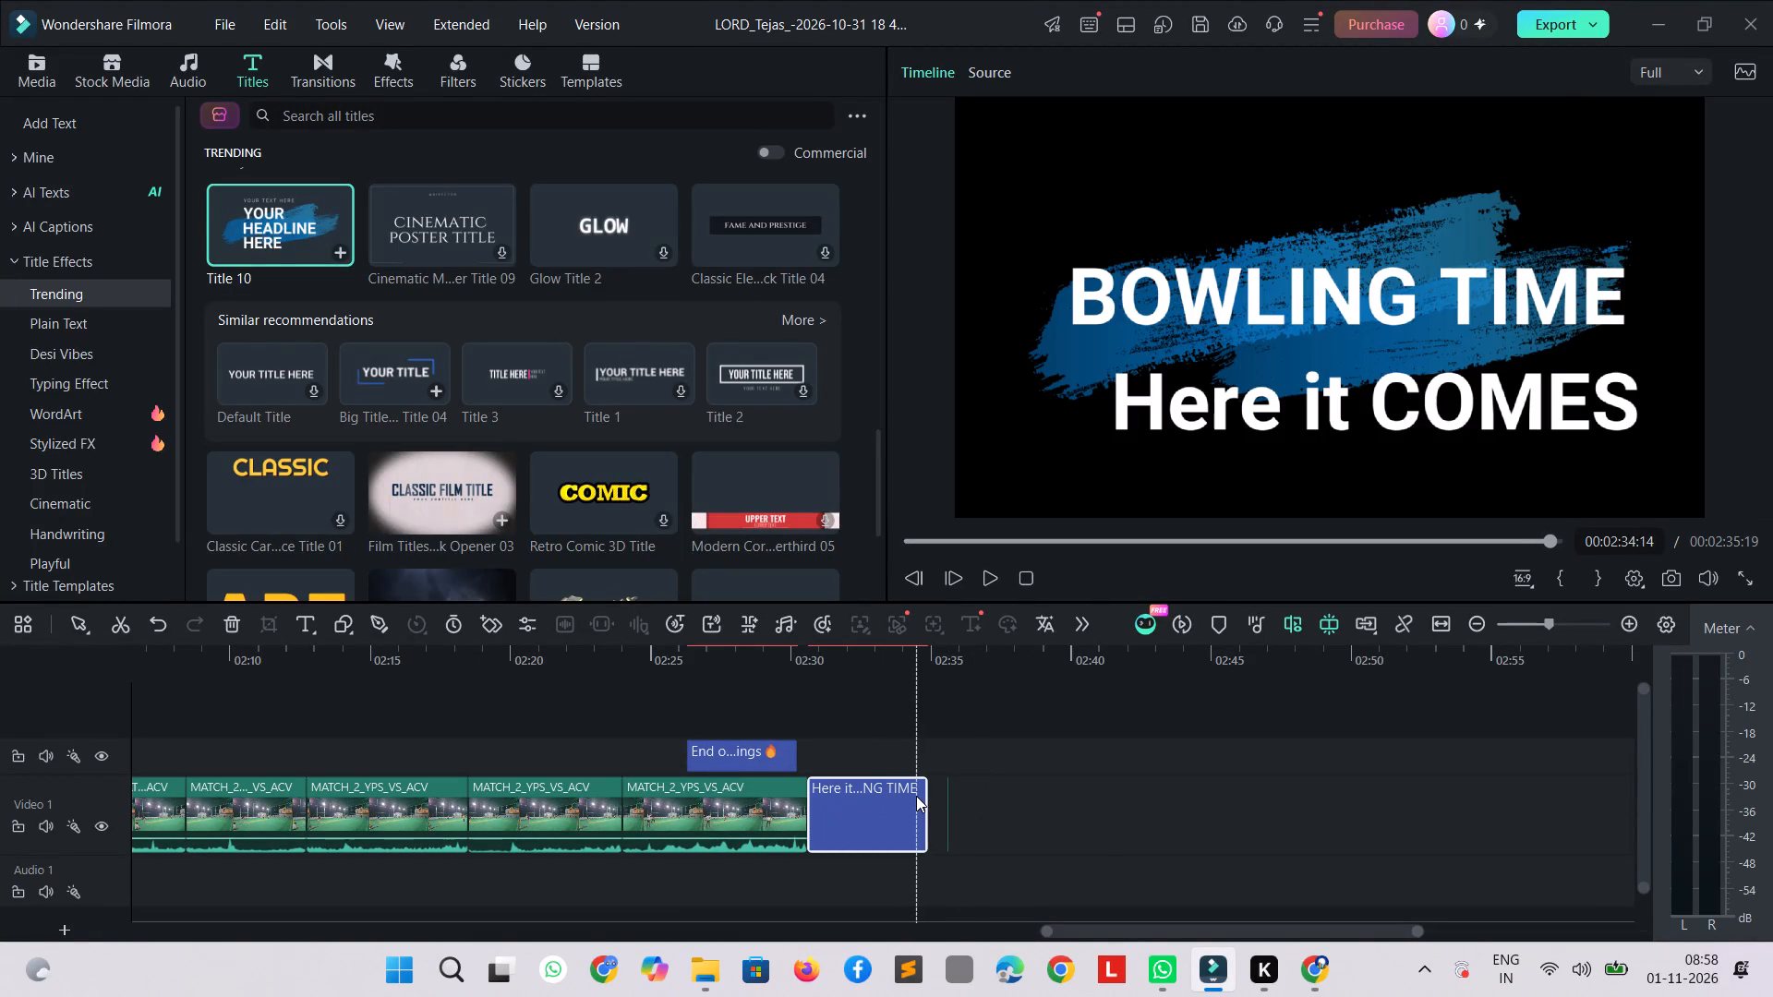
click(909, 787)
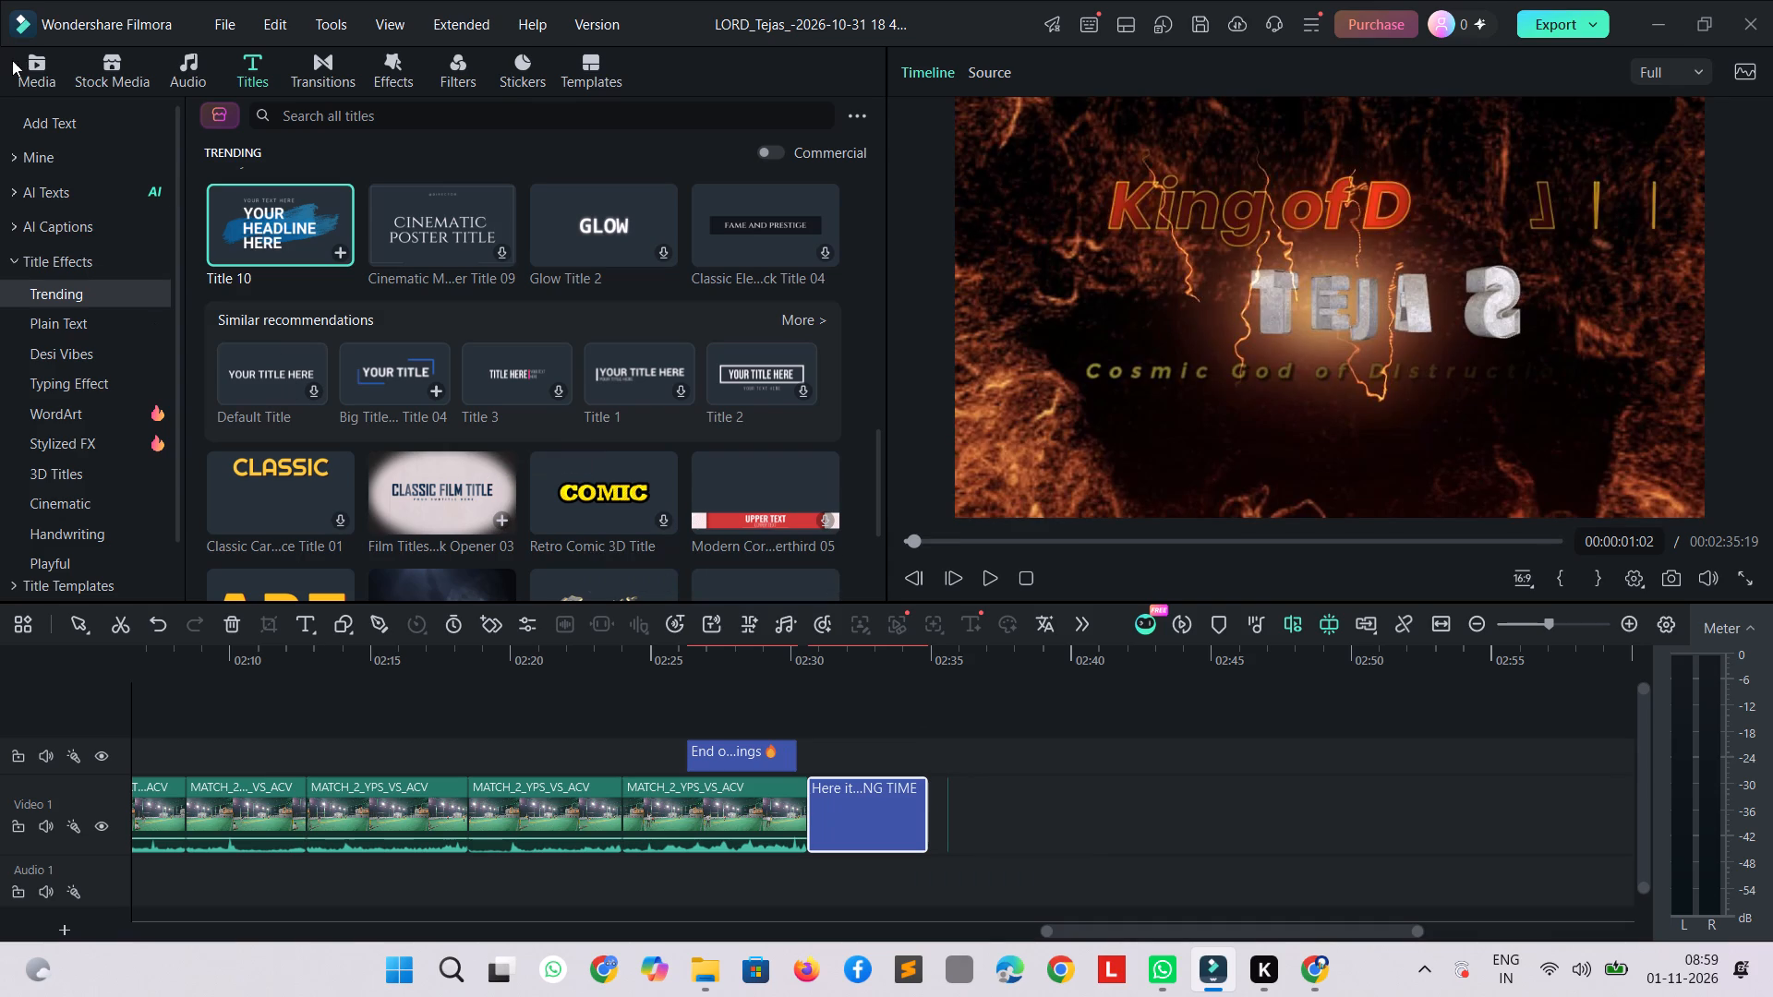
click(25, 68)
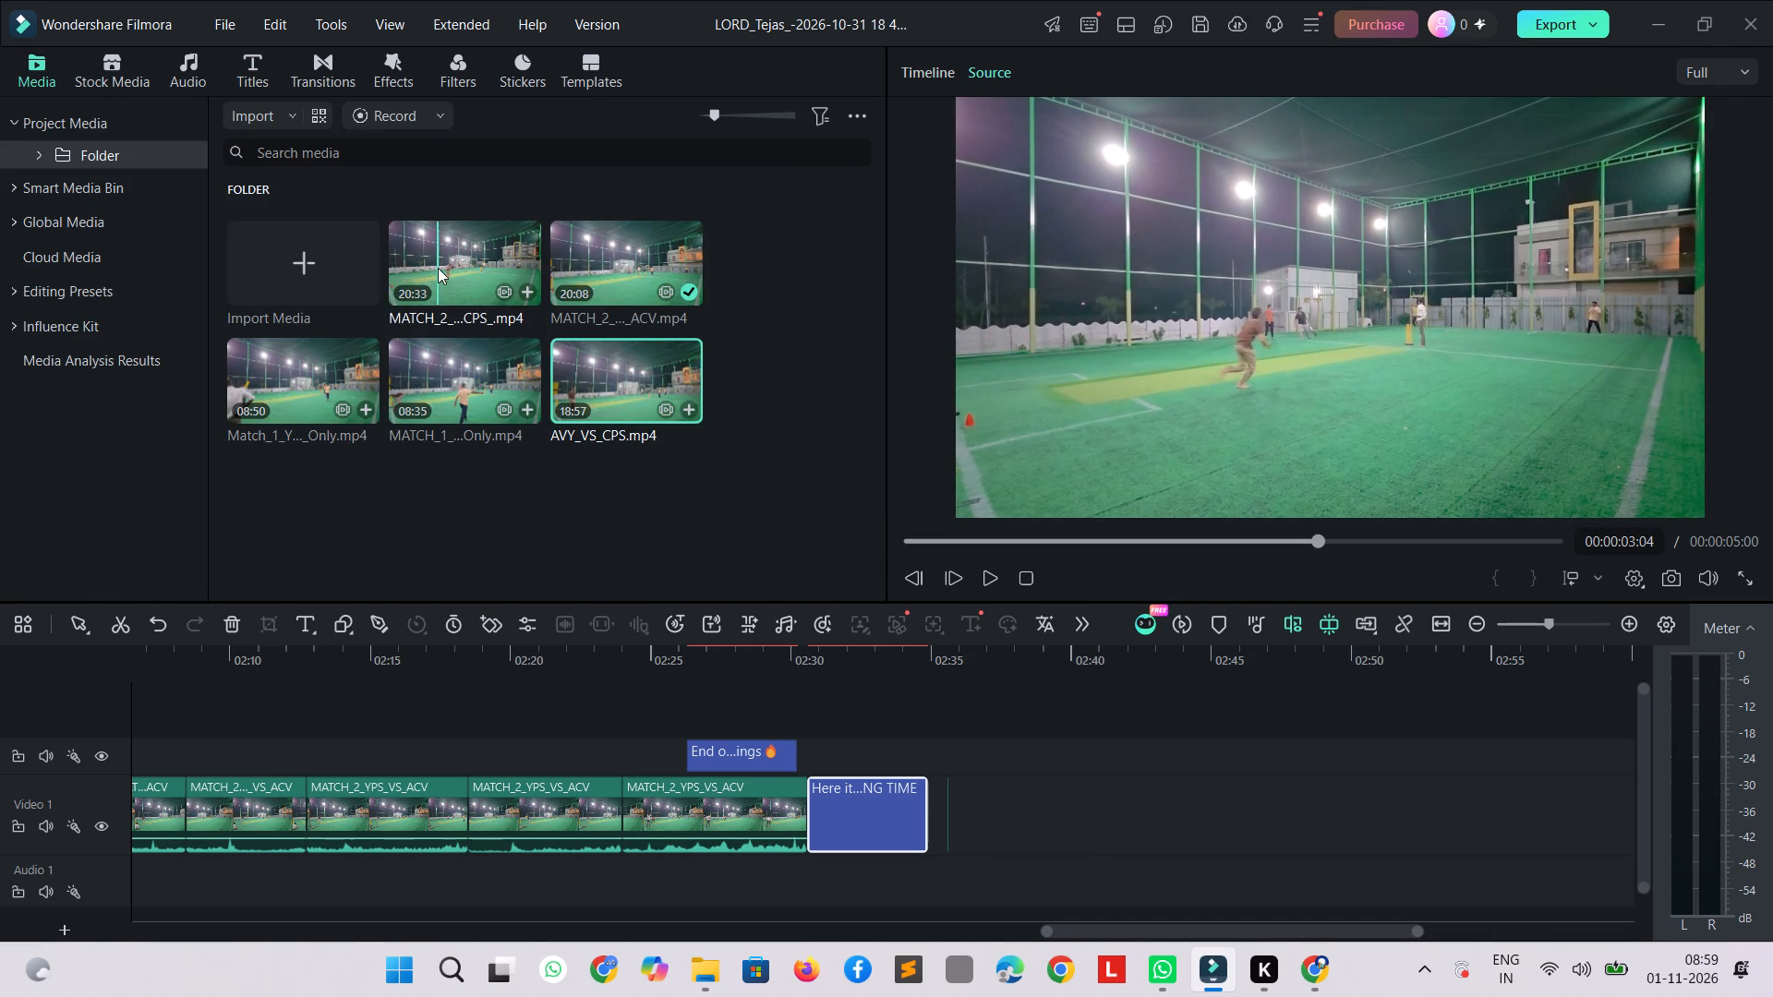
drag(438, 268, 968, 763)
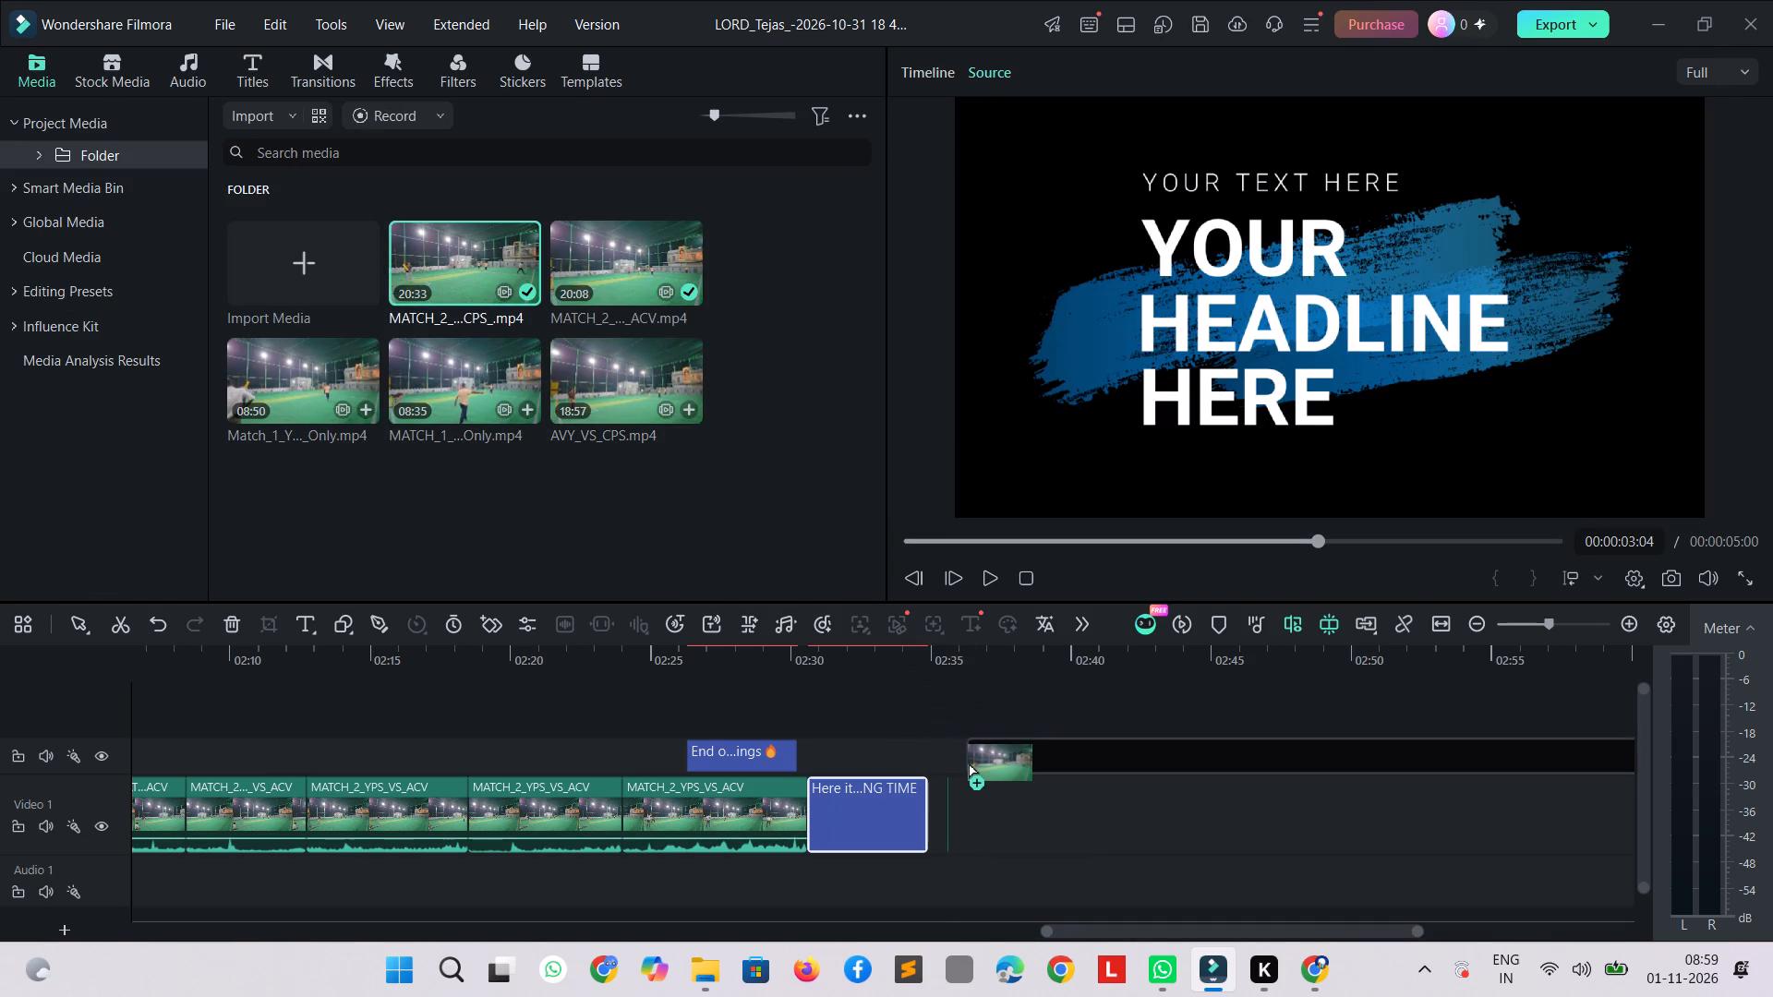
drag(968, 763, 929, 815)
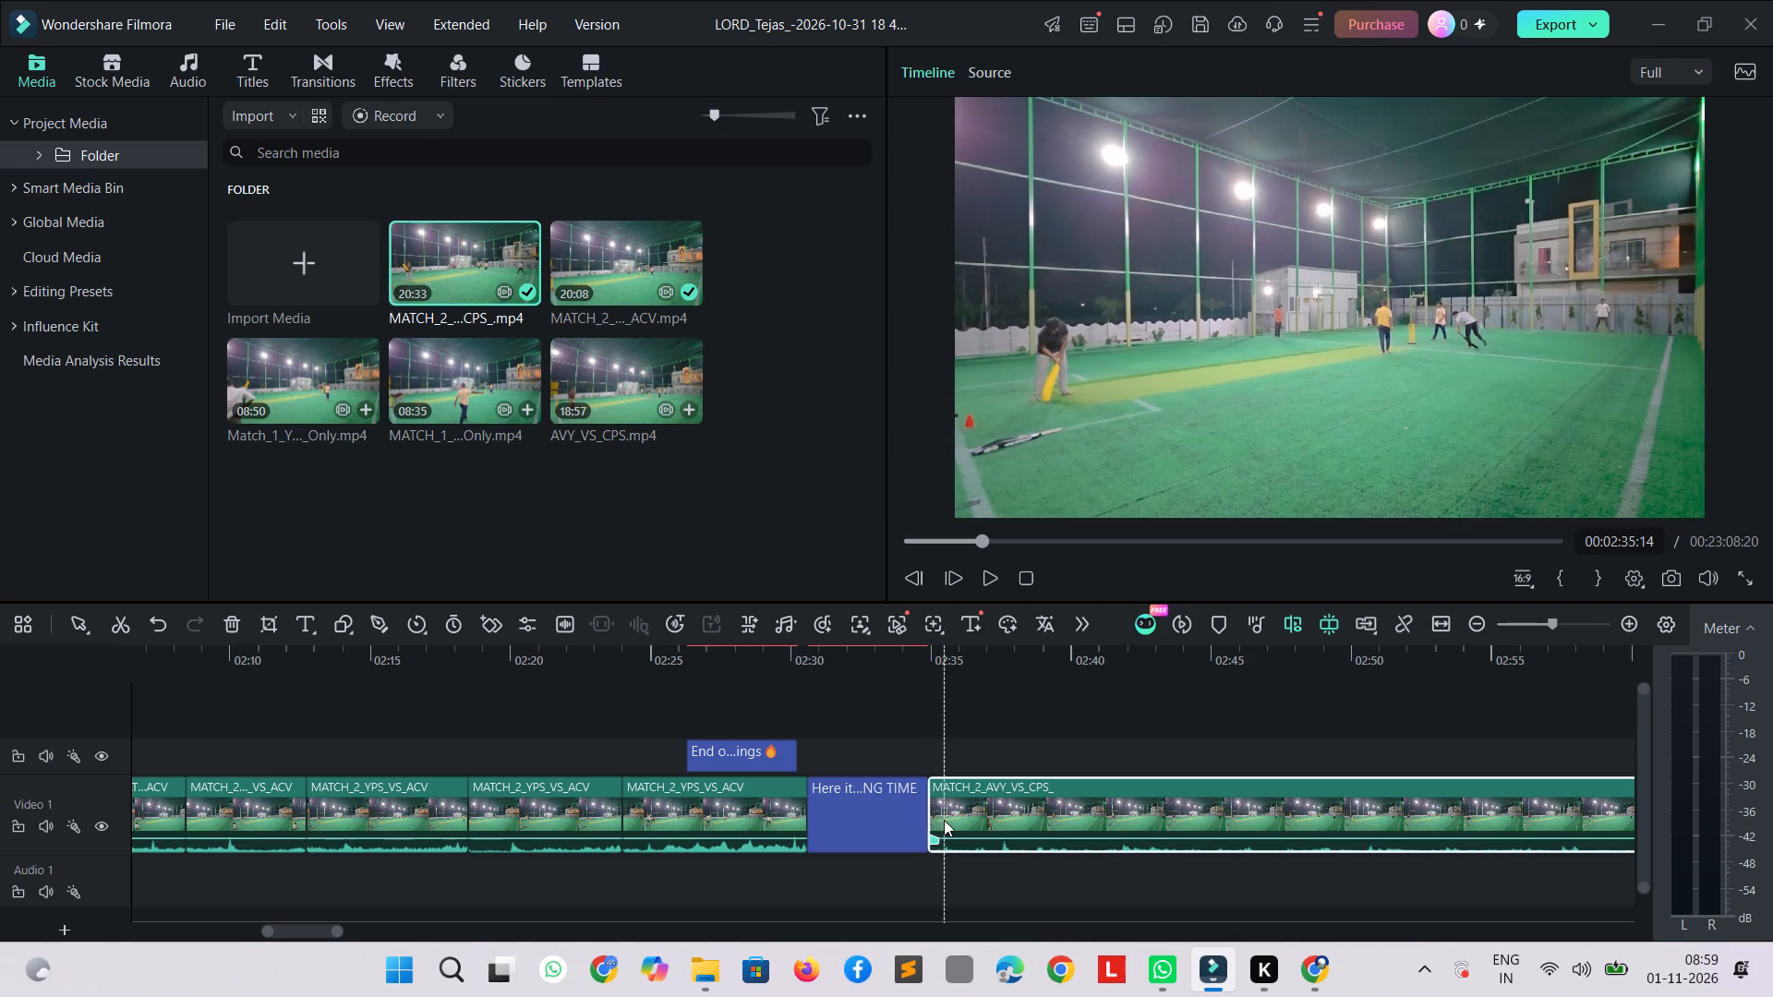
drag(944, 820, 923, 810)
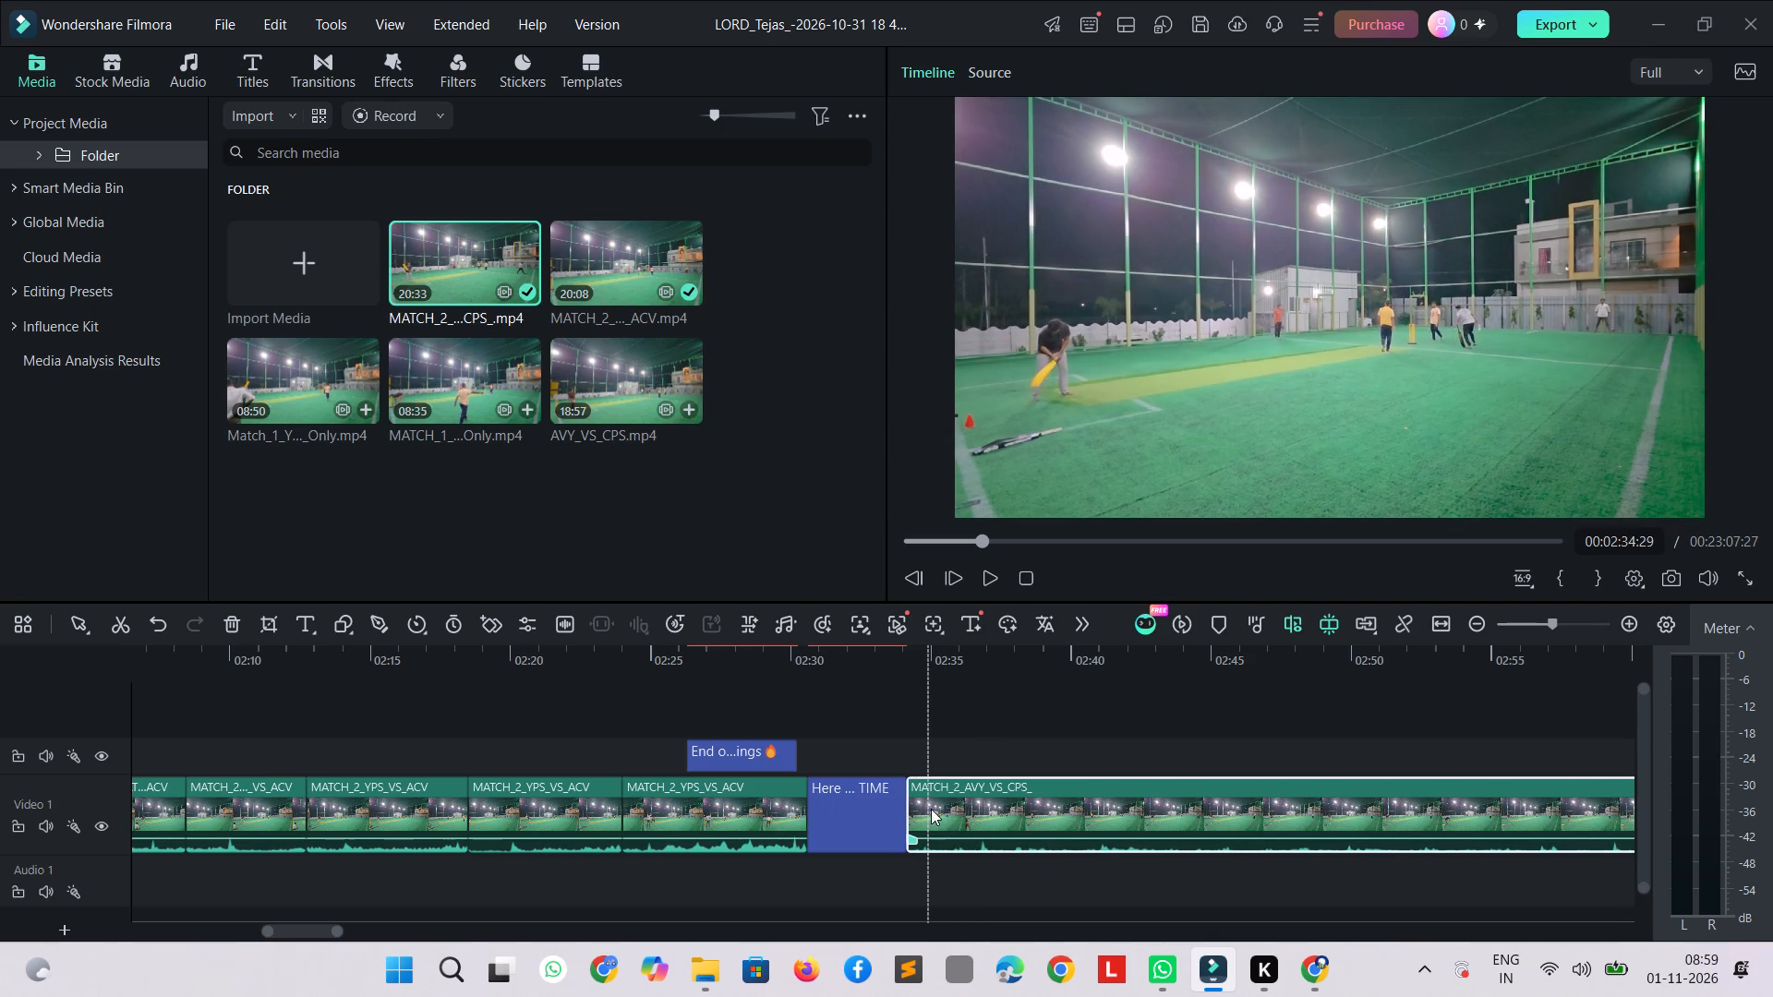
click(924, 802)
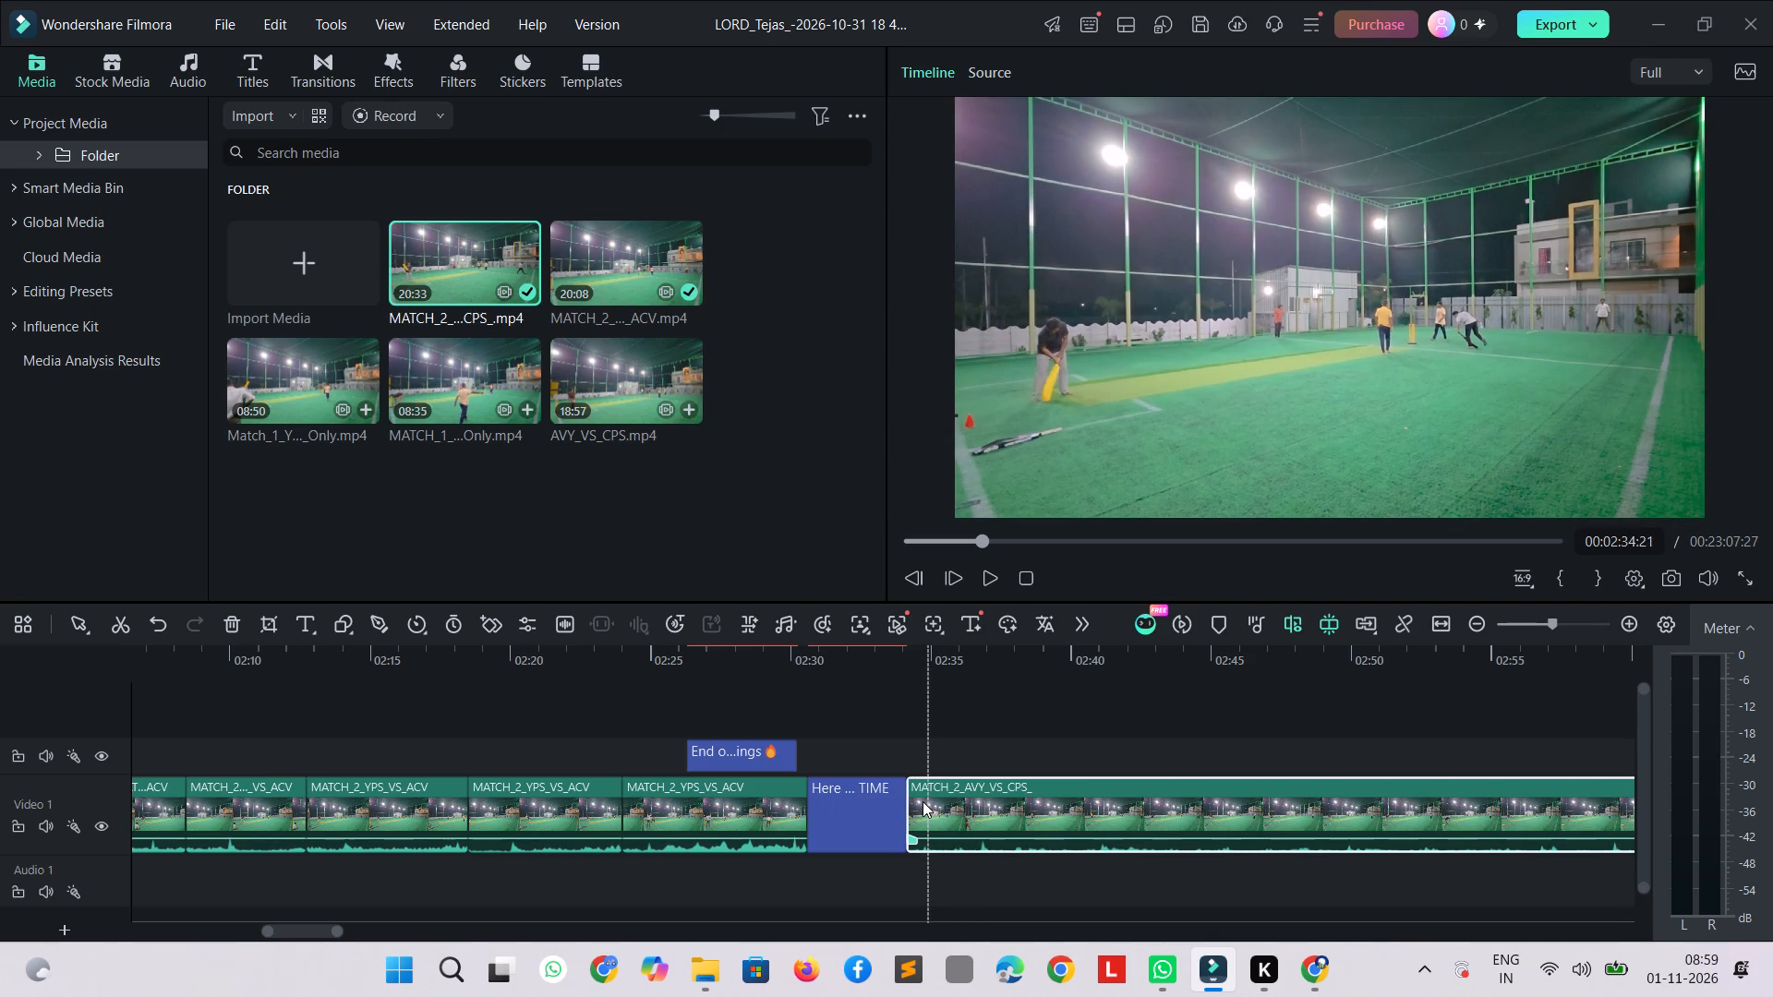
Skim forward through the MATCH_2_AVY_VS_CPS_ footage to about 00:14:04 to look for the bowling section.
key(space)
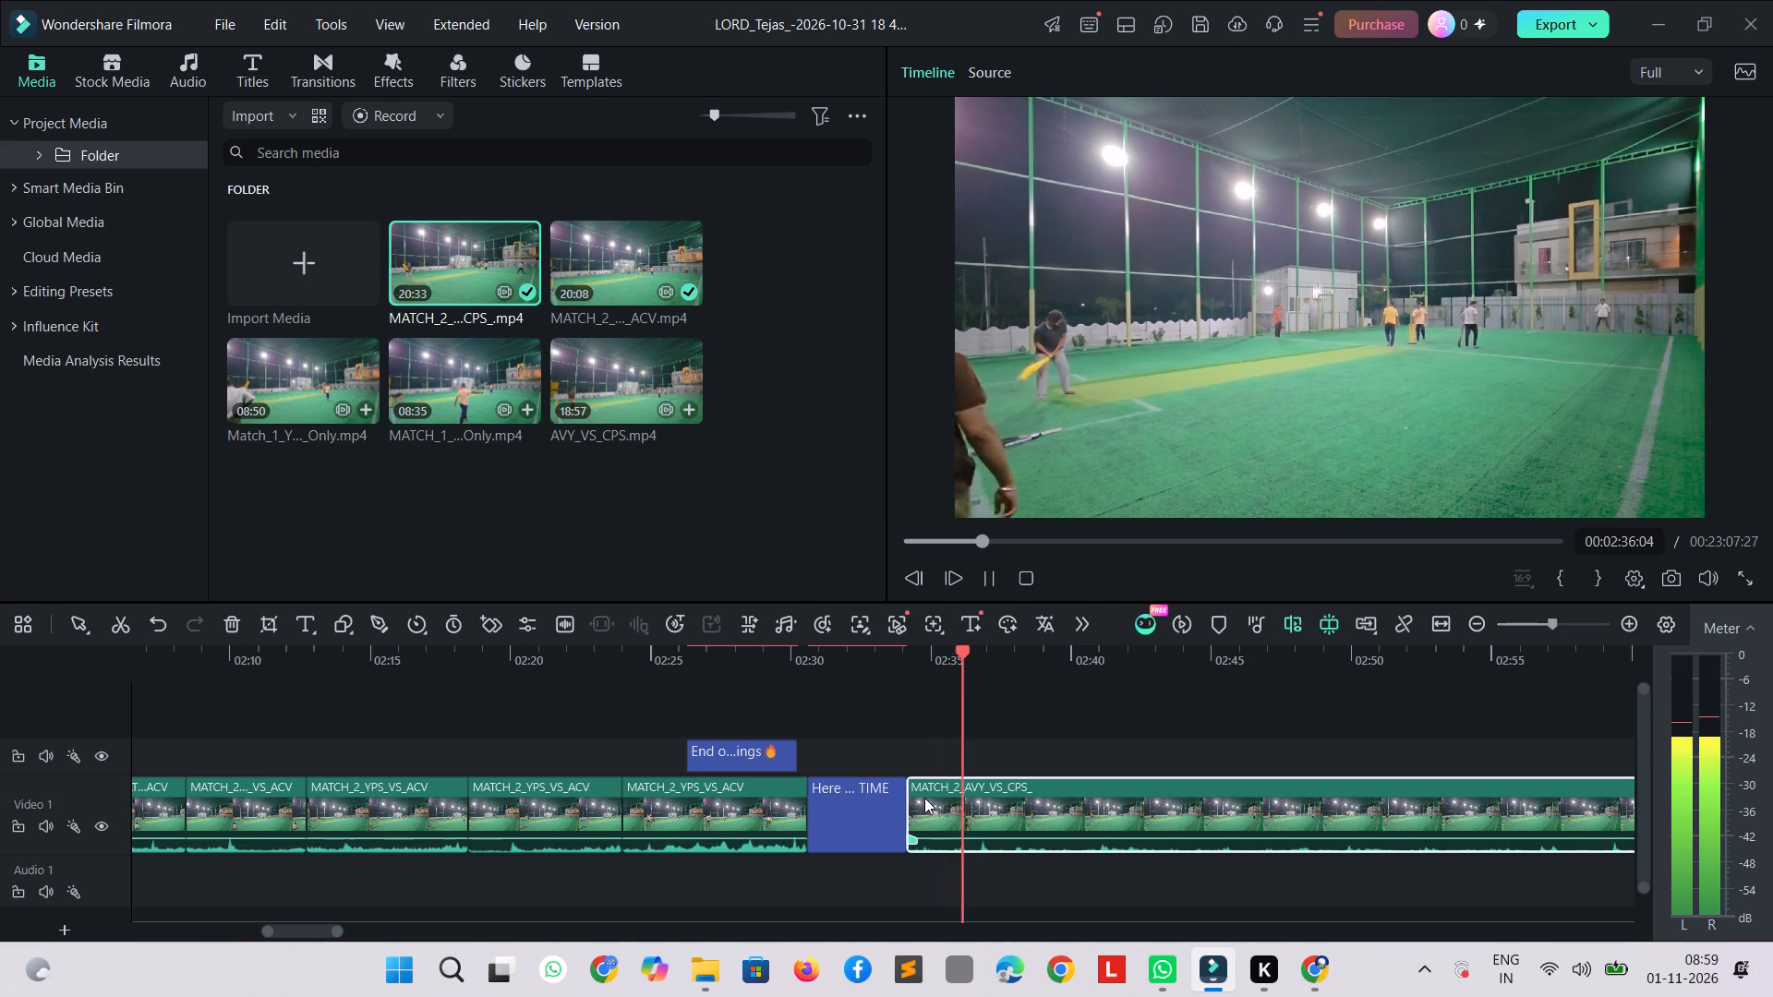
key(shift+Right)
key(shift+Right)
key(shift+Right)
key(shift+Right)
key(shift+Right)
key(shift+Right)
key(shift+Right)
key(shift+Right)
key(shift+Right)
key(shift+Right)
key(shift+Right)
key(shift+Right)
key(shift+Right)
key(shift+Right)
key(shift+Right)
key(shift+Right)
key(shift+Right)
key(shift+Right)
key(shift+Right)
key(shift+Right)
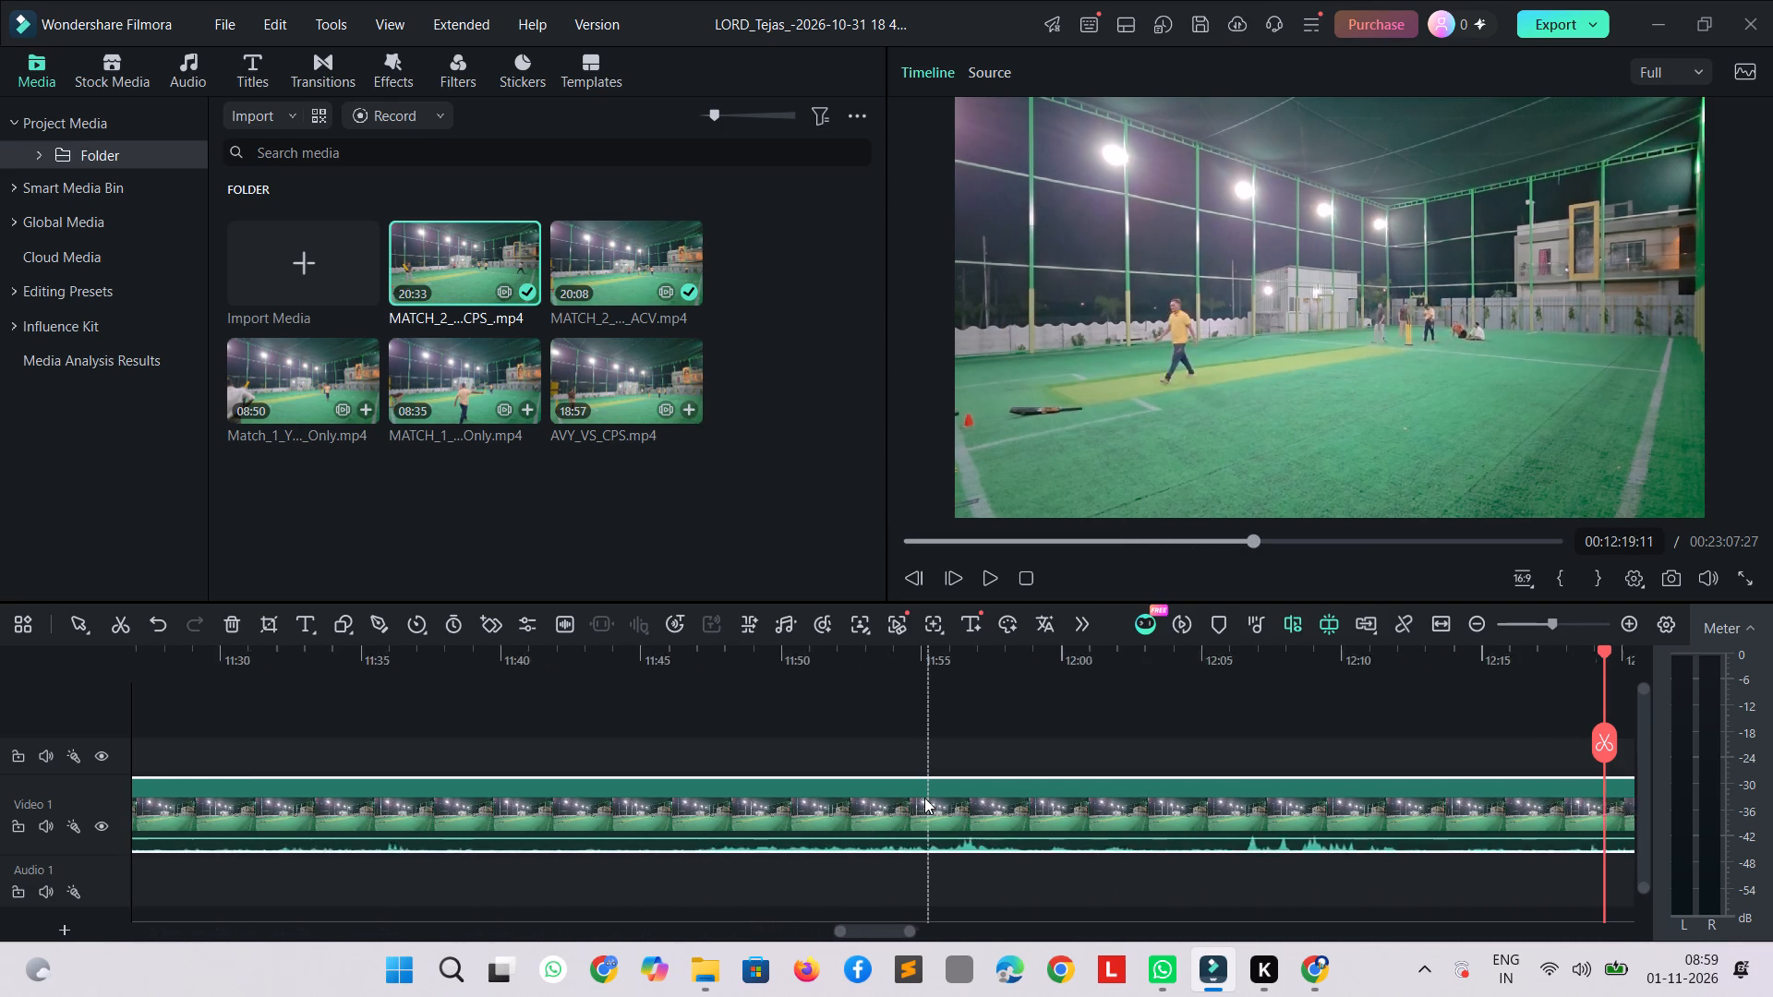
key(shift+Right)
key(shift+Right)
key(shift+Right)
key(shift+Right)
key(shift+Right)
key(shift+Right)
key(shift+Right)
key(shift+Right)
key(shift+Right)
key(shift+Right)
key(shift+Right)
key(shift+Right)
key(shift+Right)
key(shift+Right)
key(shift+Right)
key(shift+Right)
key(shift+Right)
key(shift+Right)
key(shift+Right)
key(shift+Right)
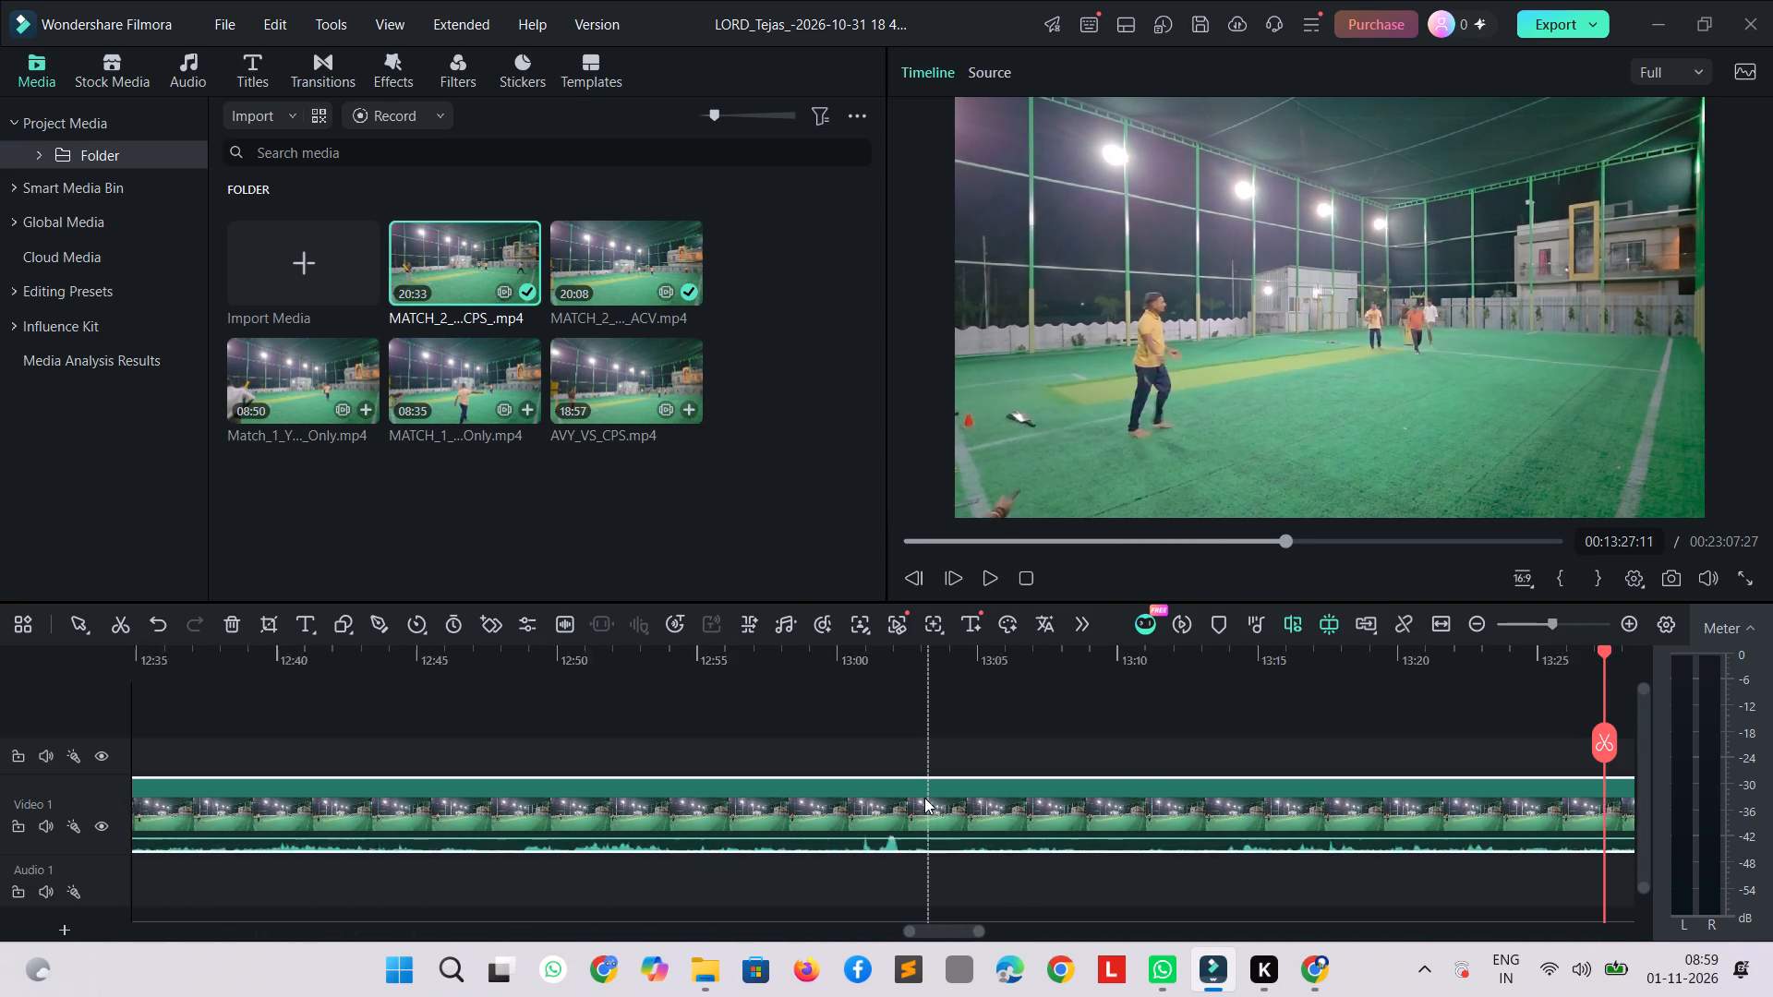
key(shift+Right)
key(shift+Right)
key(shift+Right)
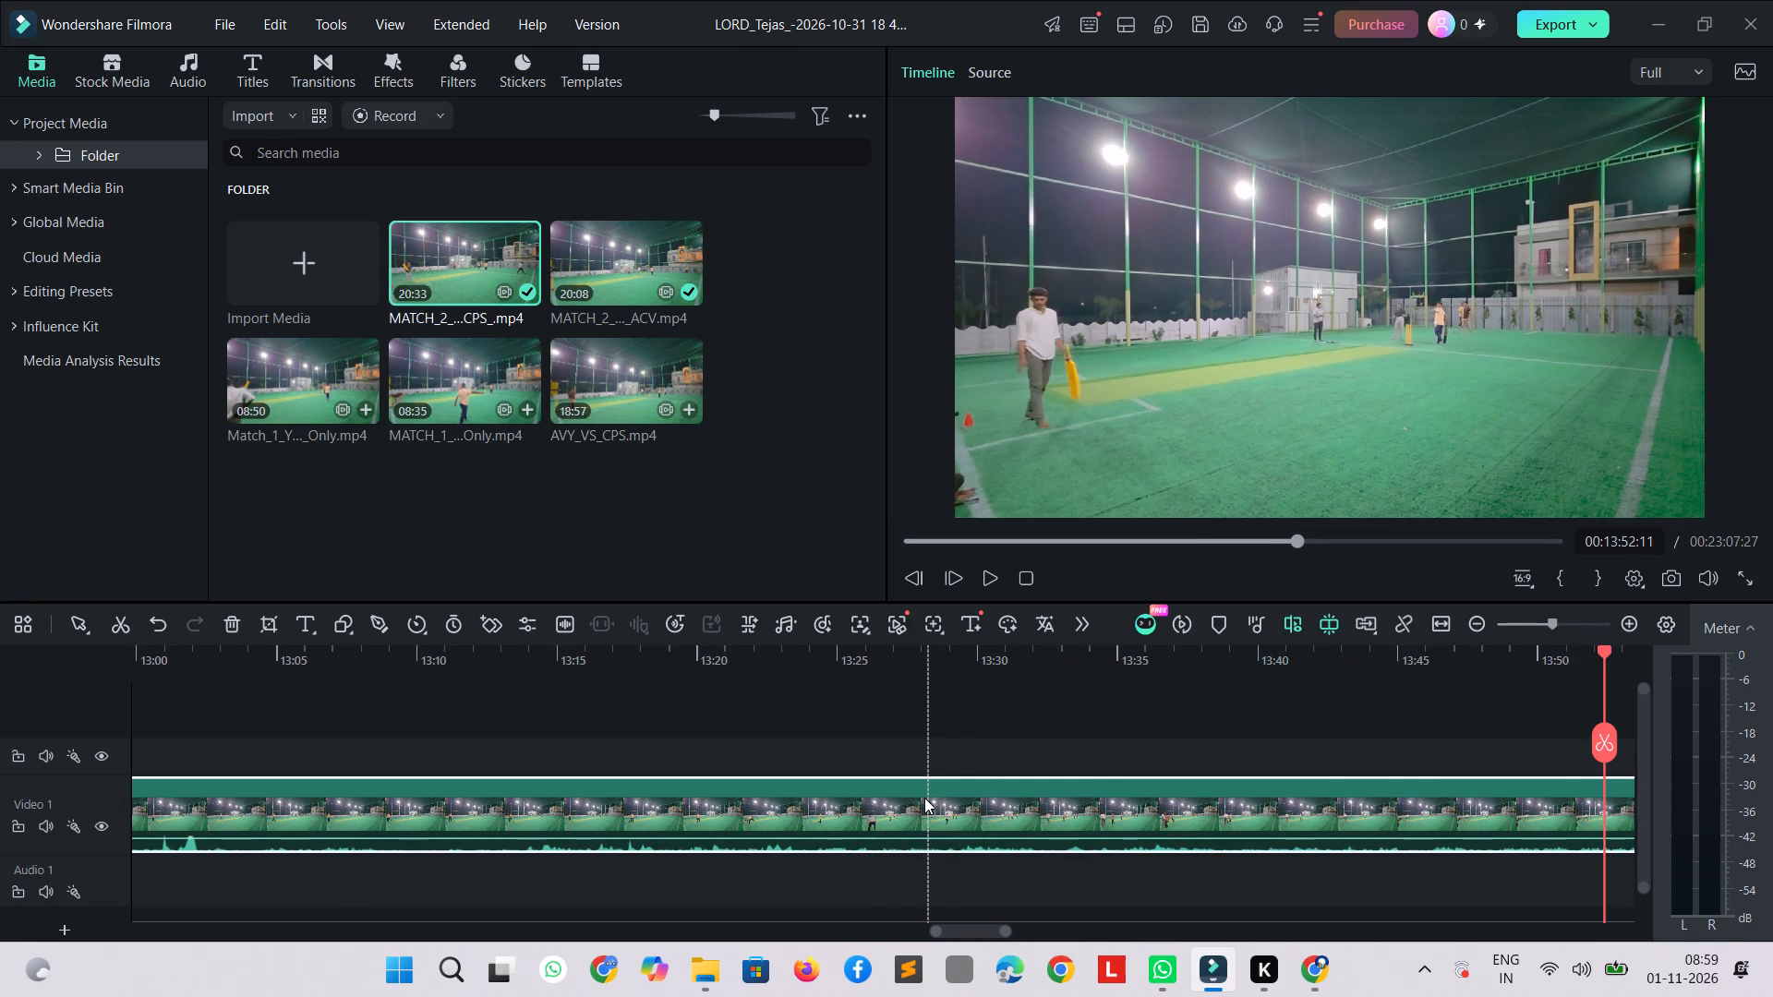
key(shift+Right)
key(shift+Right)
key(shift+Right)
key(shift+Right)
key(shift+Right)
key(shift+Right)
key(shift+Right)
key(shift+Right)
key(shift+Right)
key(shift+Right)
key(shift+Right)
key(shift+Right)
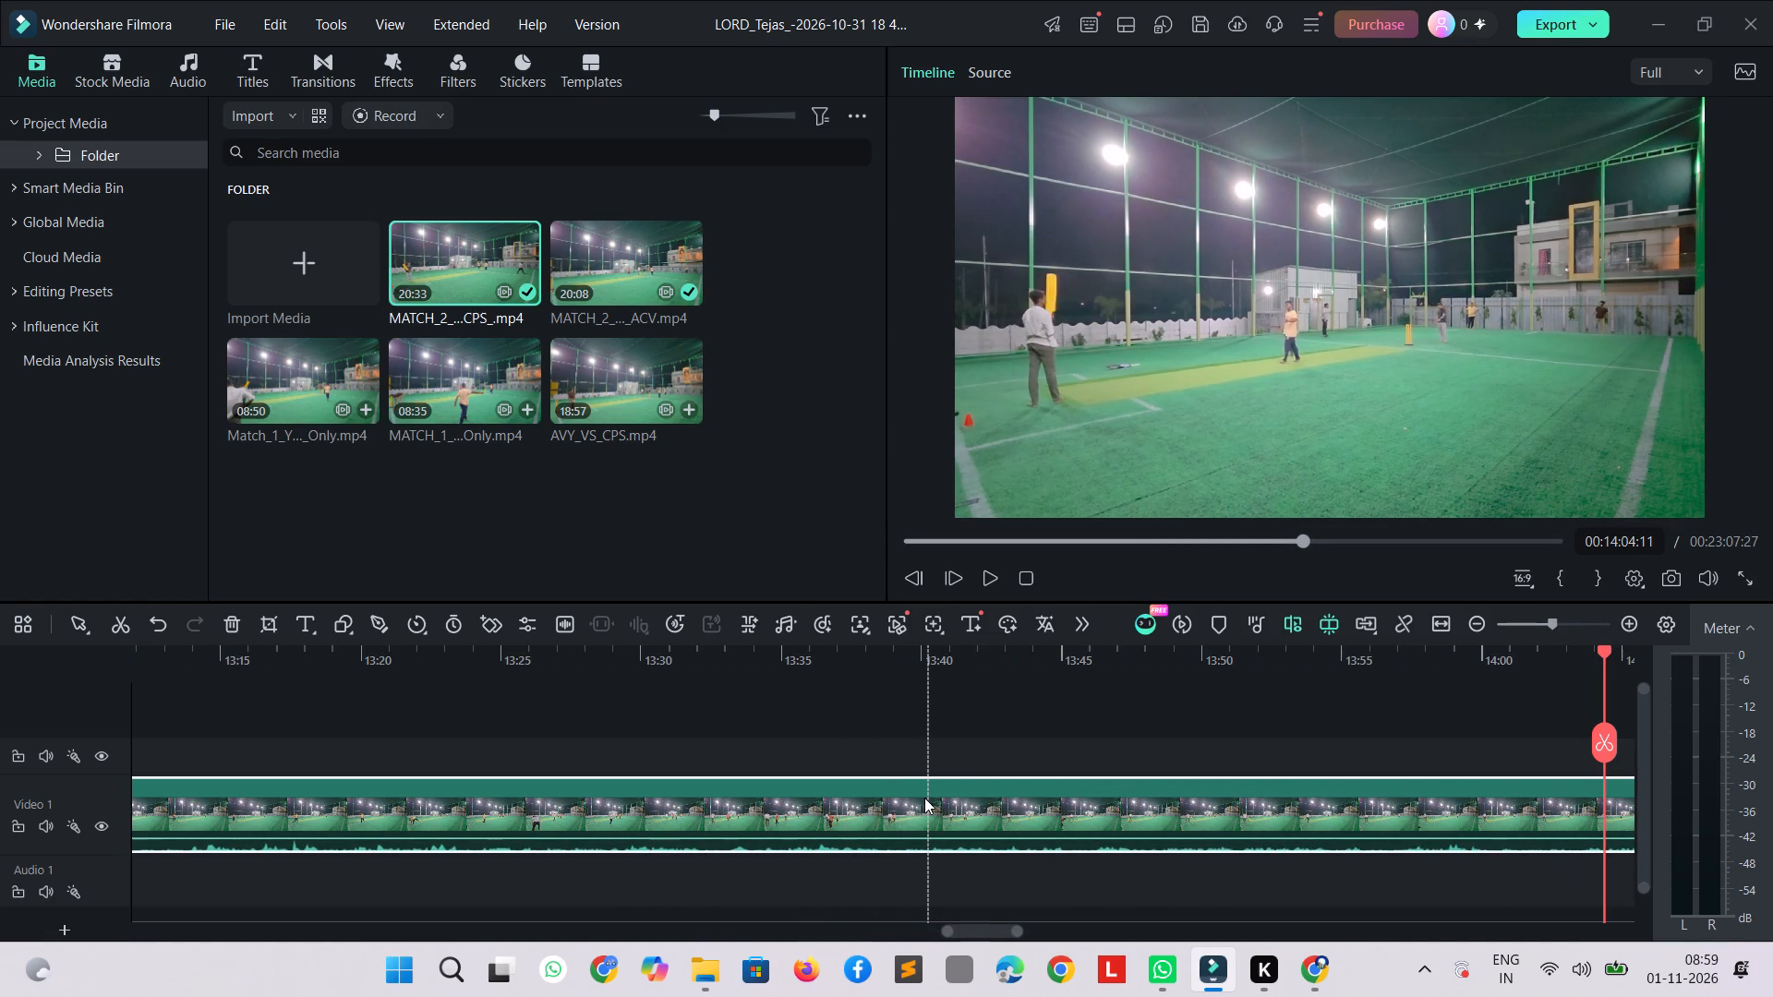
Review the footage from about 00:13:53, split the match clip at about 00:14:25:16 and delete the part before the cut.
key(shift+Left)
key(shift+Left)
key(shift+Left)
key(shift+Left)
key(shift+Left)
key(shift+Left)
key(shift+Left)
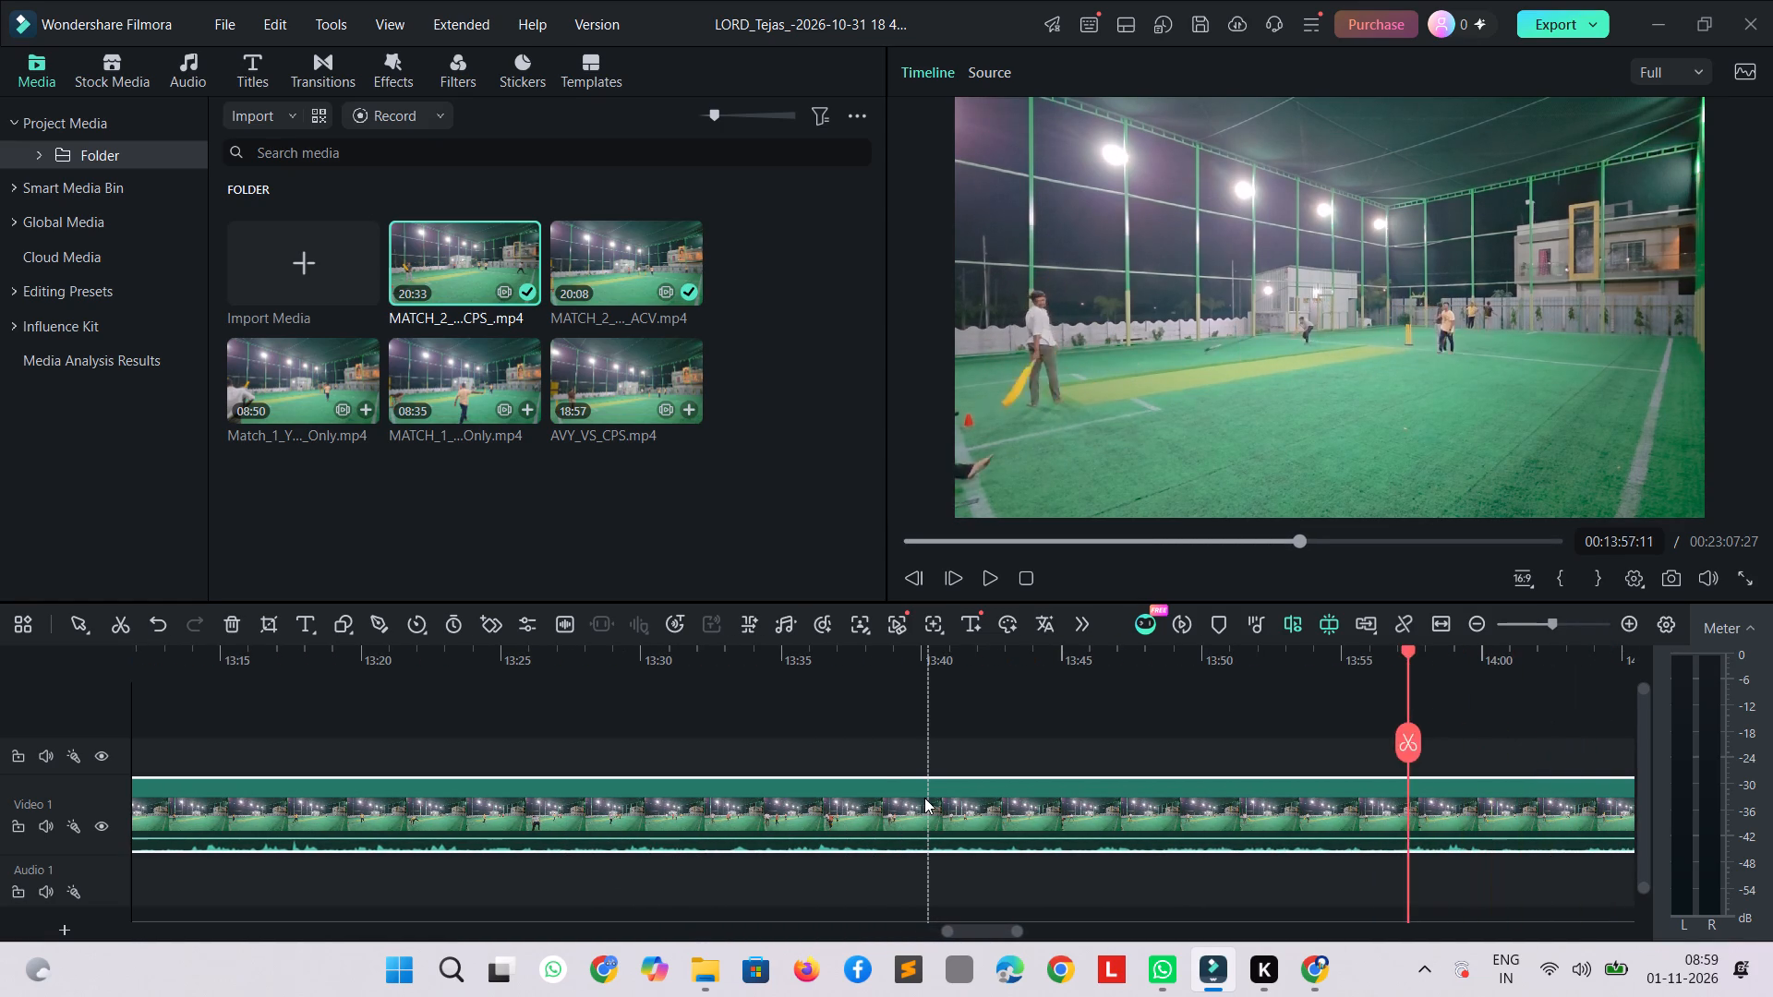
key(shift+Left)
key(shift+Left)
key(shift+Left)
key(shift+Left)
key(space)
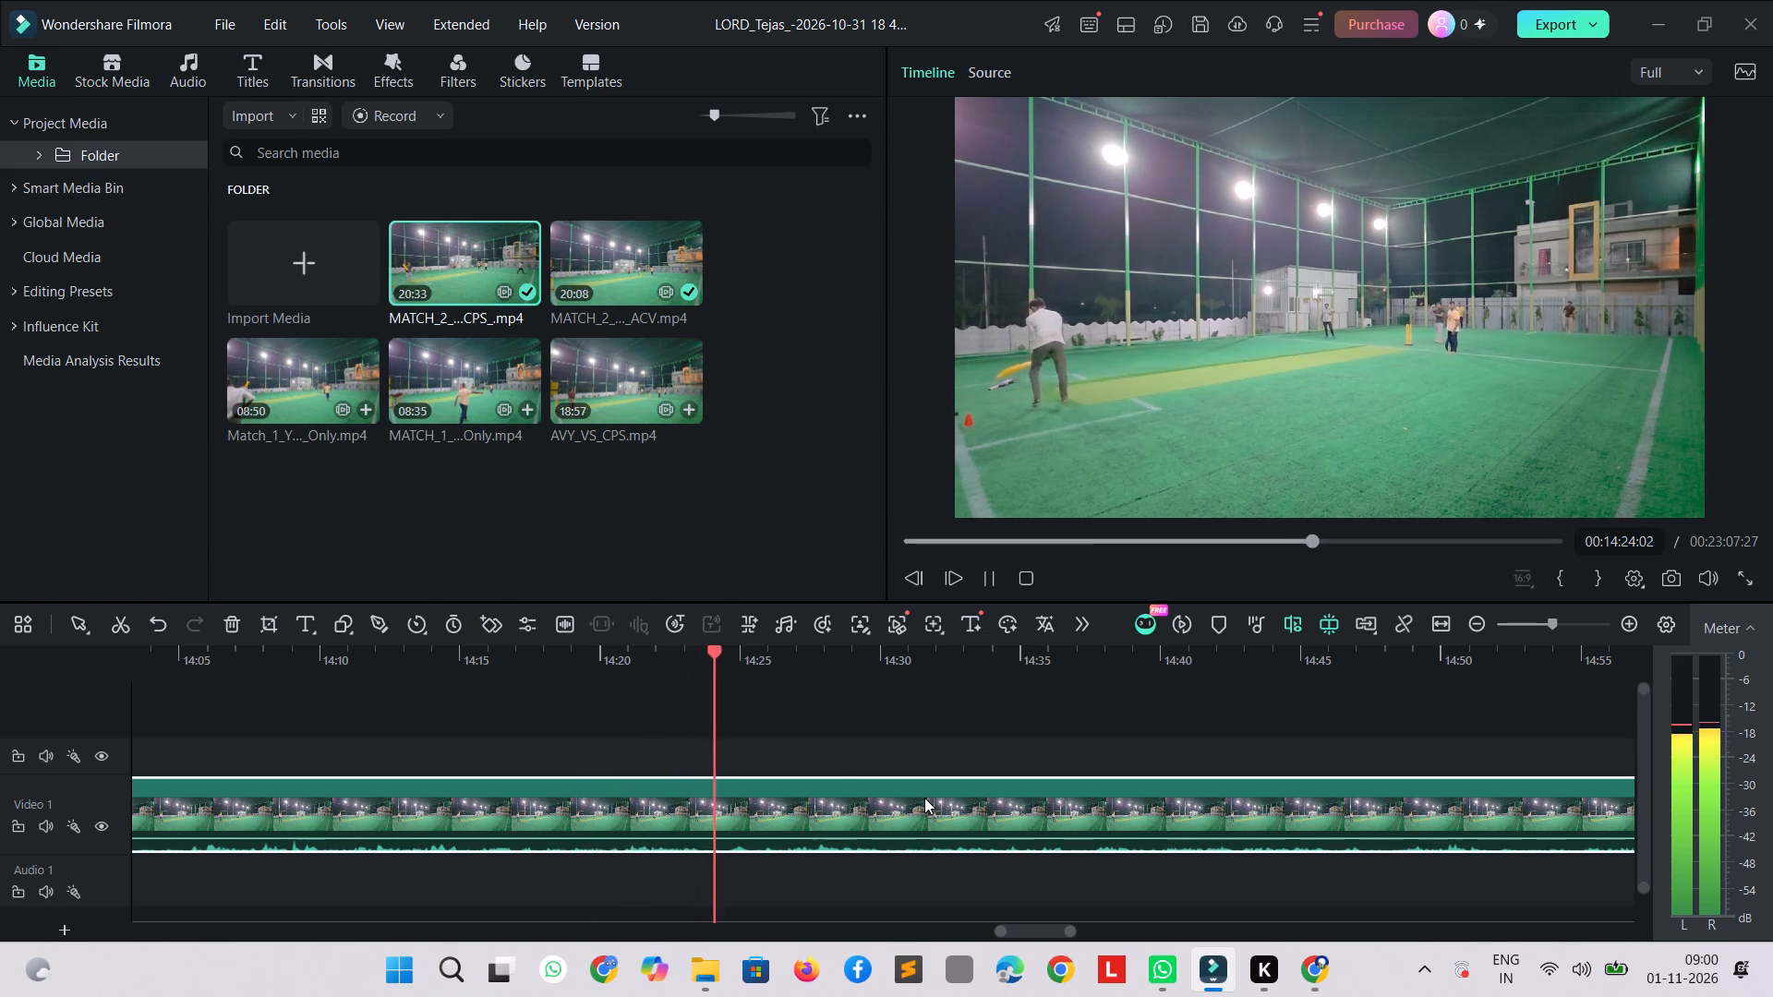
key(space)
key(space)
key(space)
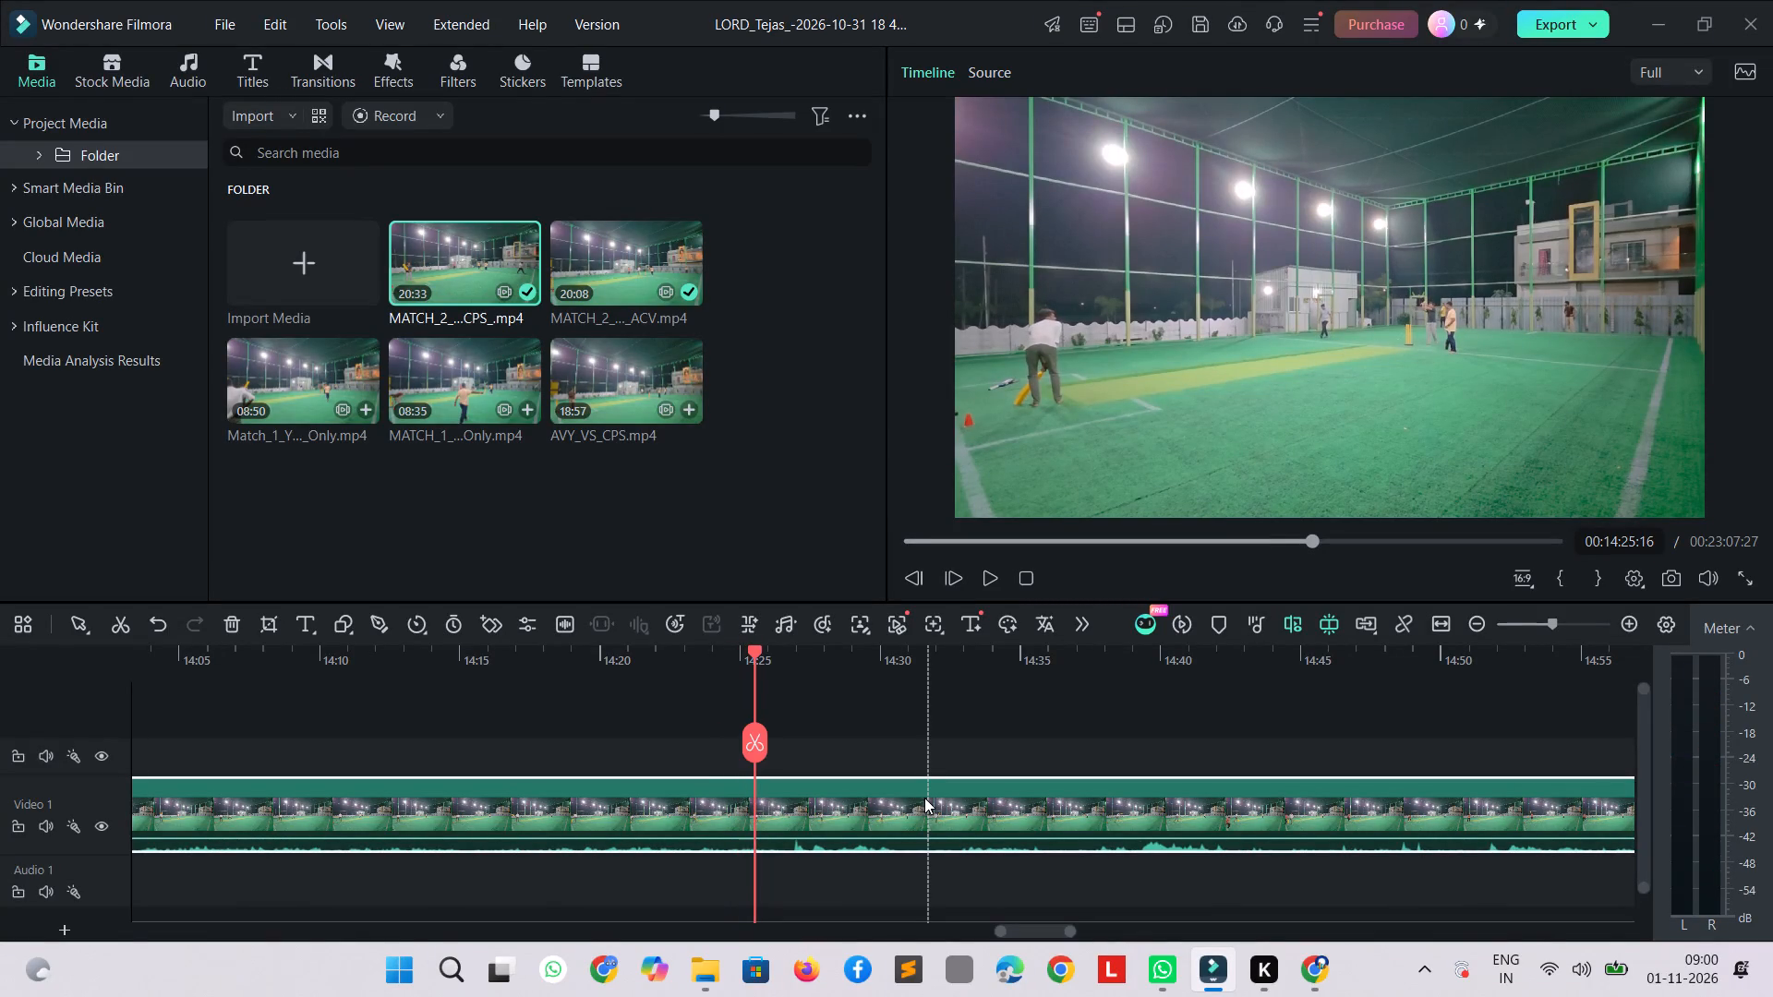
key(ctrl+b)
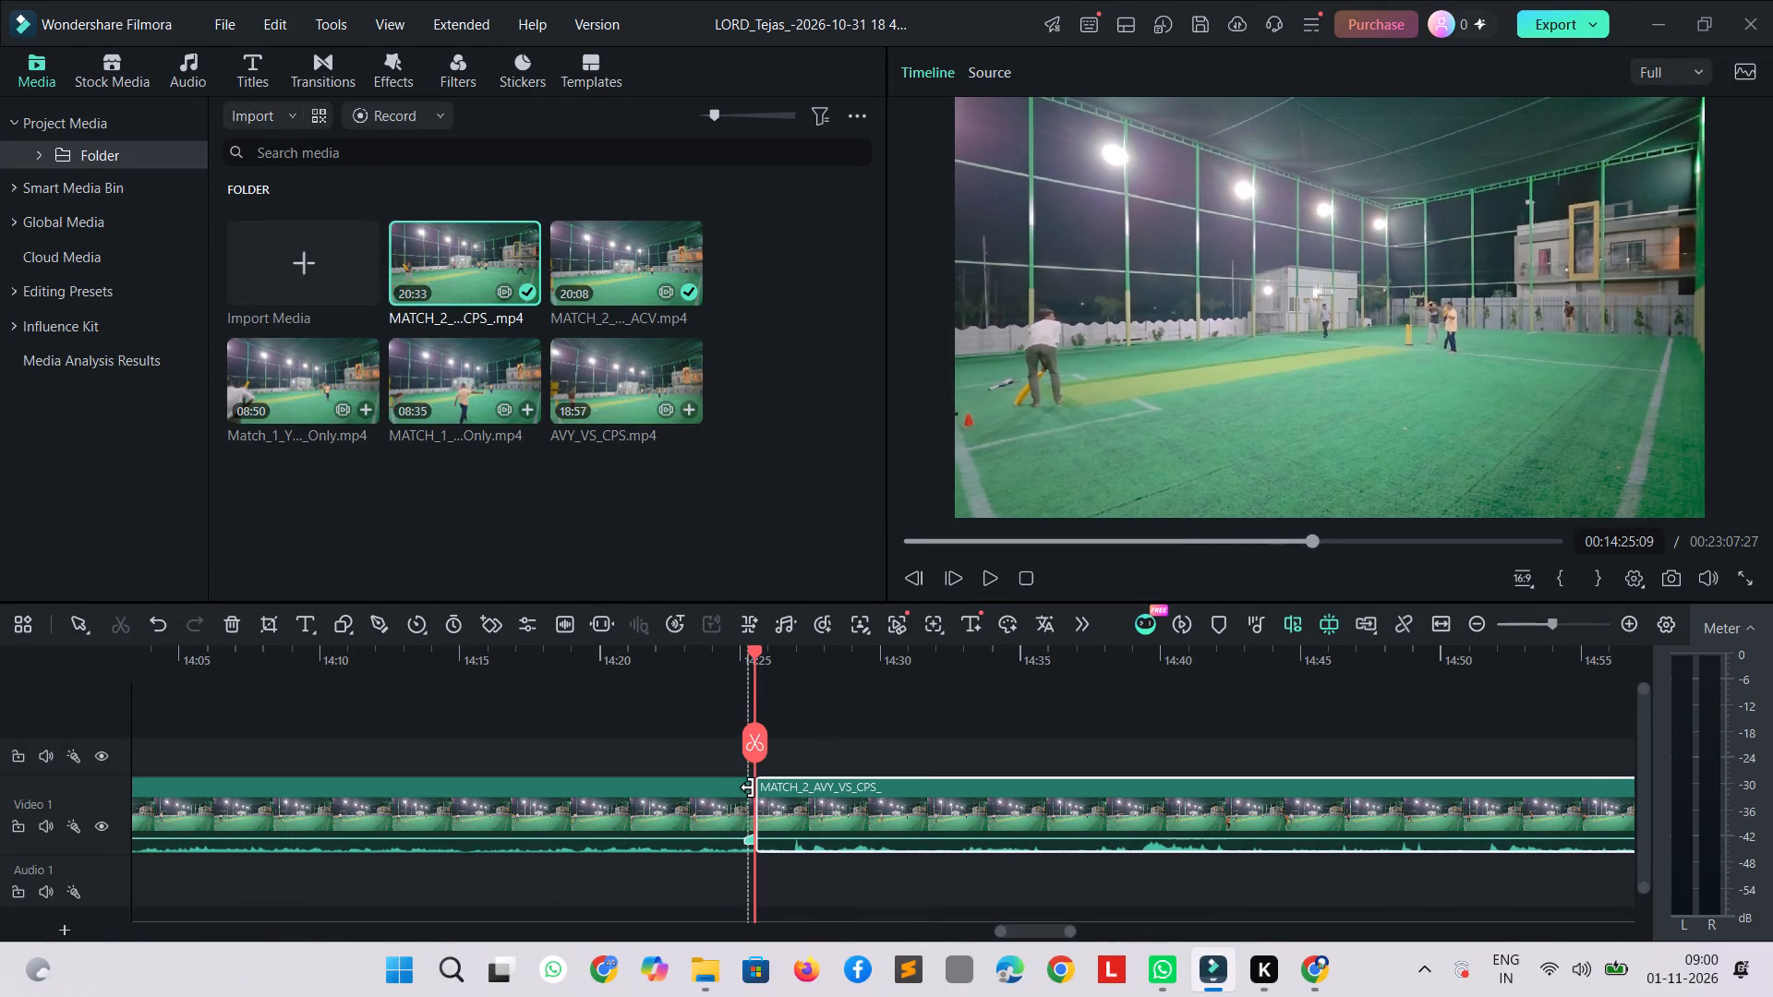
click(700, 814)
key(Delete)
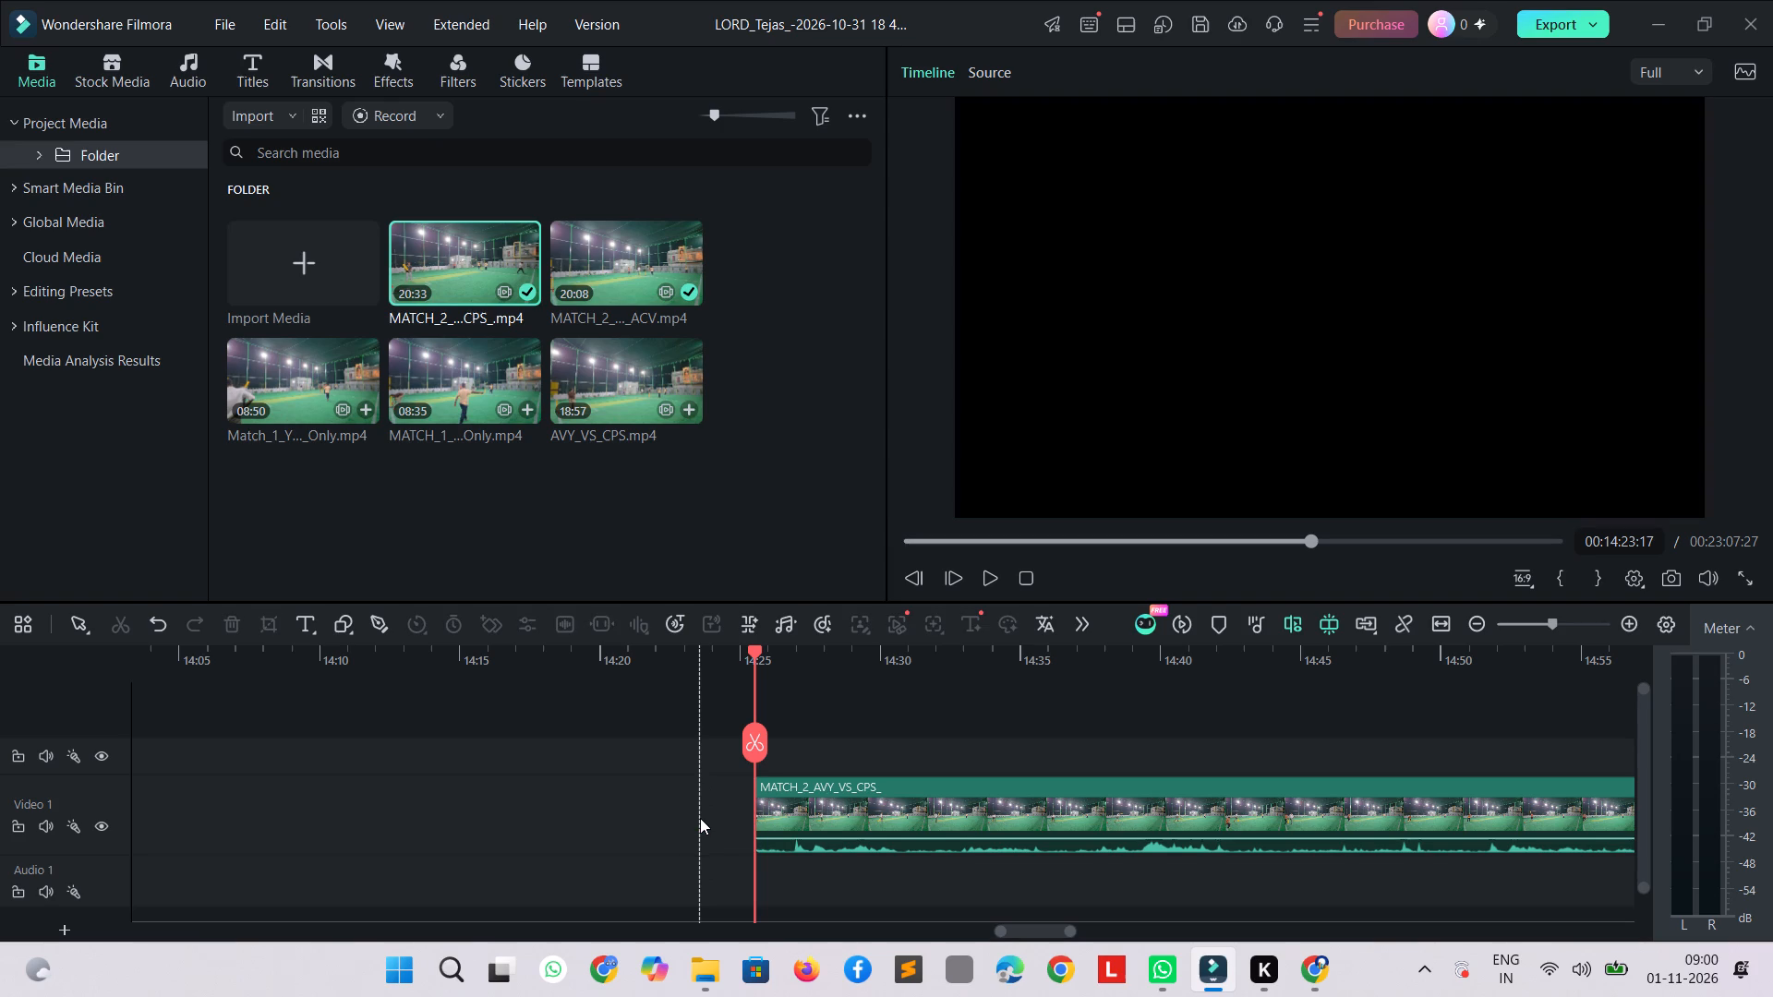
Shift the remaining MATCH_2_AVY_VS_CPS_ section earlier on Video 1.
drag(816, 811, 808, 811)
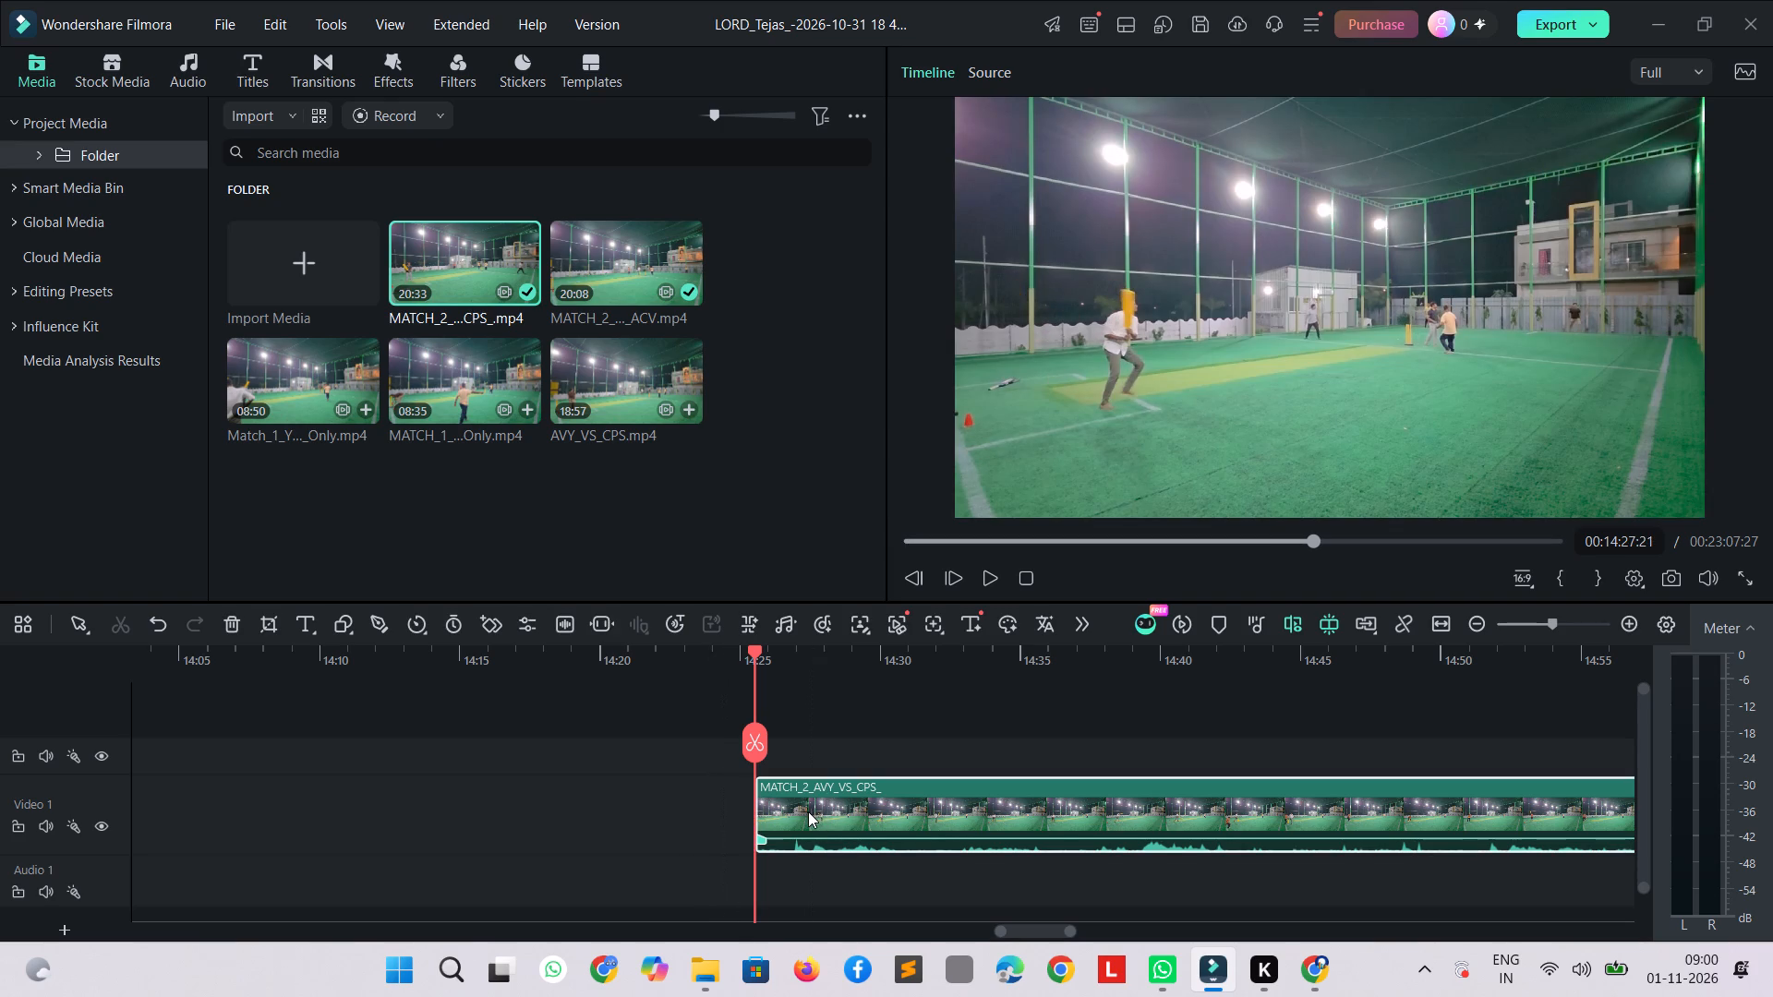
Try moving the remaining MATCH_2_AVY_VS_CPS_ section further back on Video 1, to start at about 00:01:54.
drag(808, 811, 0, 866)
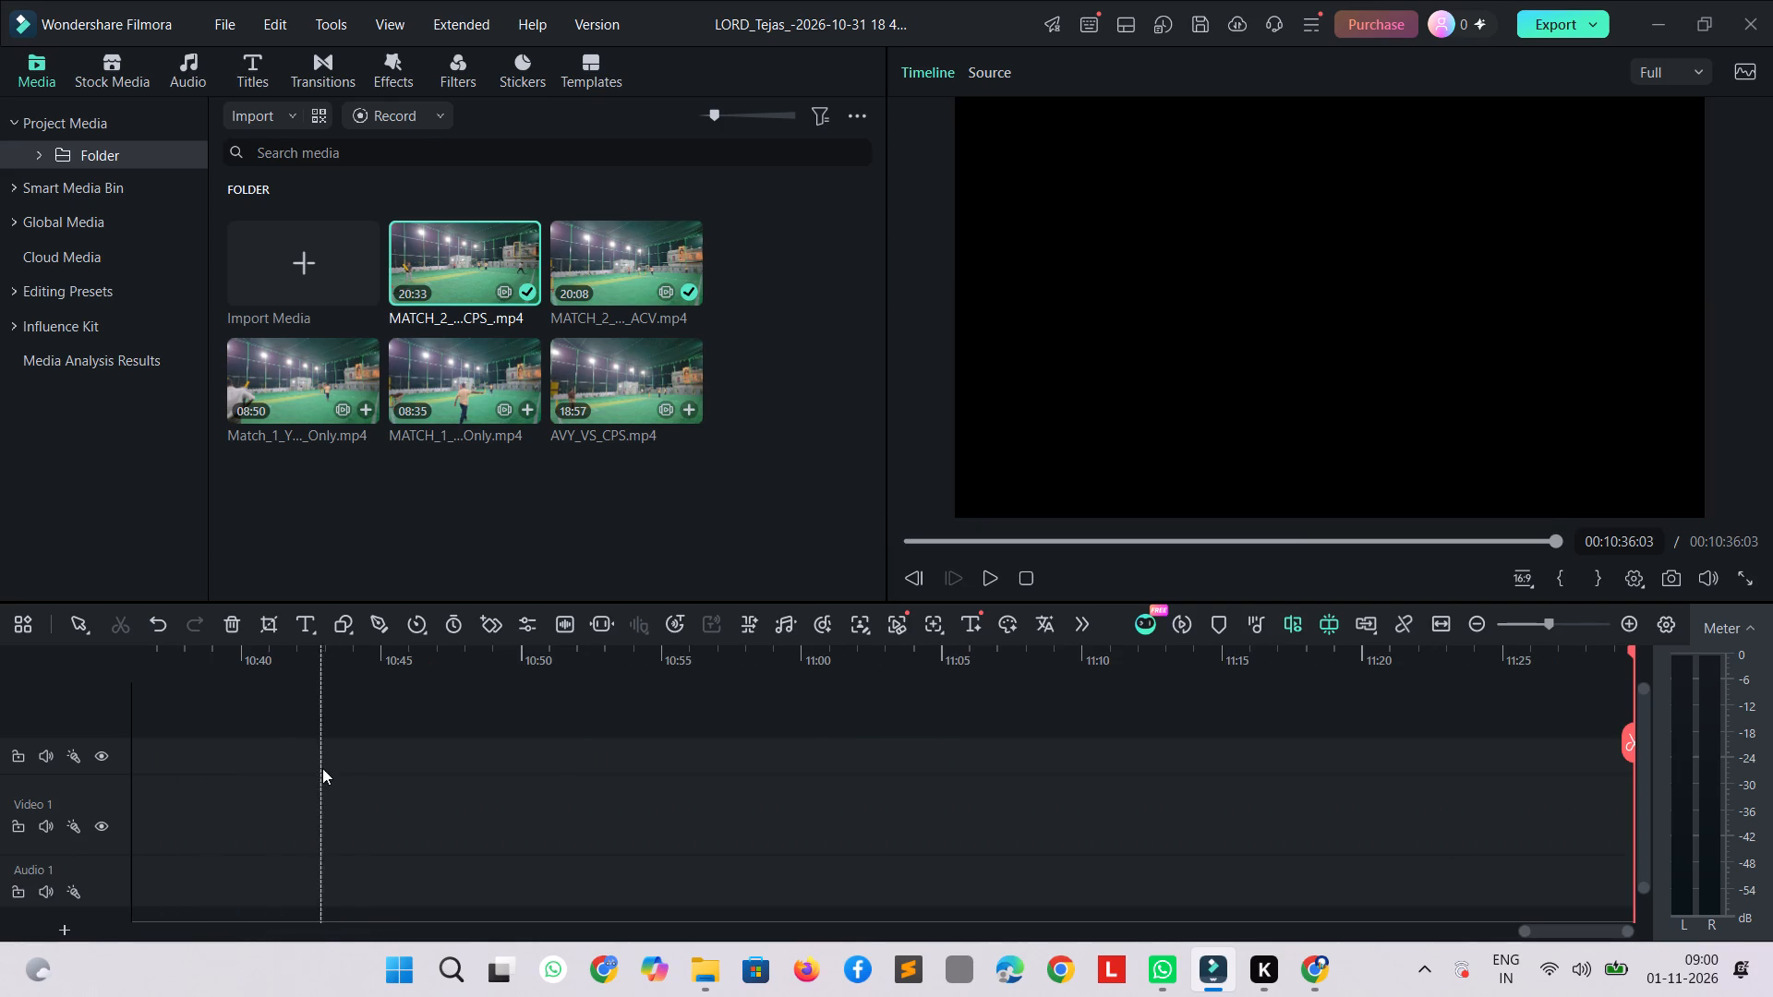
Undo the MATCH_2_AVY_VS_CPS_ moves, deletion, split and placement, back to the timeline before the clip was added after the BOWLING TIME title.
drag(1525, 932, 1251, 960)
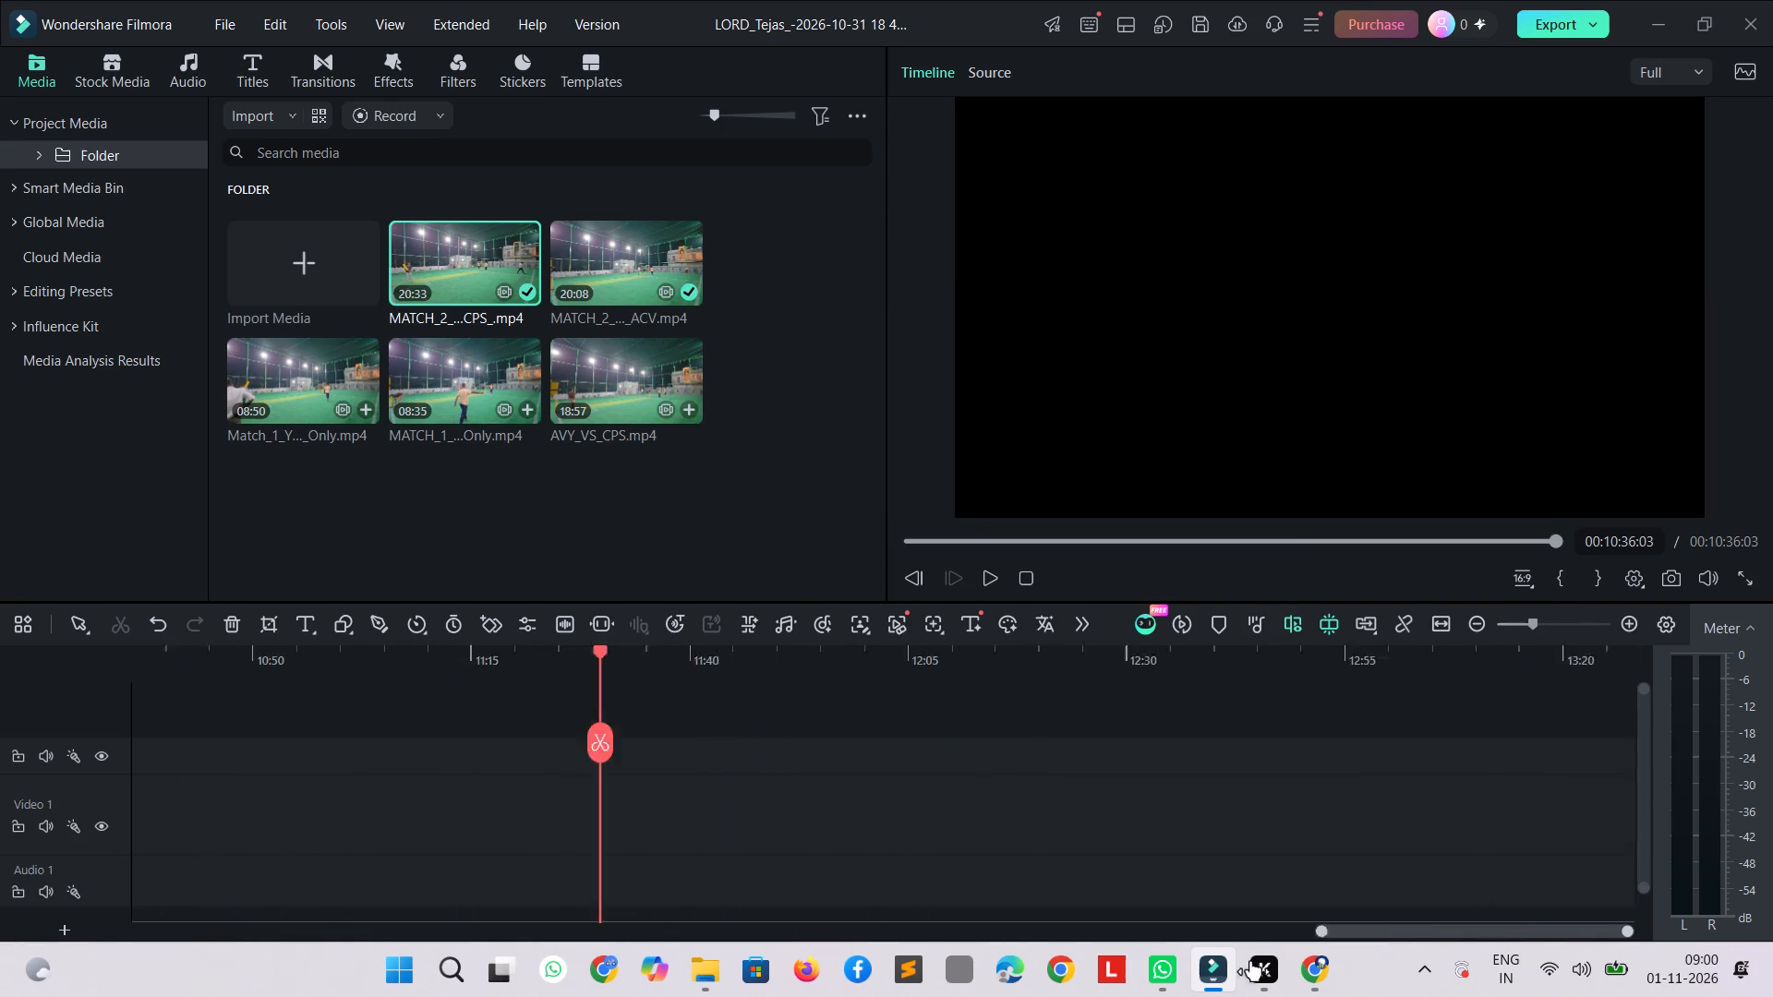
drag(1251, 960, 0, 979)
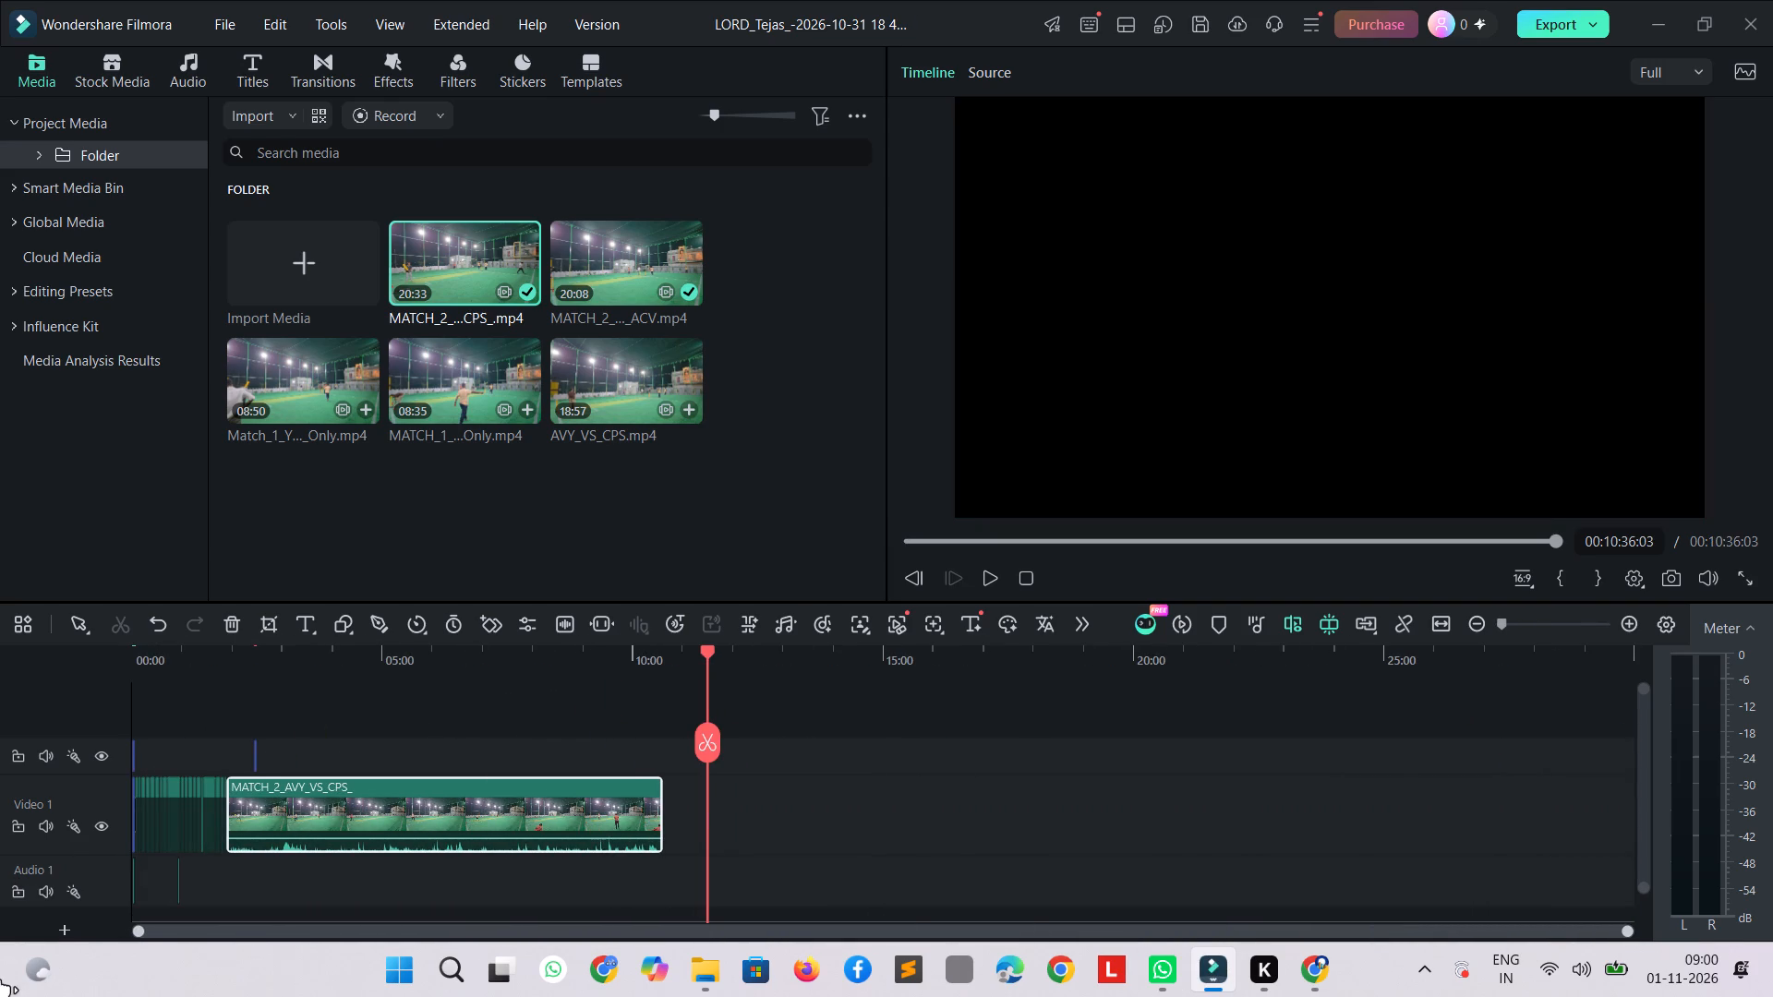
drag(0, 979, 0, 980)
key(ctrl+z)
key(ctrl+z)
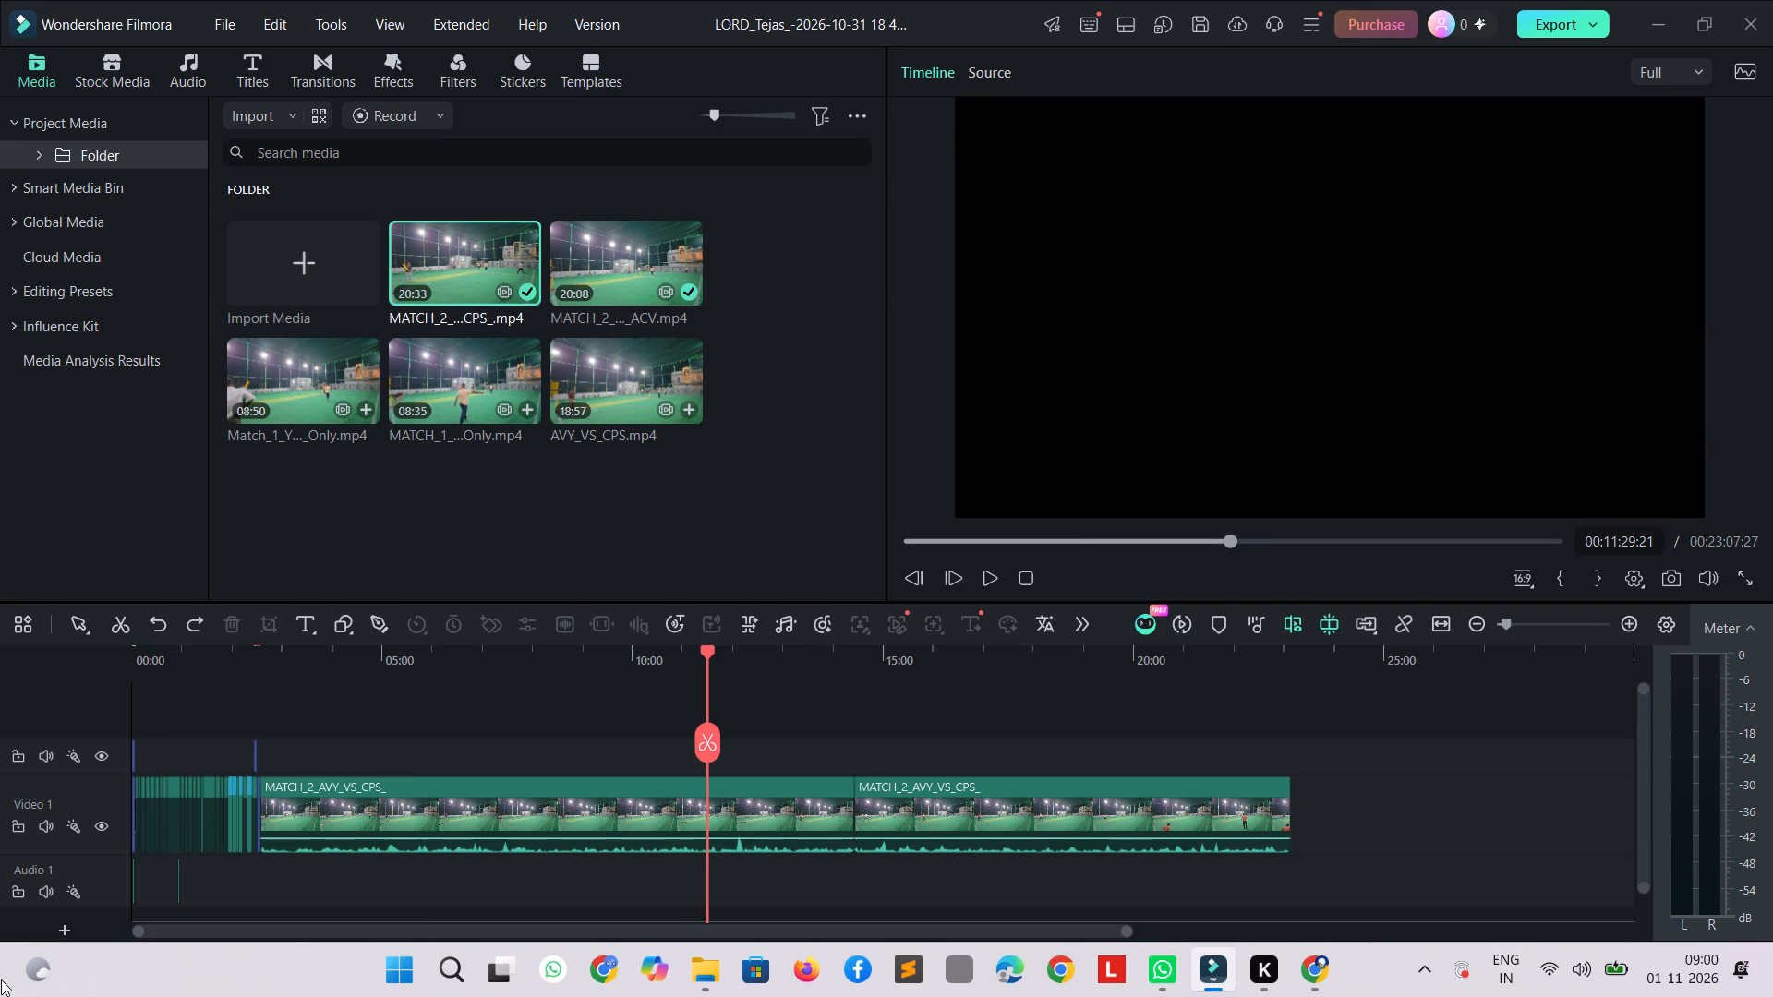
key(ctrl+z)
key(ctrl+z)
key(ctrl+z)
key(ctrl+z)
key(ctrl+z)
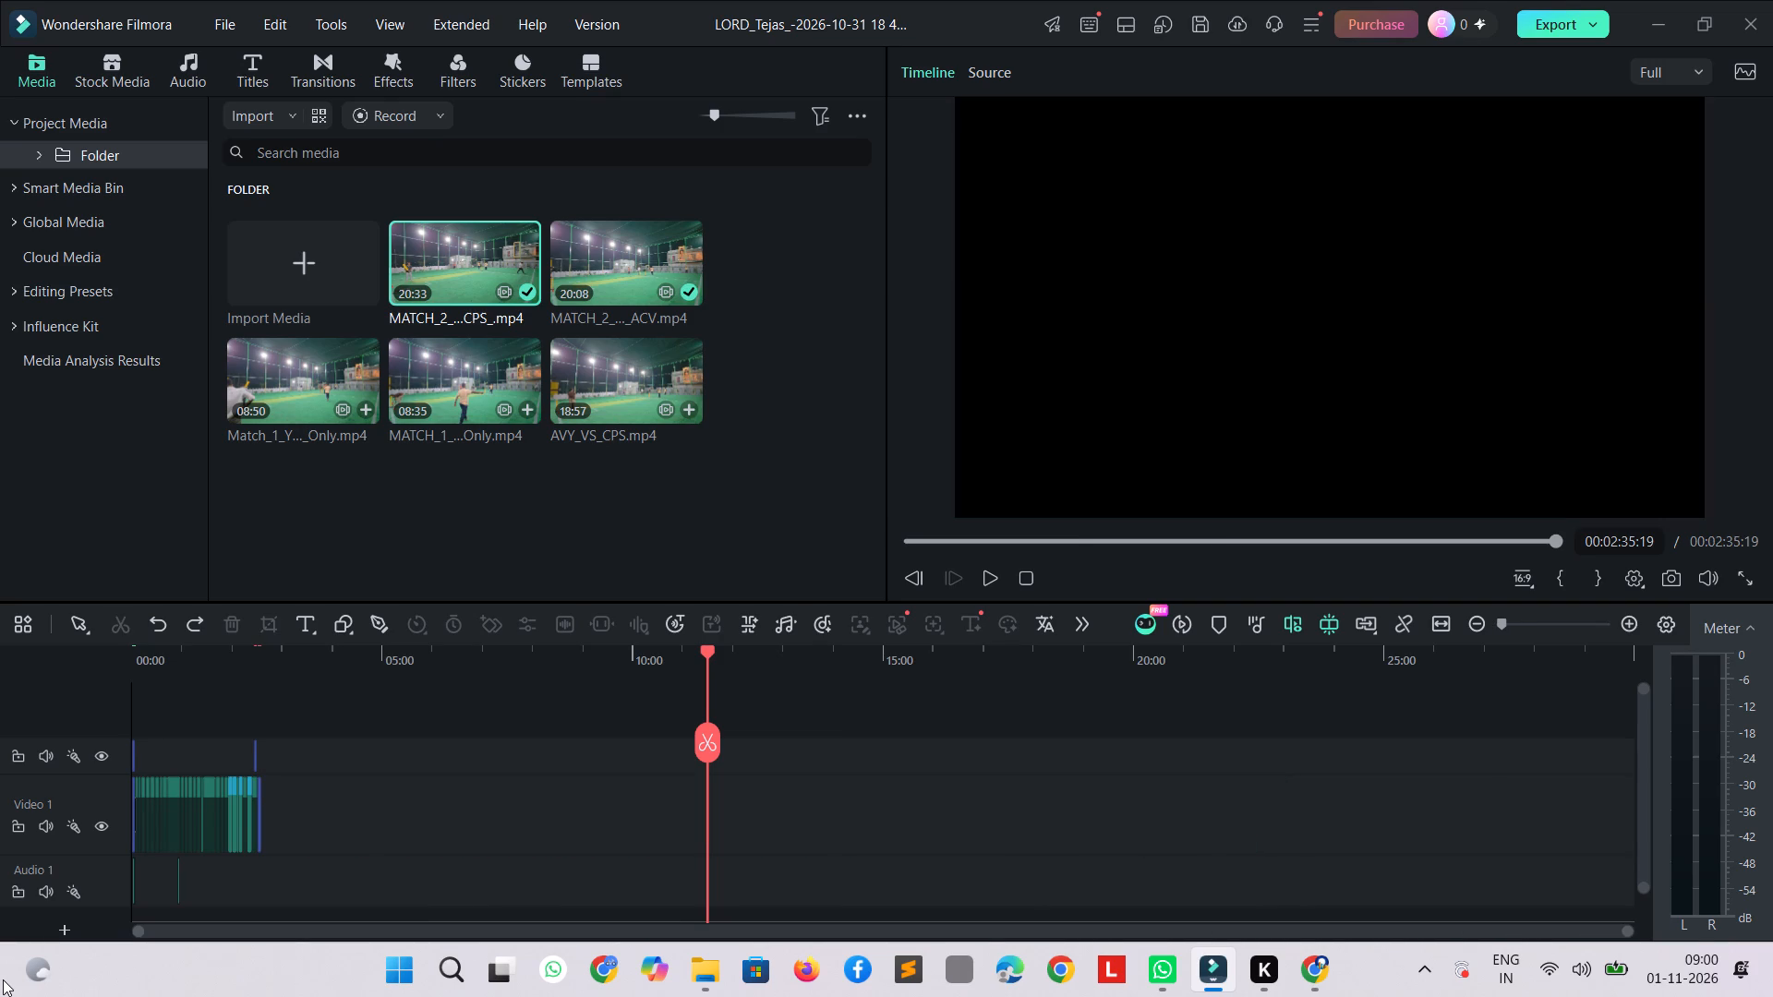
Play the opening of the timeline from the King of DEVIL title into the first match clip and look over the clip sequence.
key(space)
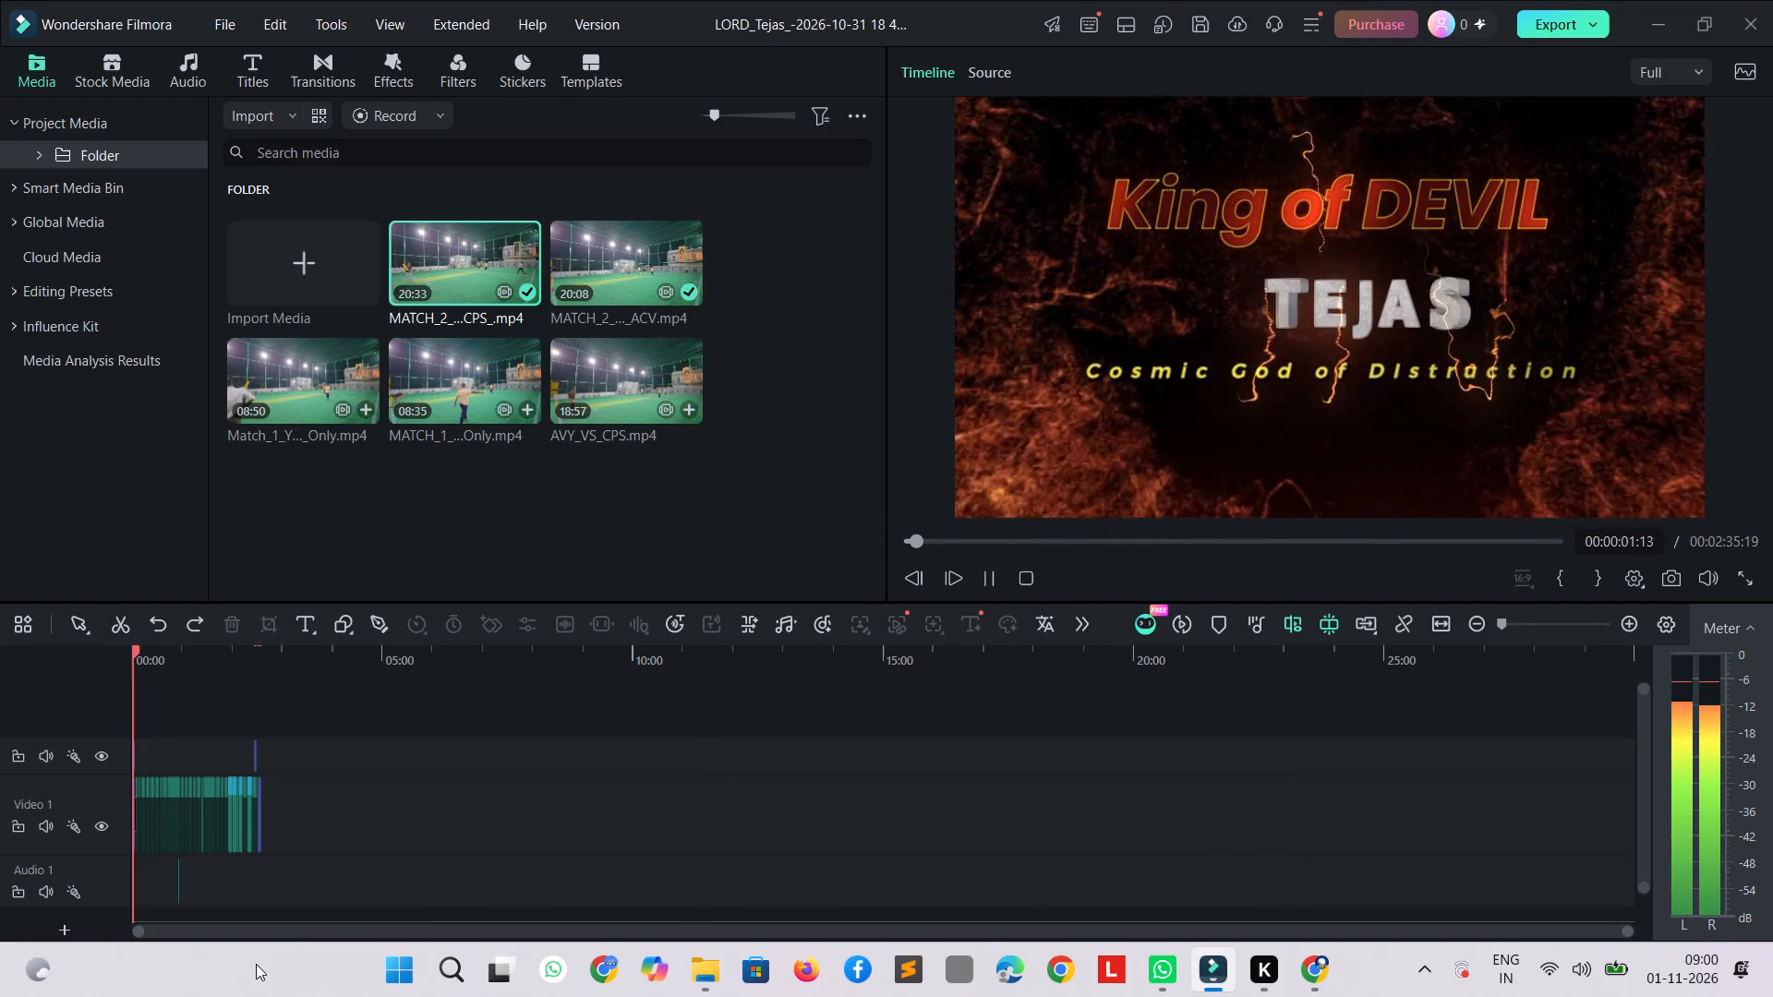
ctrl+scroll(258, 908, up, 14)
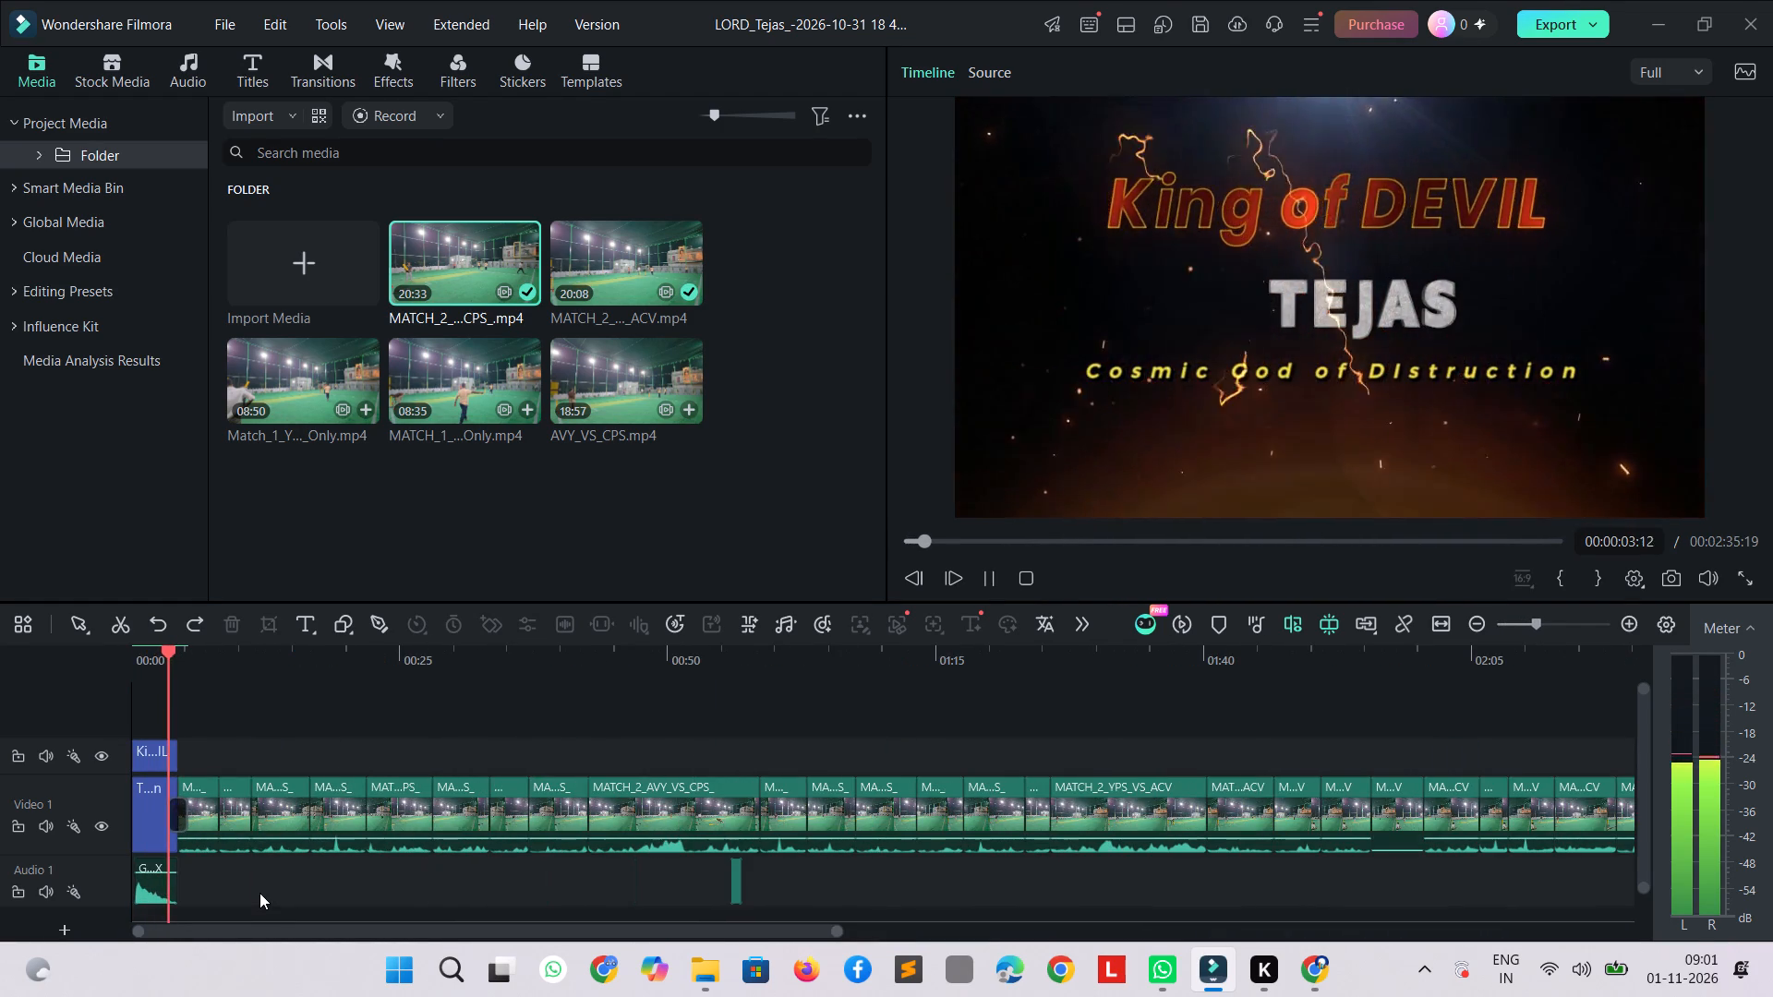
drag(317, 933, 423, 934)
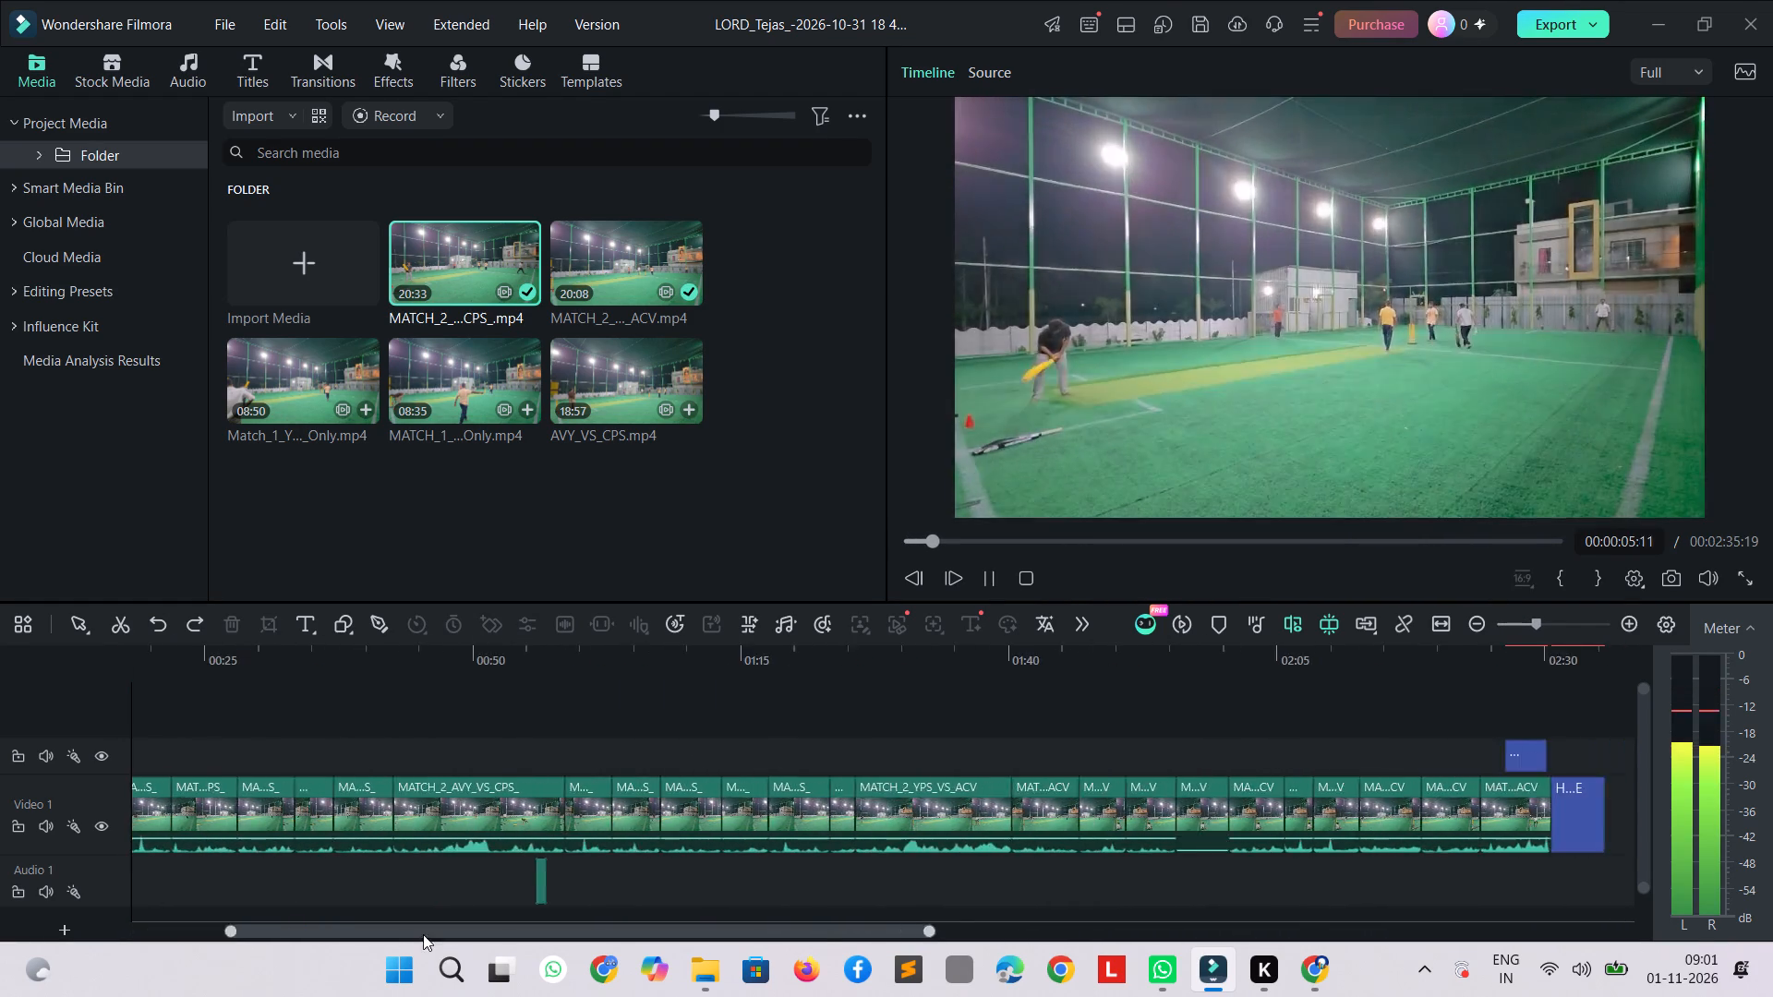
drag(423, 934, 555, 943)
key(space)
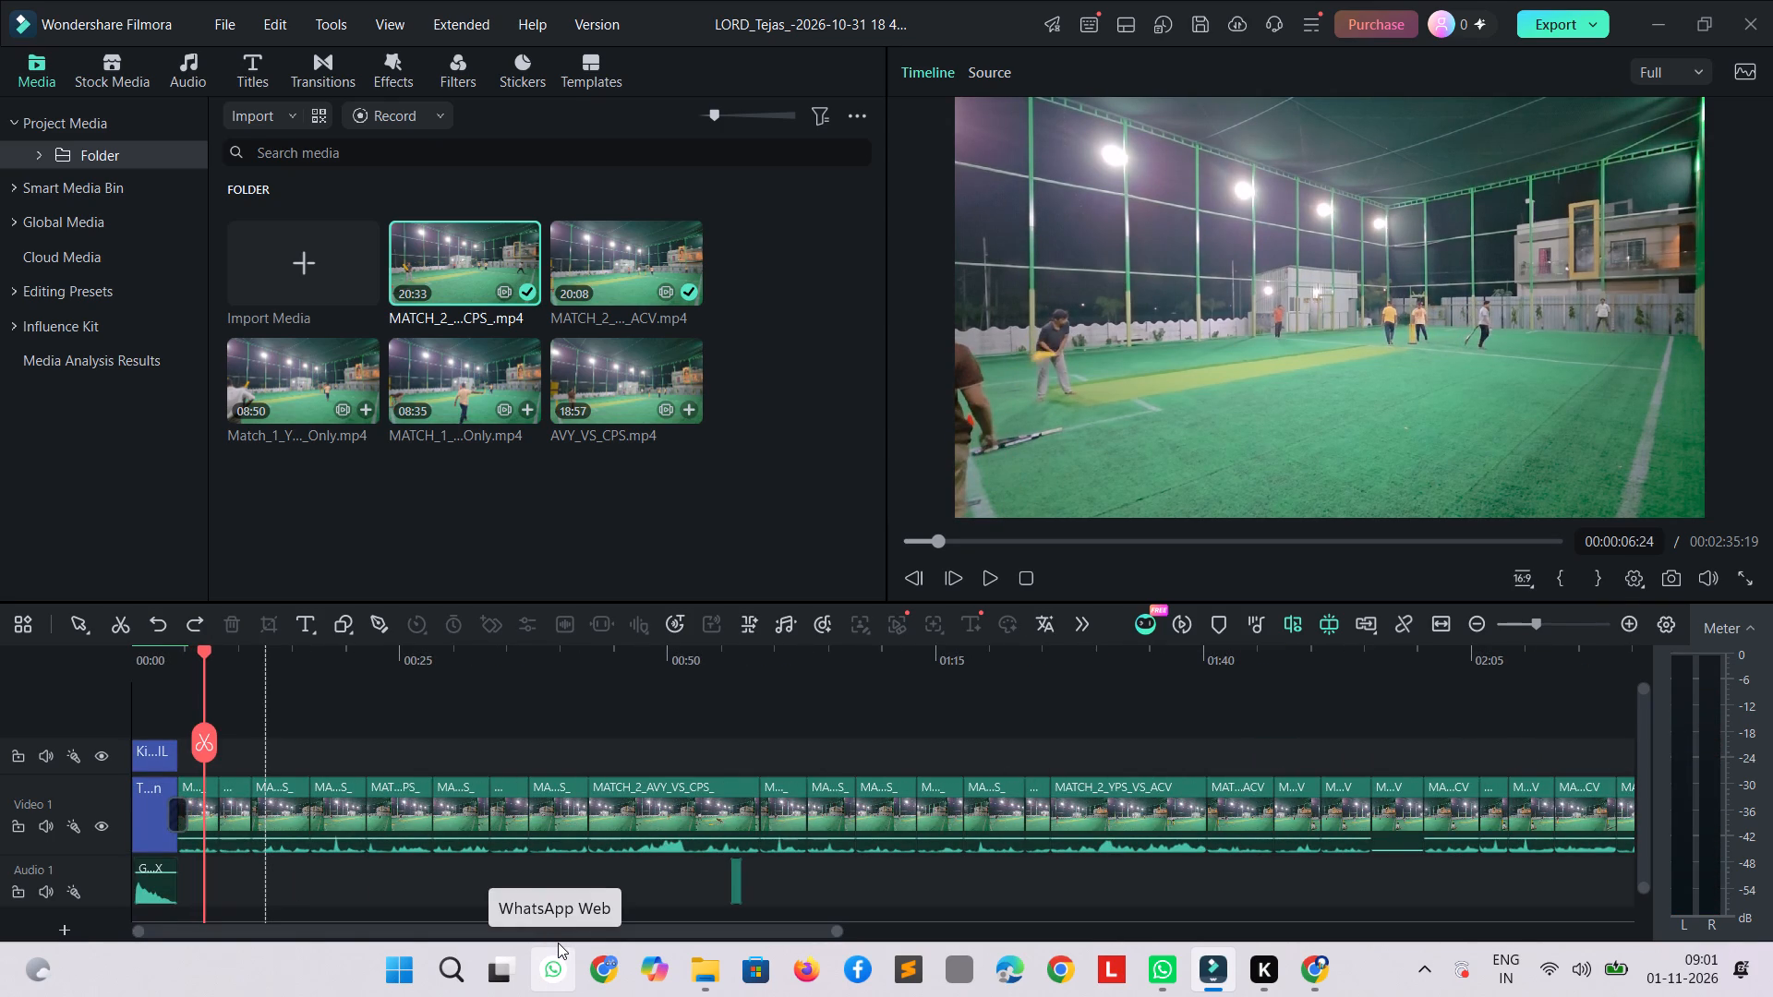
Switch to WhatsApp.
key(alt+Tab)
key(alt+Tab)
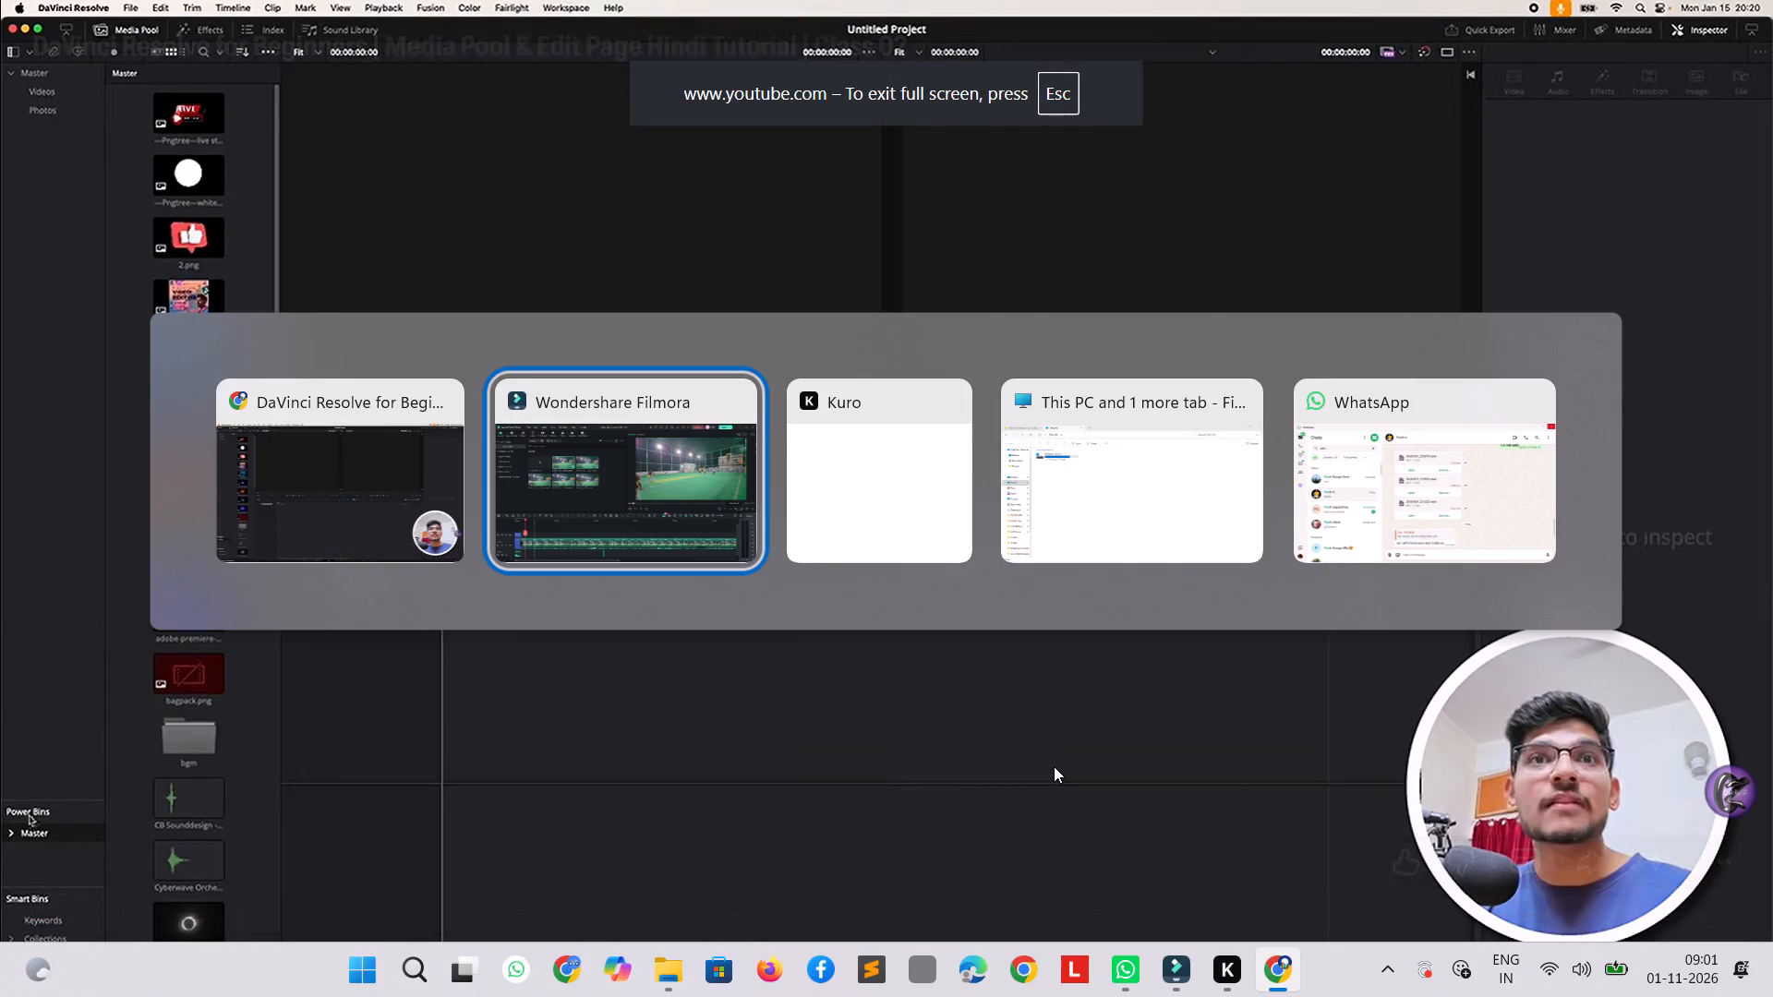
key(alt+Tab)
key(alt+Tab)
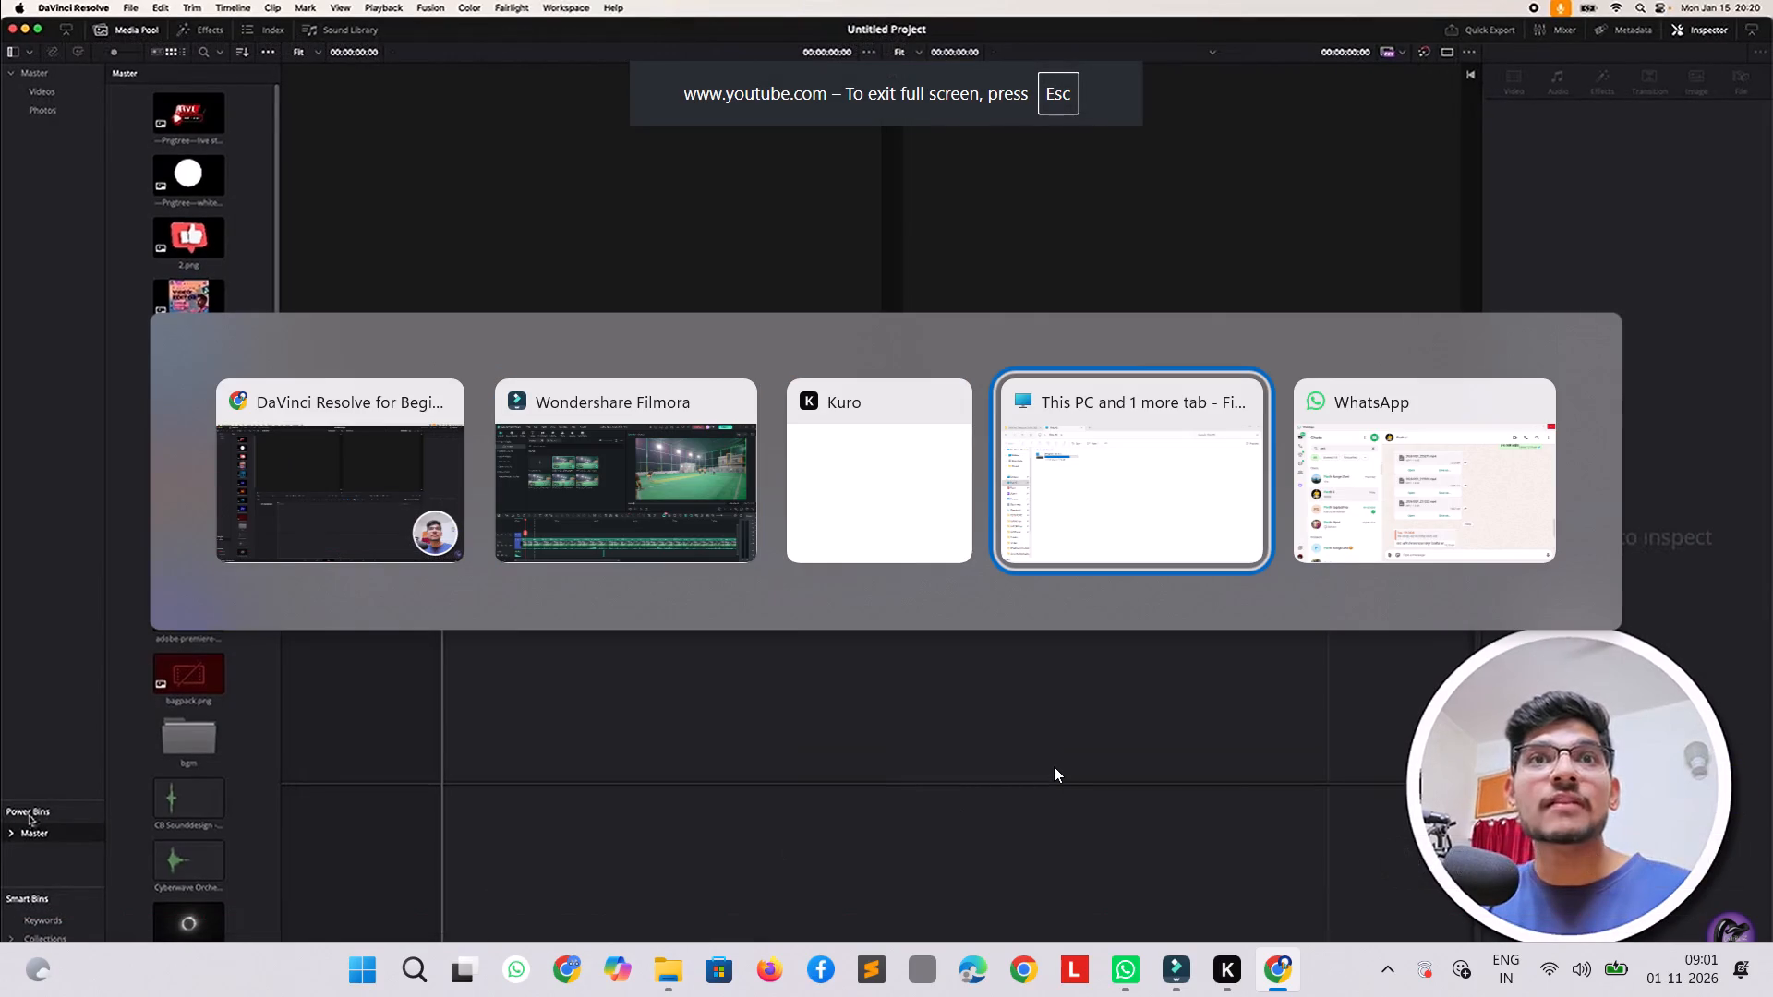
key(alt+Tab)
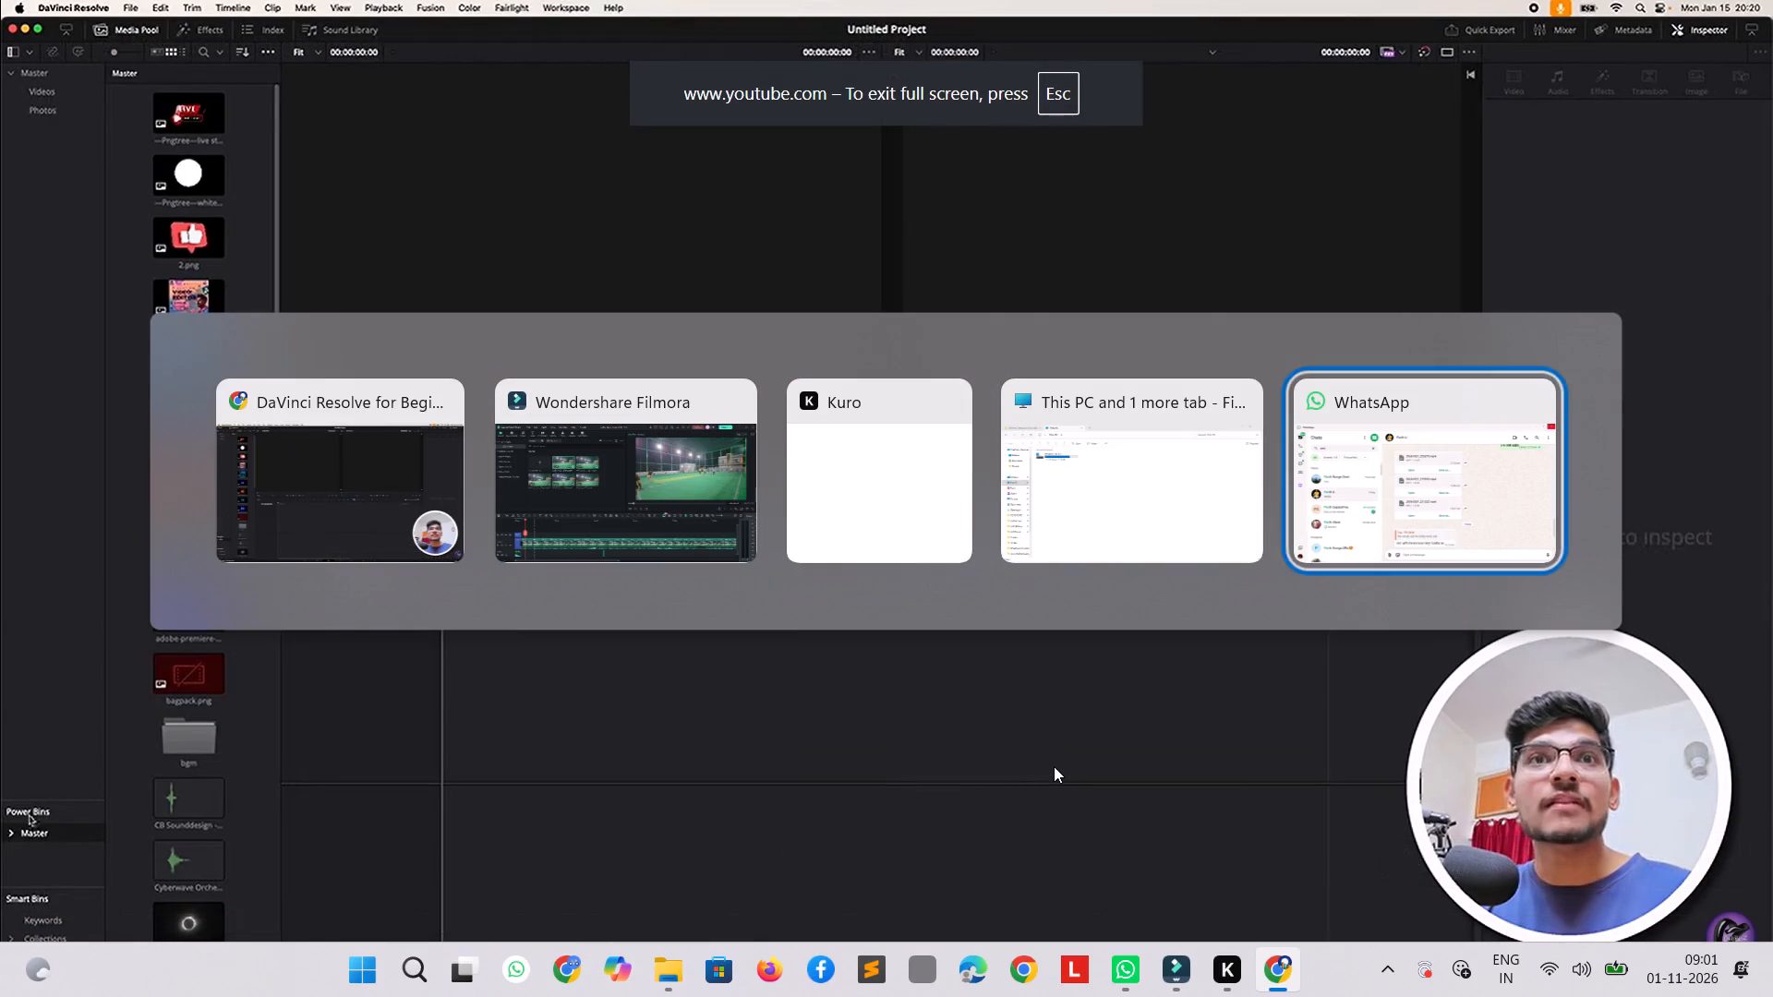